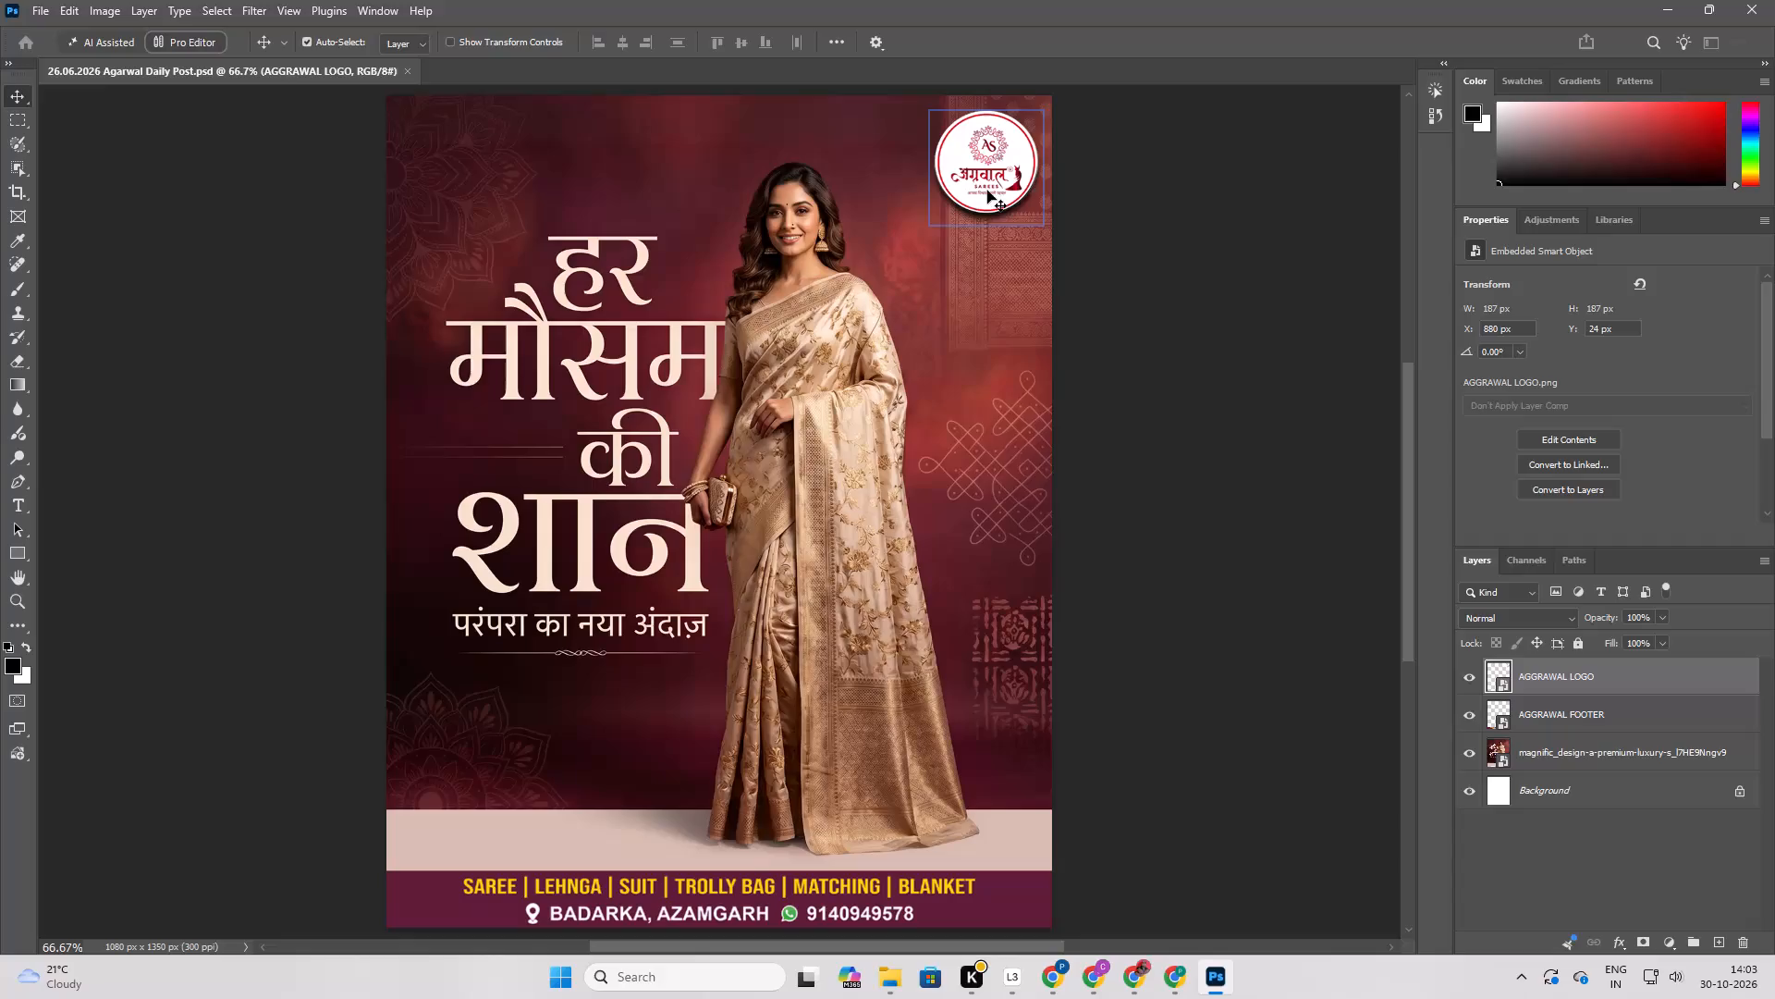
# Hide the saree design layer so that only the logo and footer remain over the white background.
pyautogui.click(807, 894)
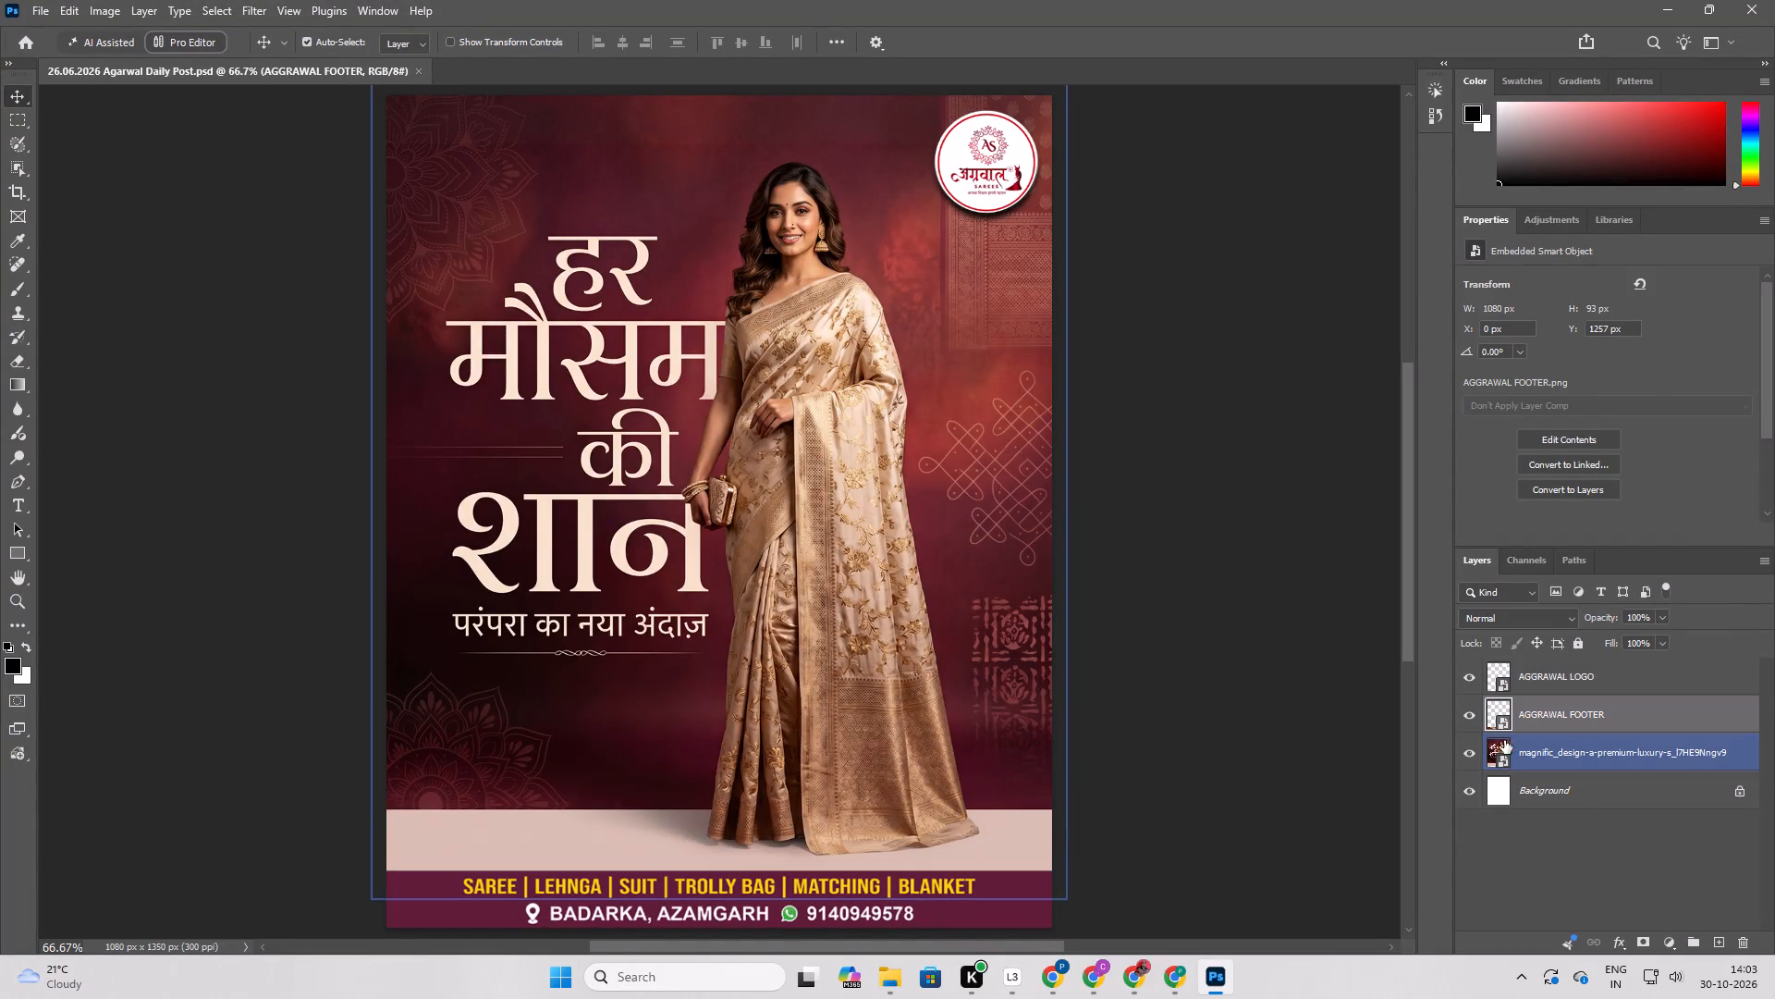
pyautogui.click(1469, 753)
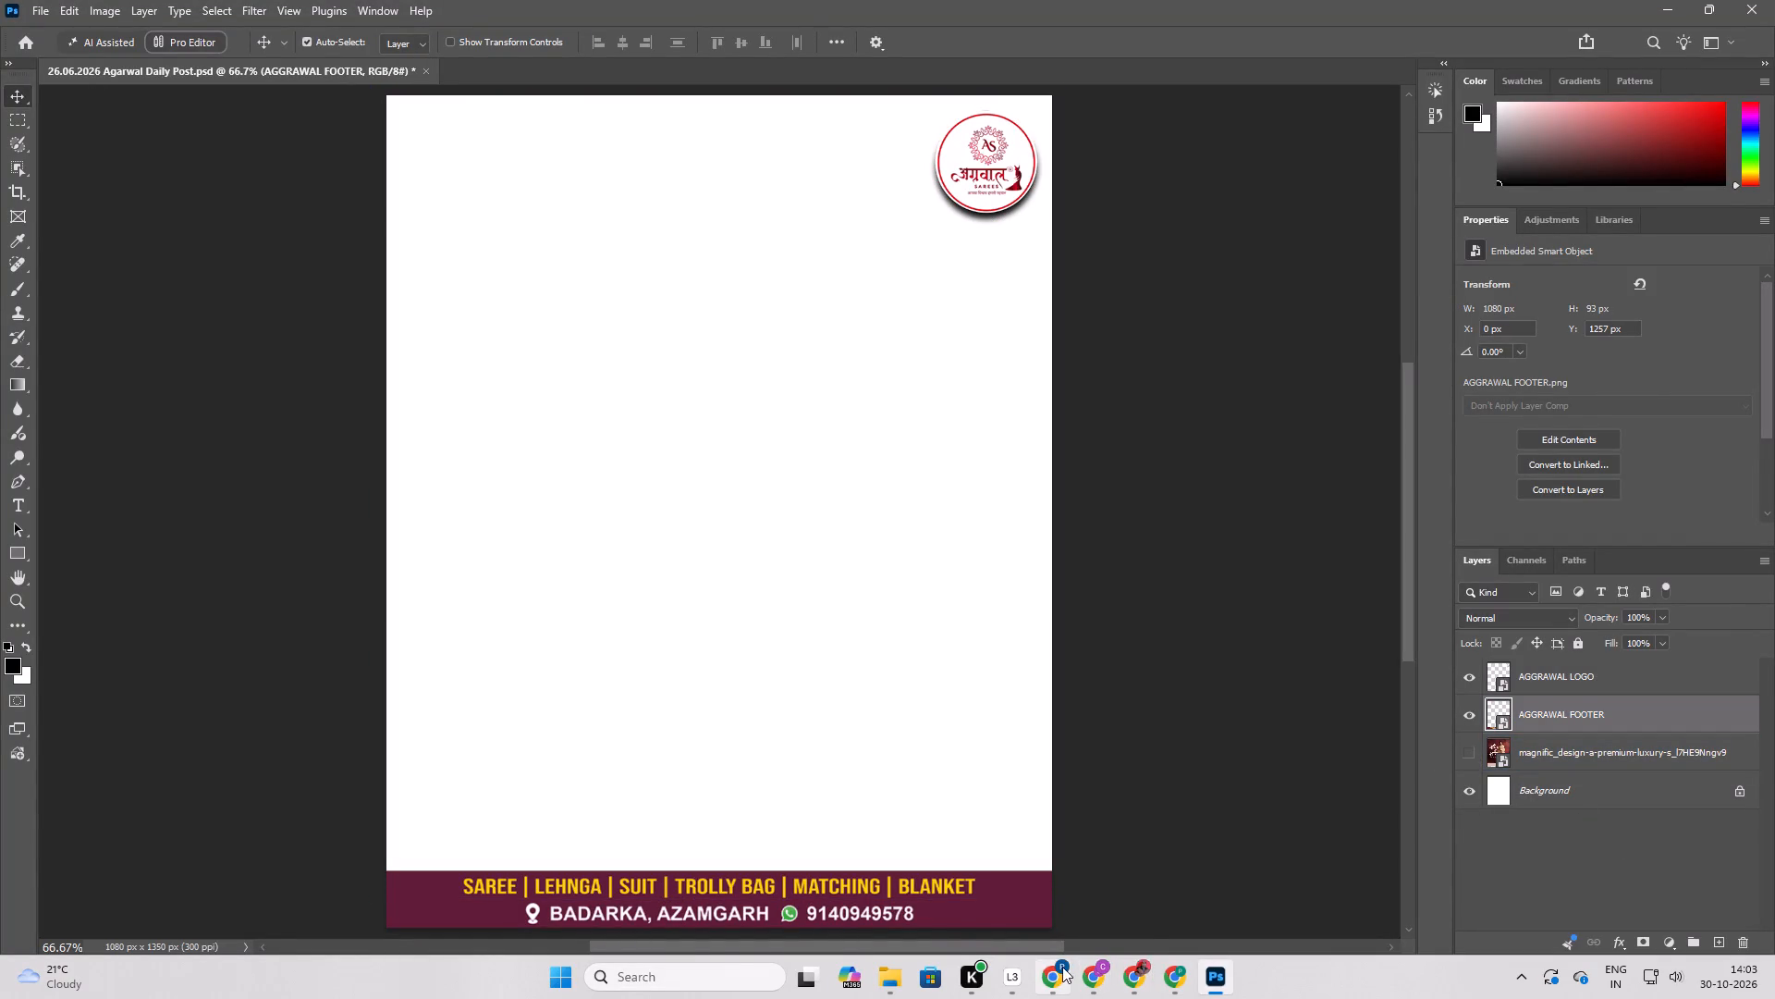
# Switch to the winter stock poster in Canva and cut its blanket background image.
pyautogui.click(1142, 975)
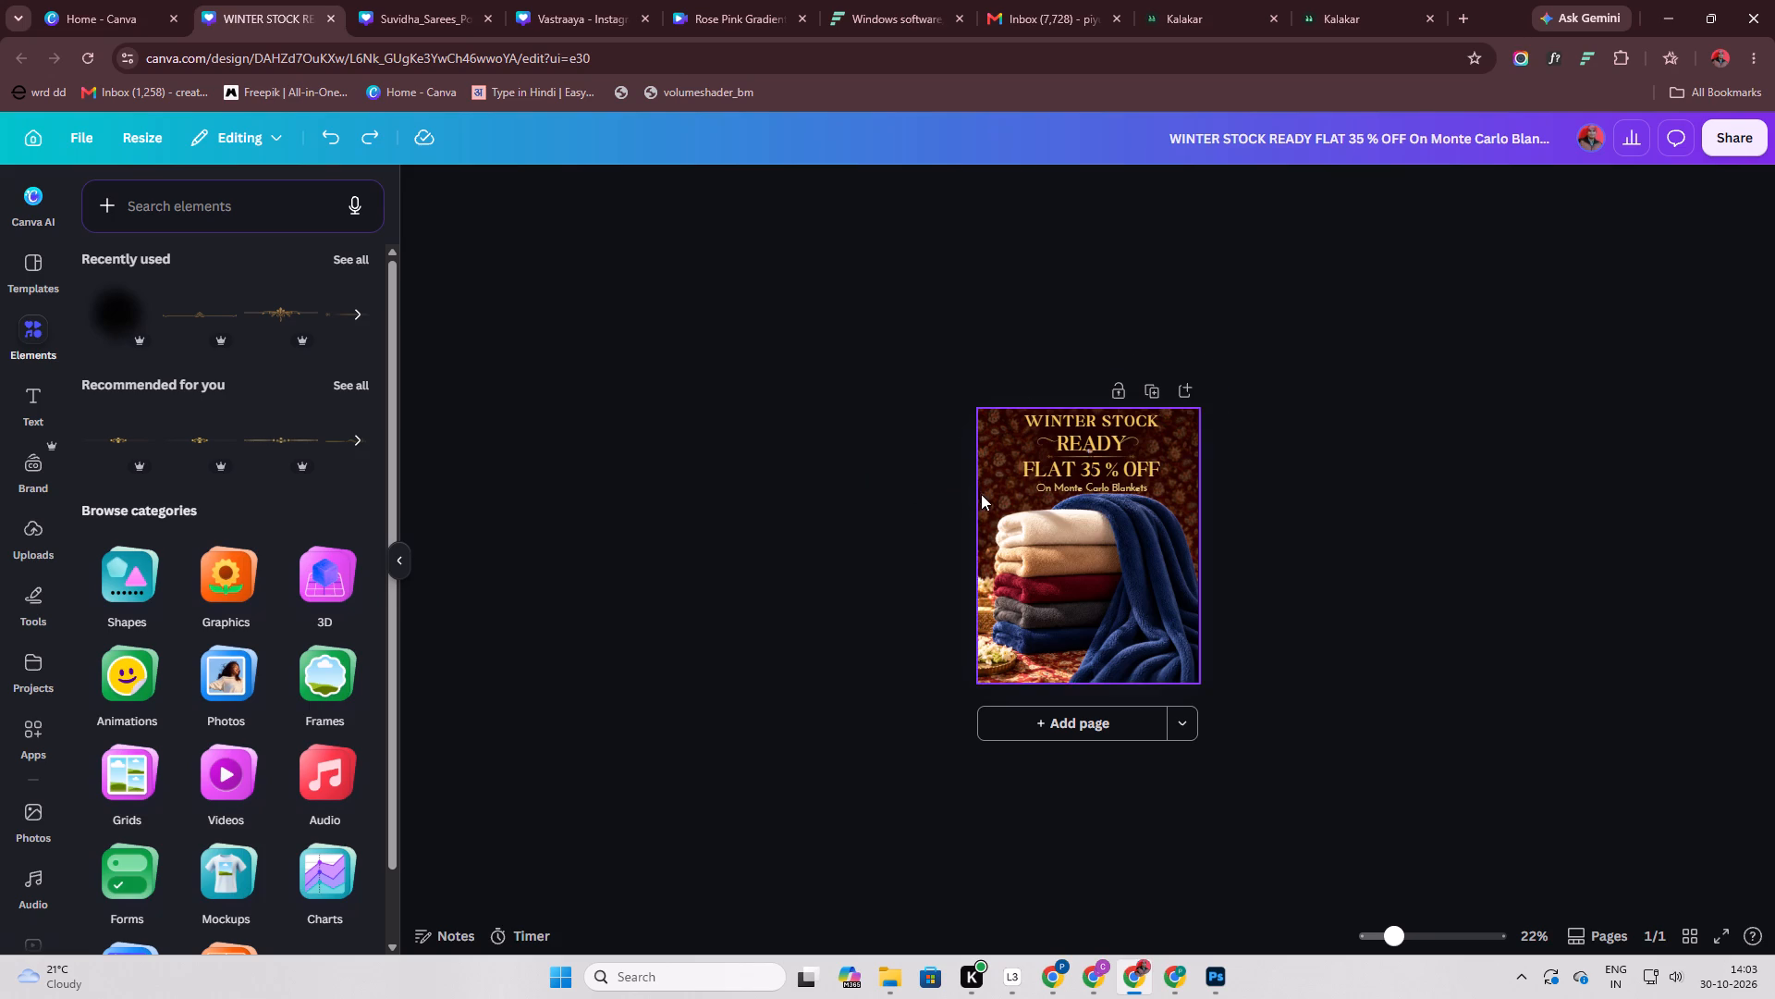
pyautogui.keyDown('ctrl'); pyautogui.scroll(5, 981, 494); pyautogui.keyUp('ctrl')
pyautogui.click(1312, 368)
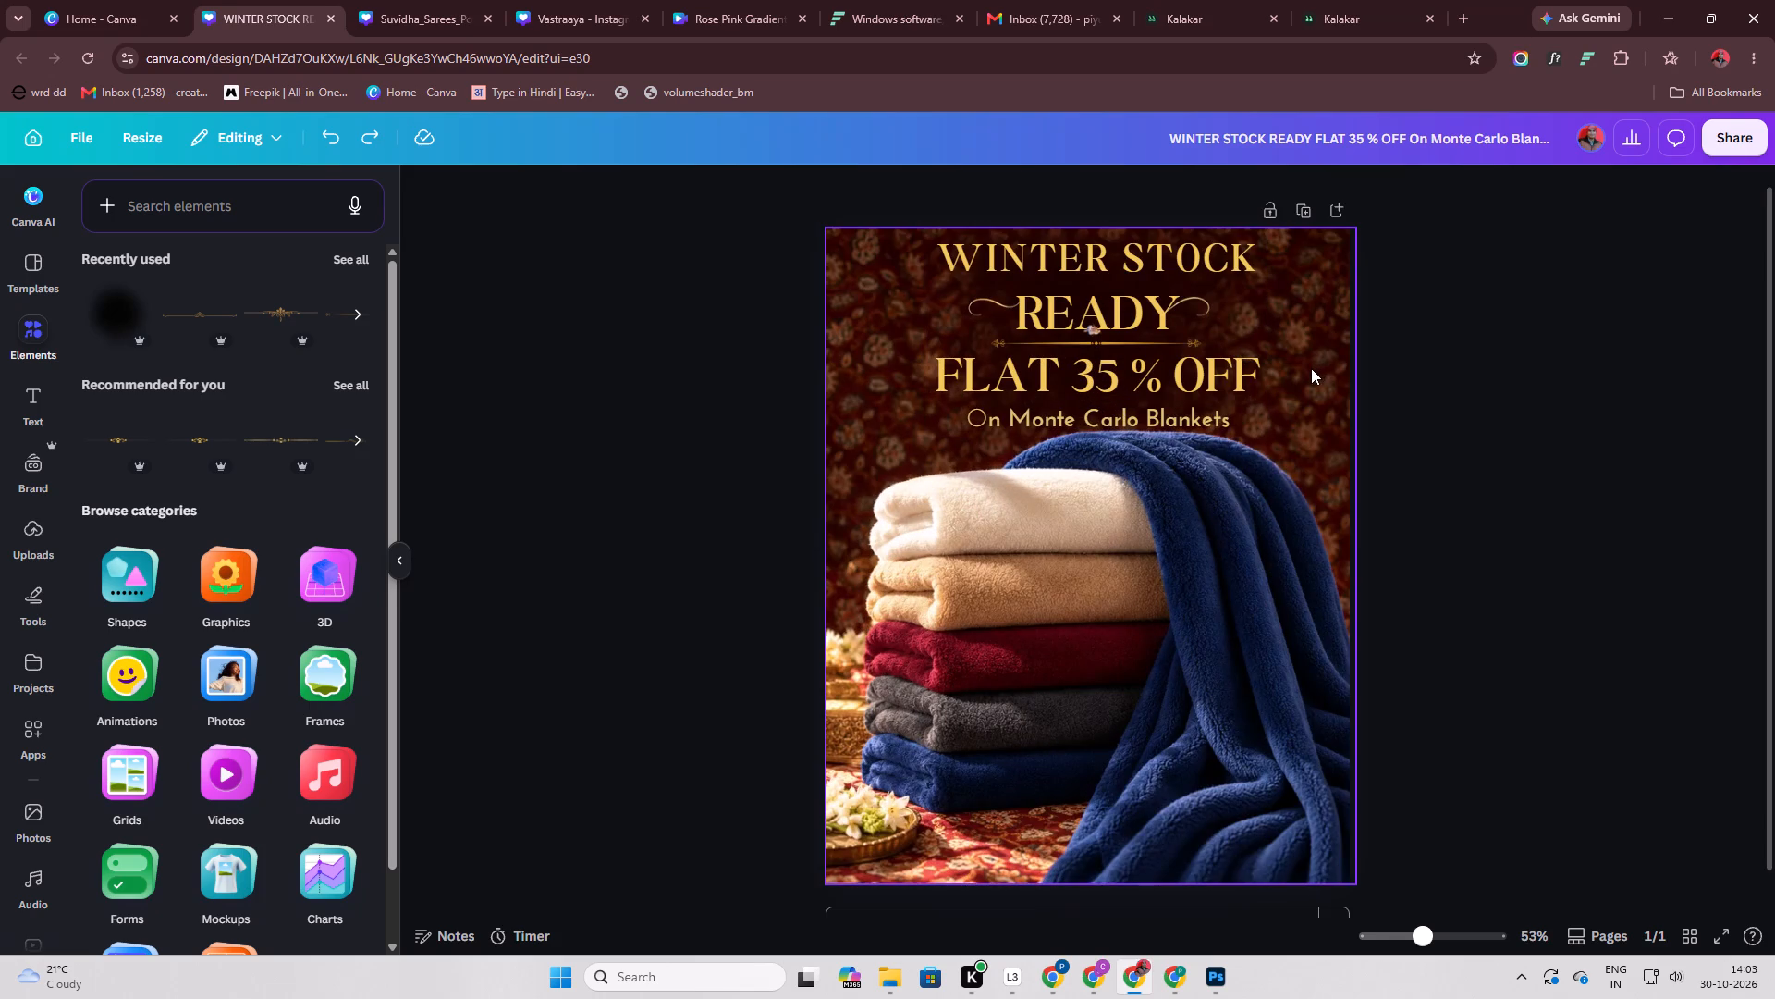
pyautogui.hotkey('ctrl', 'x')
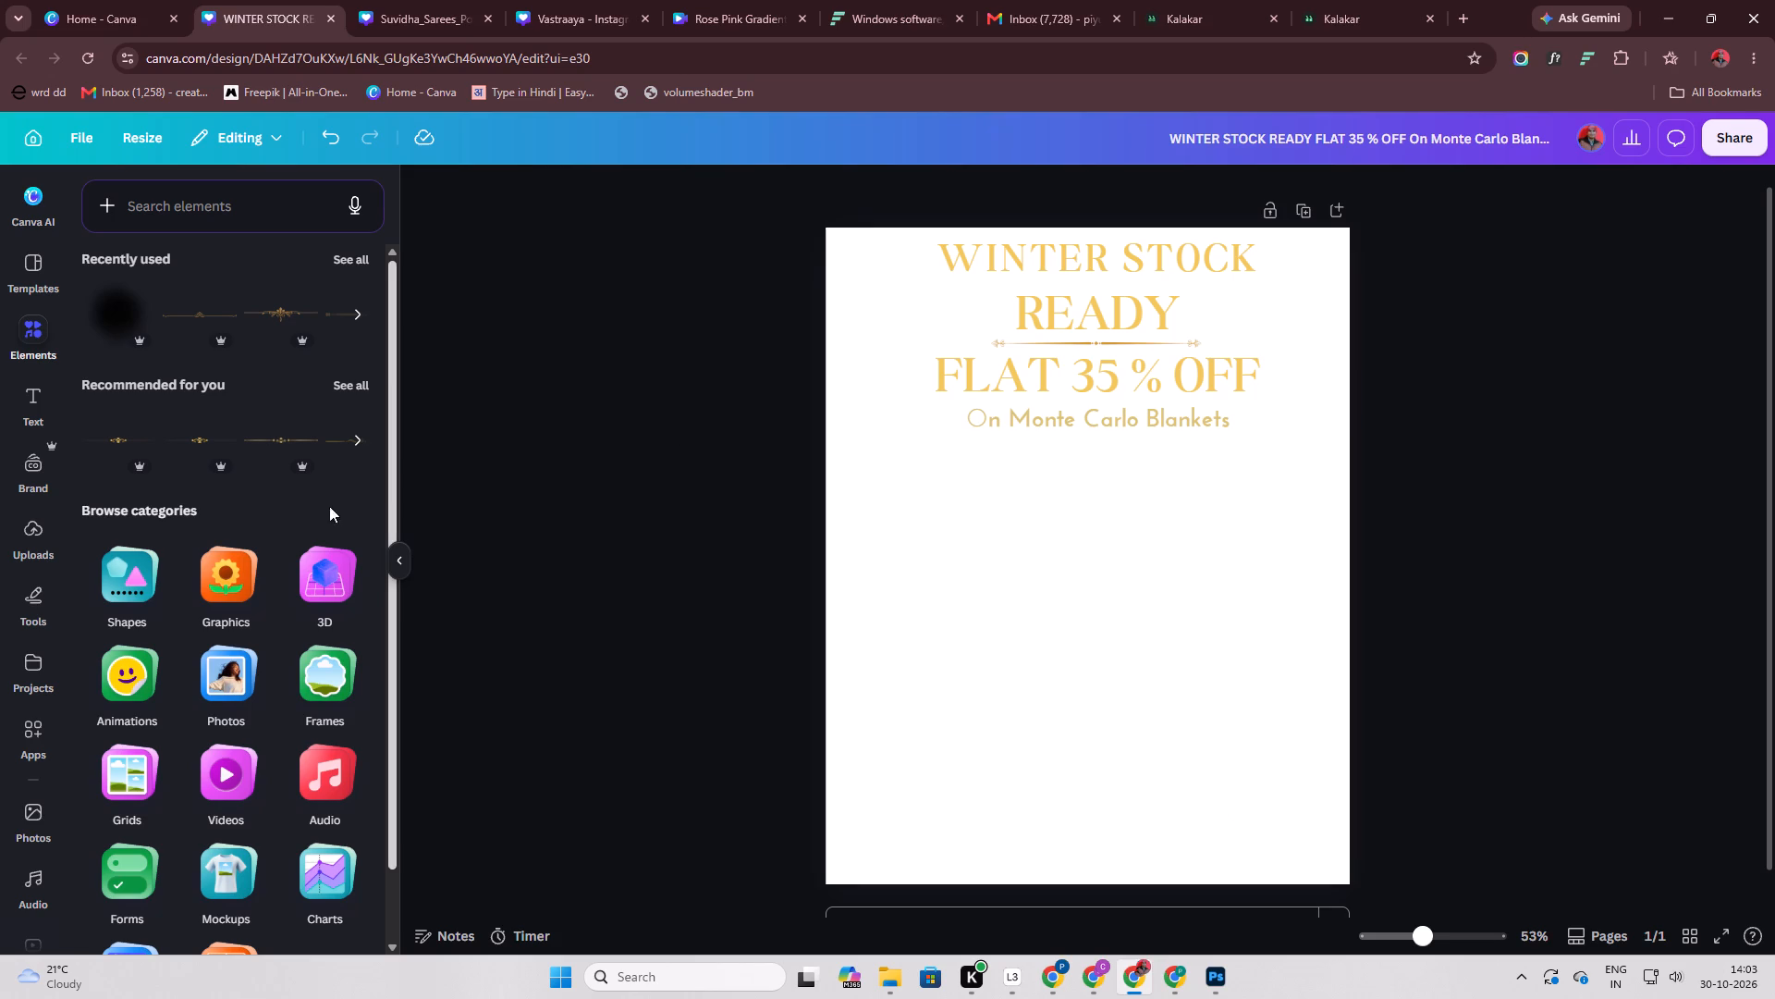
# Upload the image "Luxurious Plush Blanket Still Life" from the Downloads folder.
pyautogui.click(35, 538)
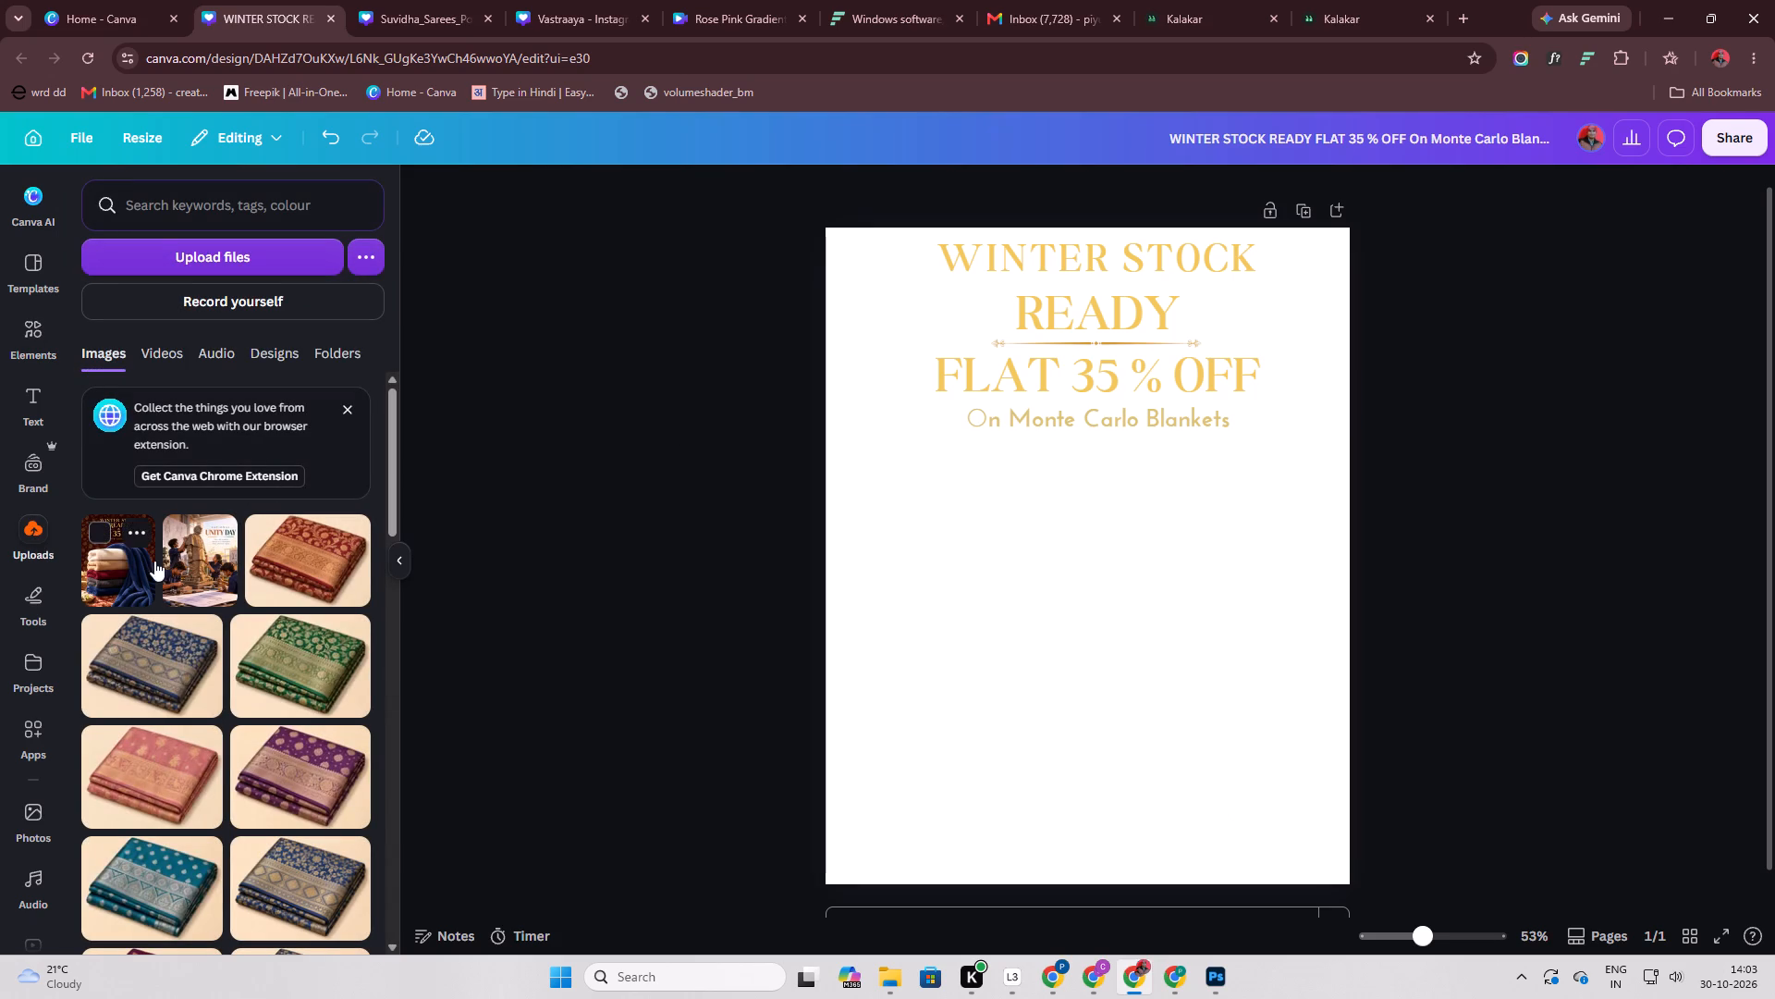
pyautogui.click(170, 248)
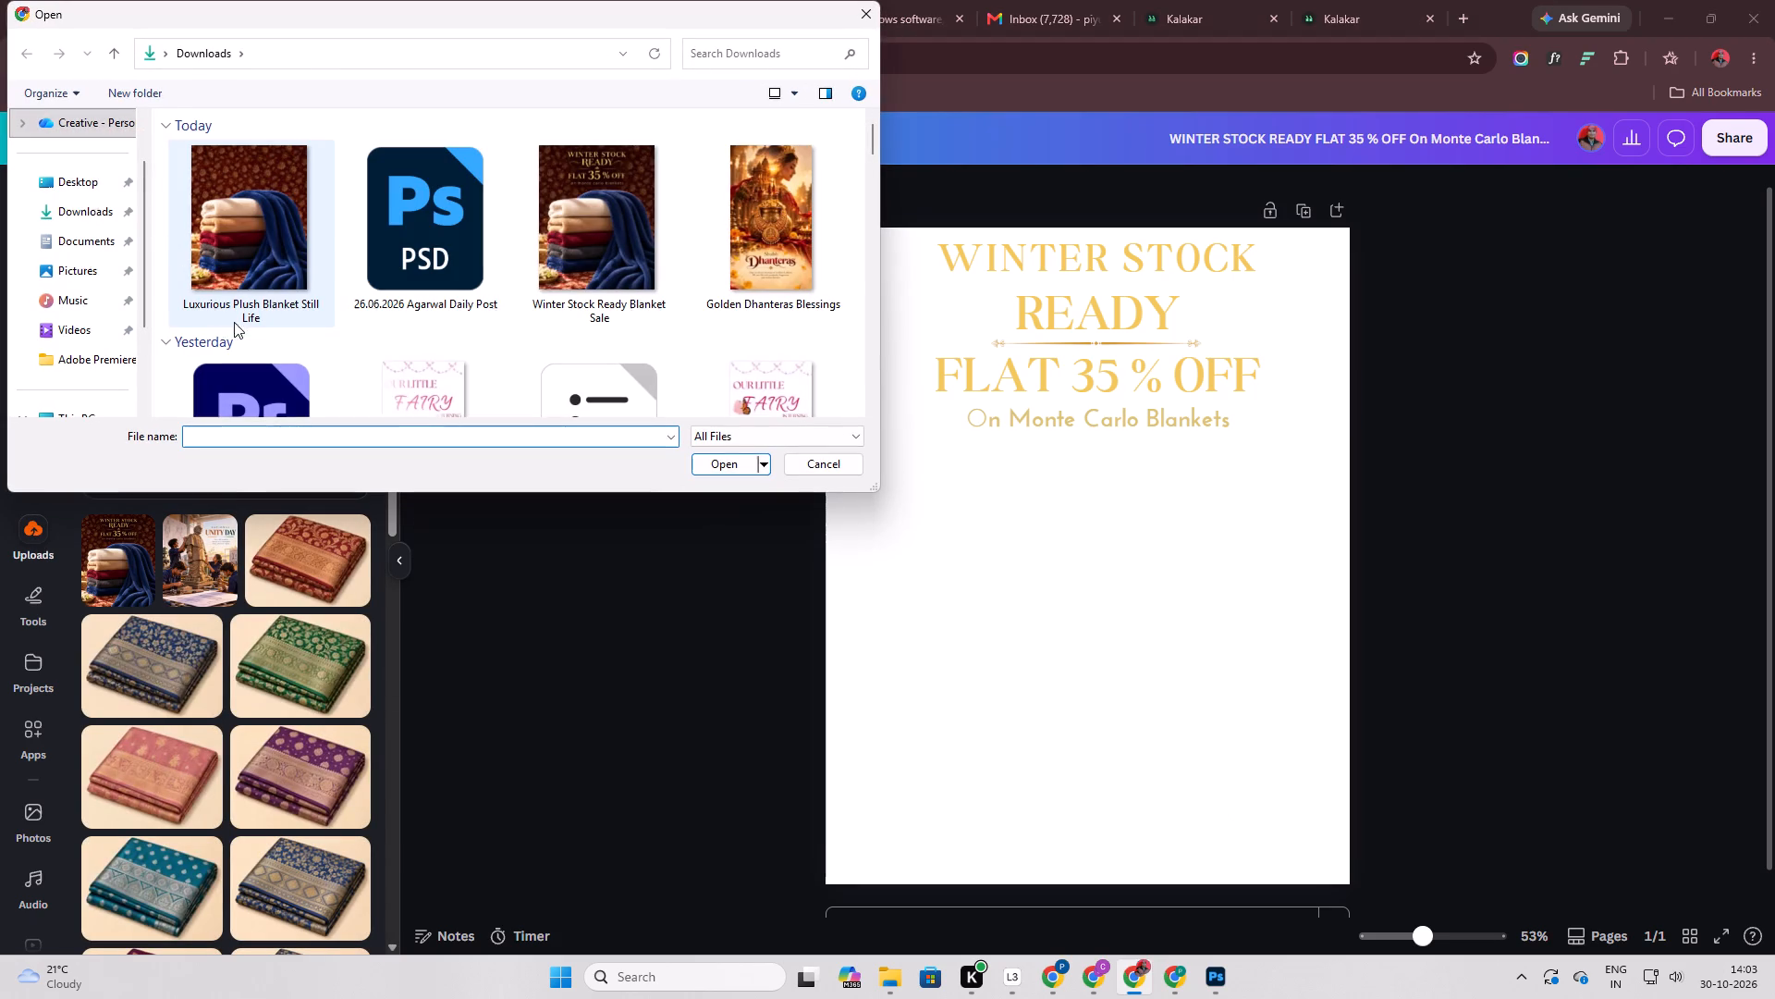
pyautogui.click(254, 250)
pyautogui.click(730, 469)
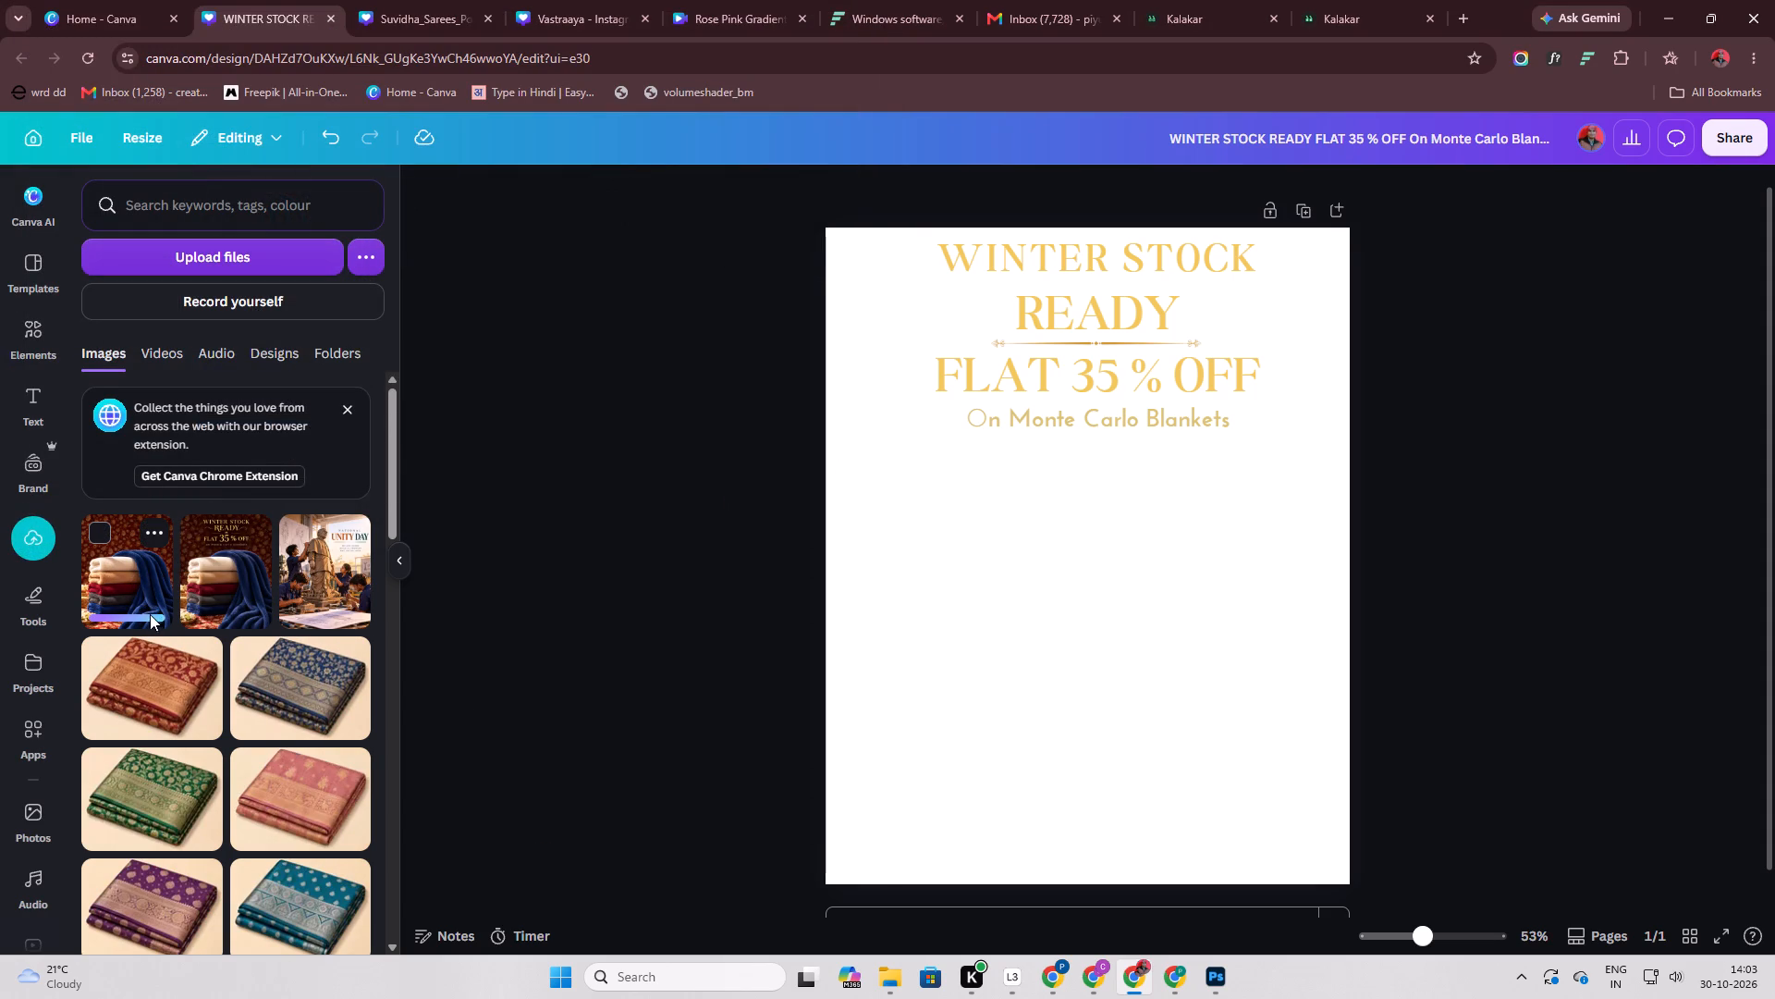
# Place the uploaded blanket image on the page as its full background.
pyautogui.moveTo(118, 570); pyautogui.dragTo(802, 346)
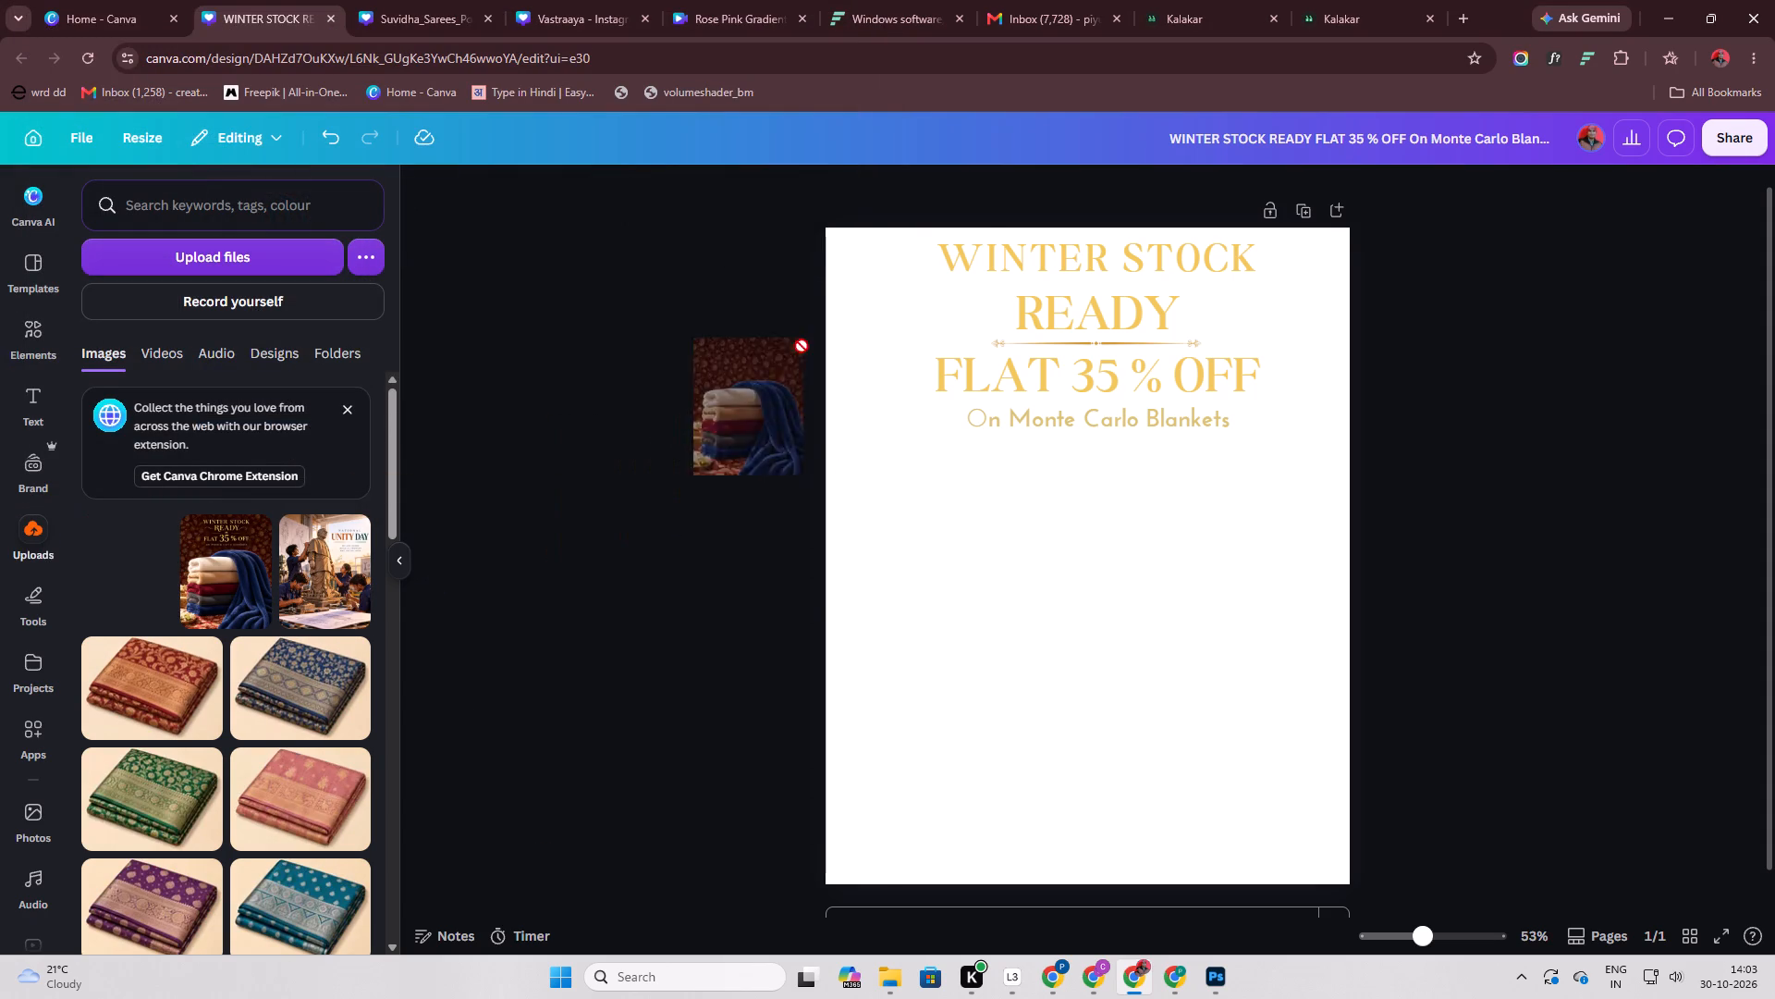
pyautogui.moveTo(802, 346); pyautogui.dragTo(850, 276)
pyautogui.click(1095, 581)
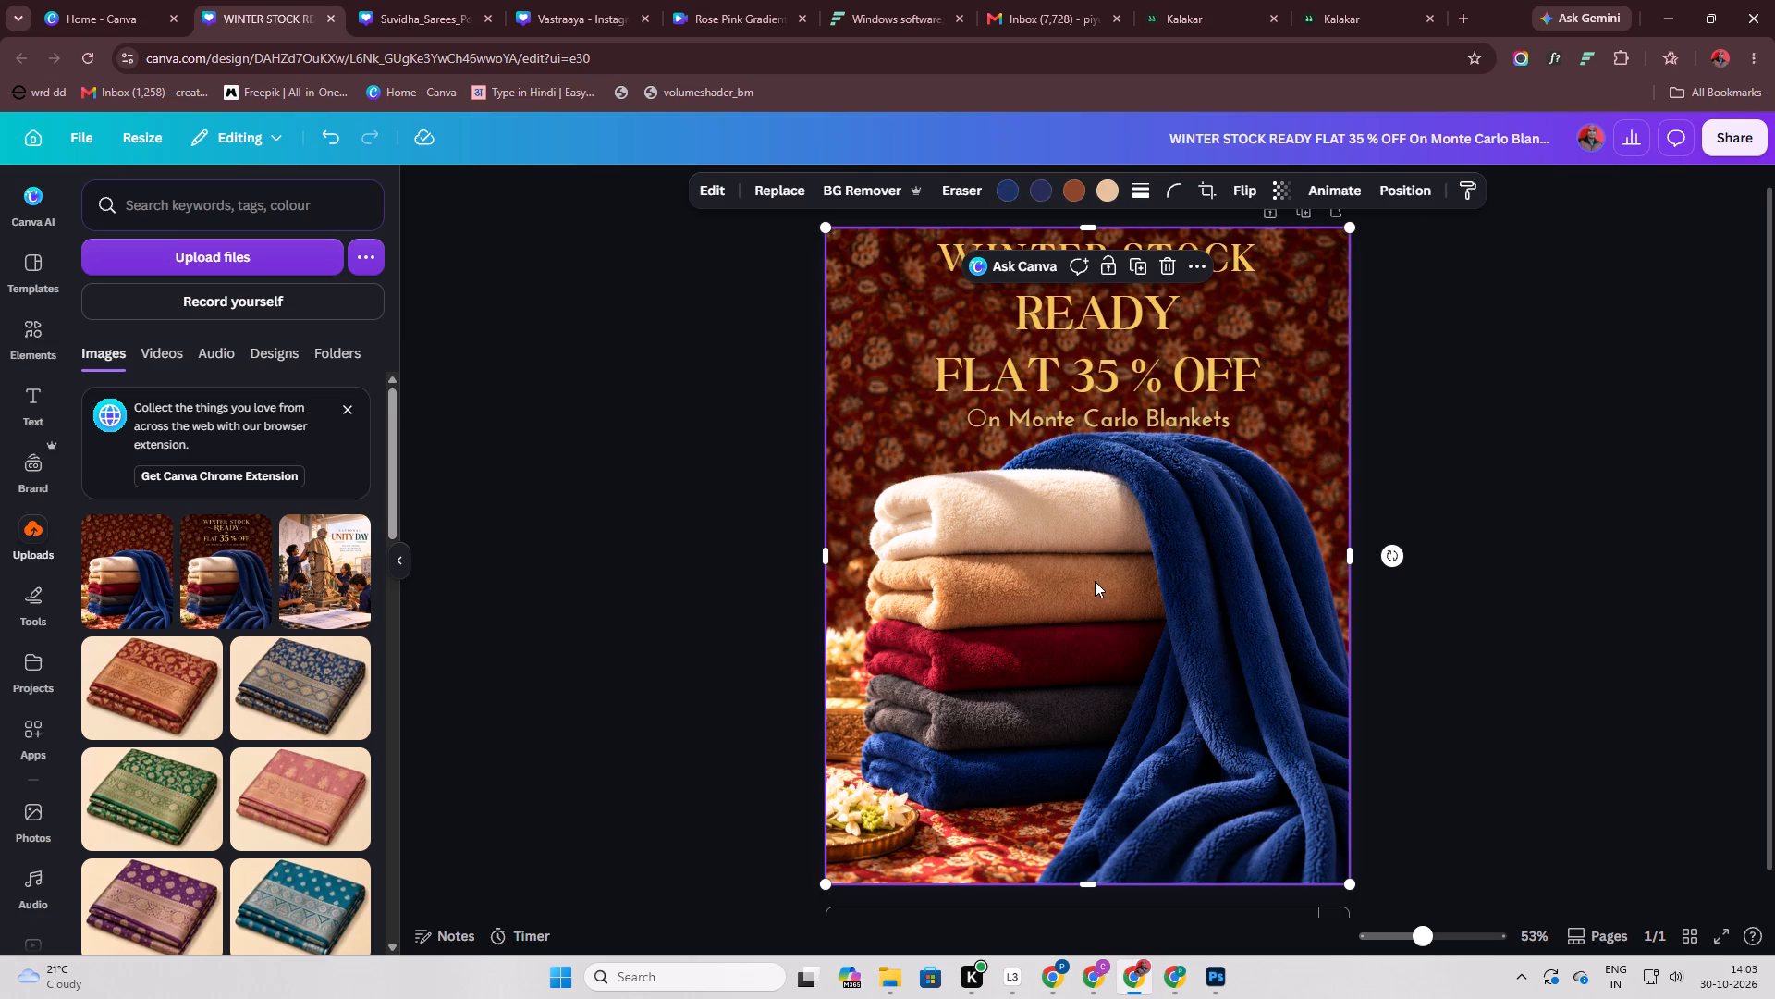
pyautogui.click(1587, 475)
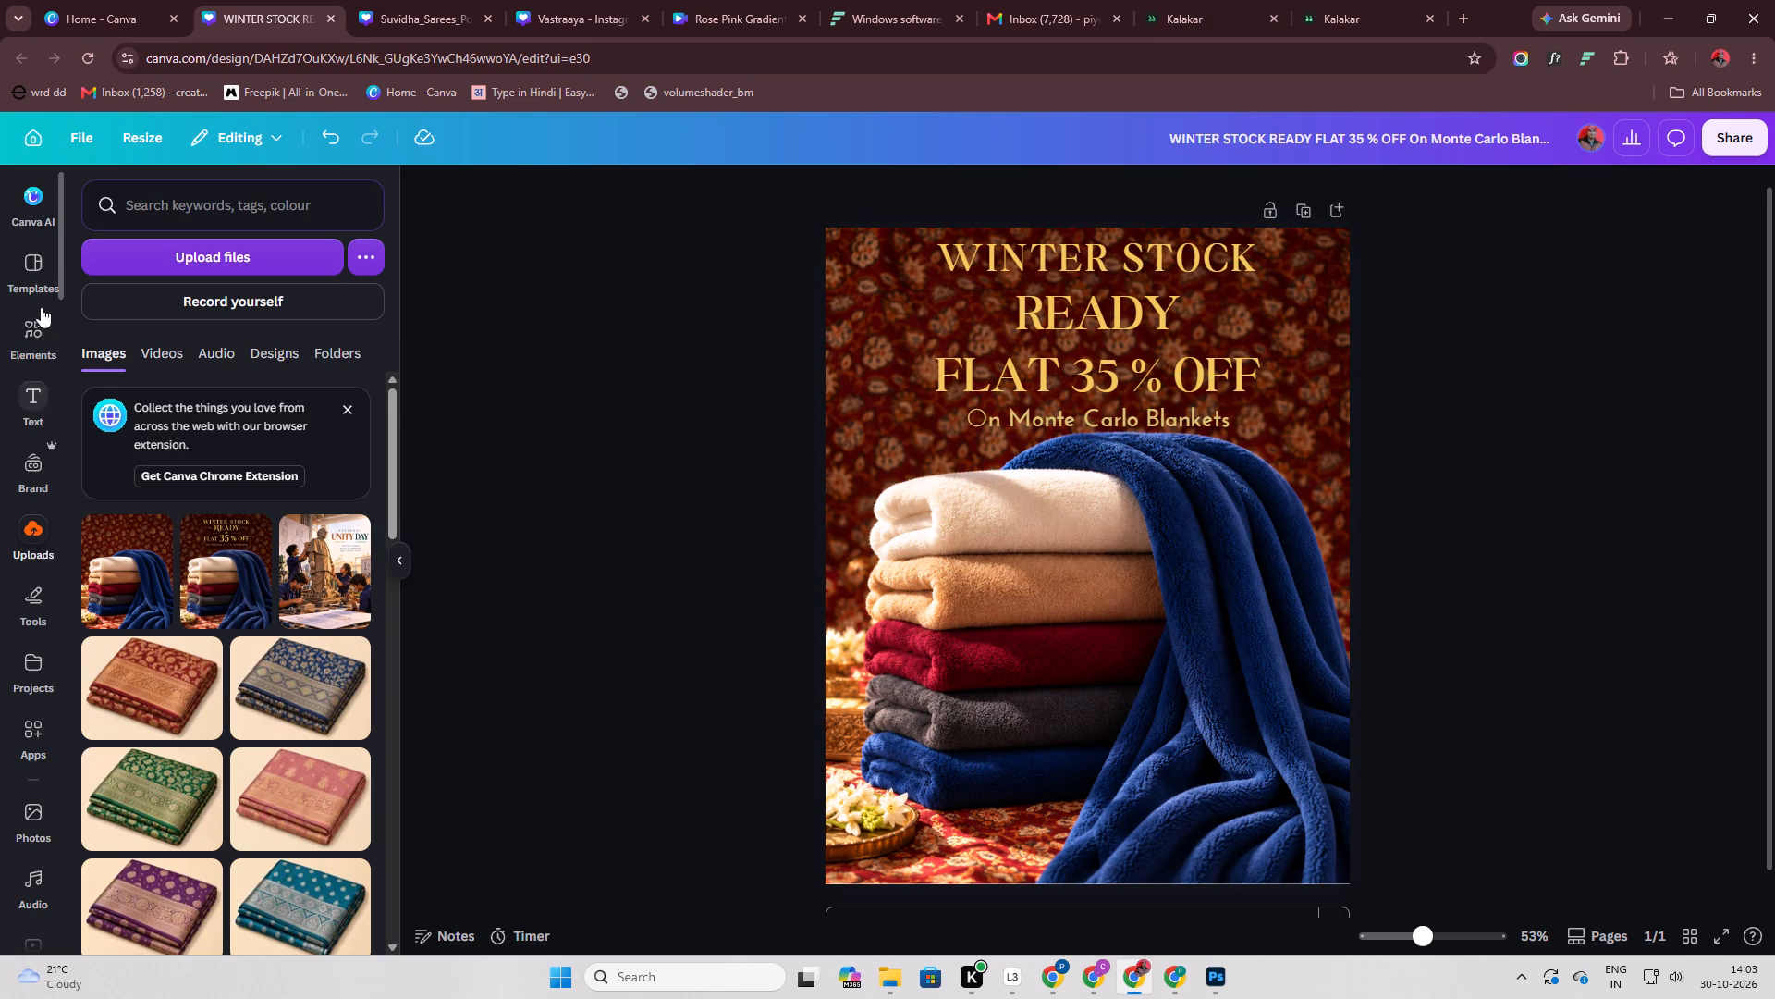
# Add the recently used soft black blur graphic to the page and move it up behind the headline text.
pyautogui.click(31, 340)
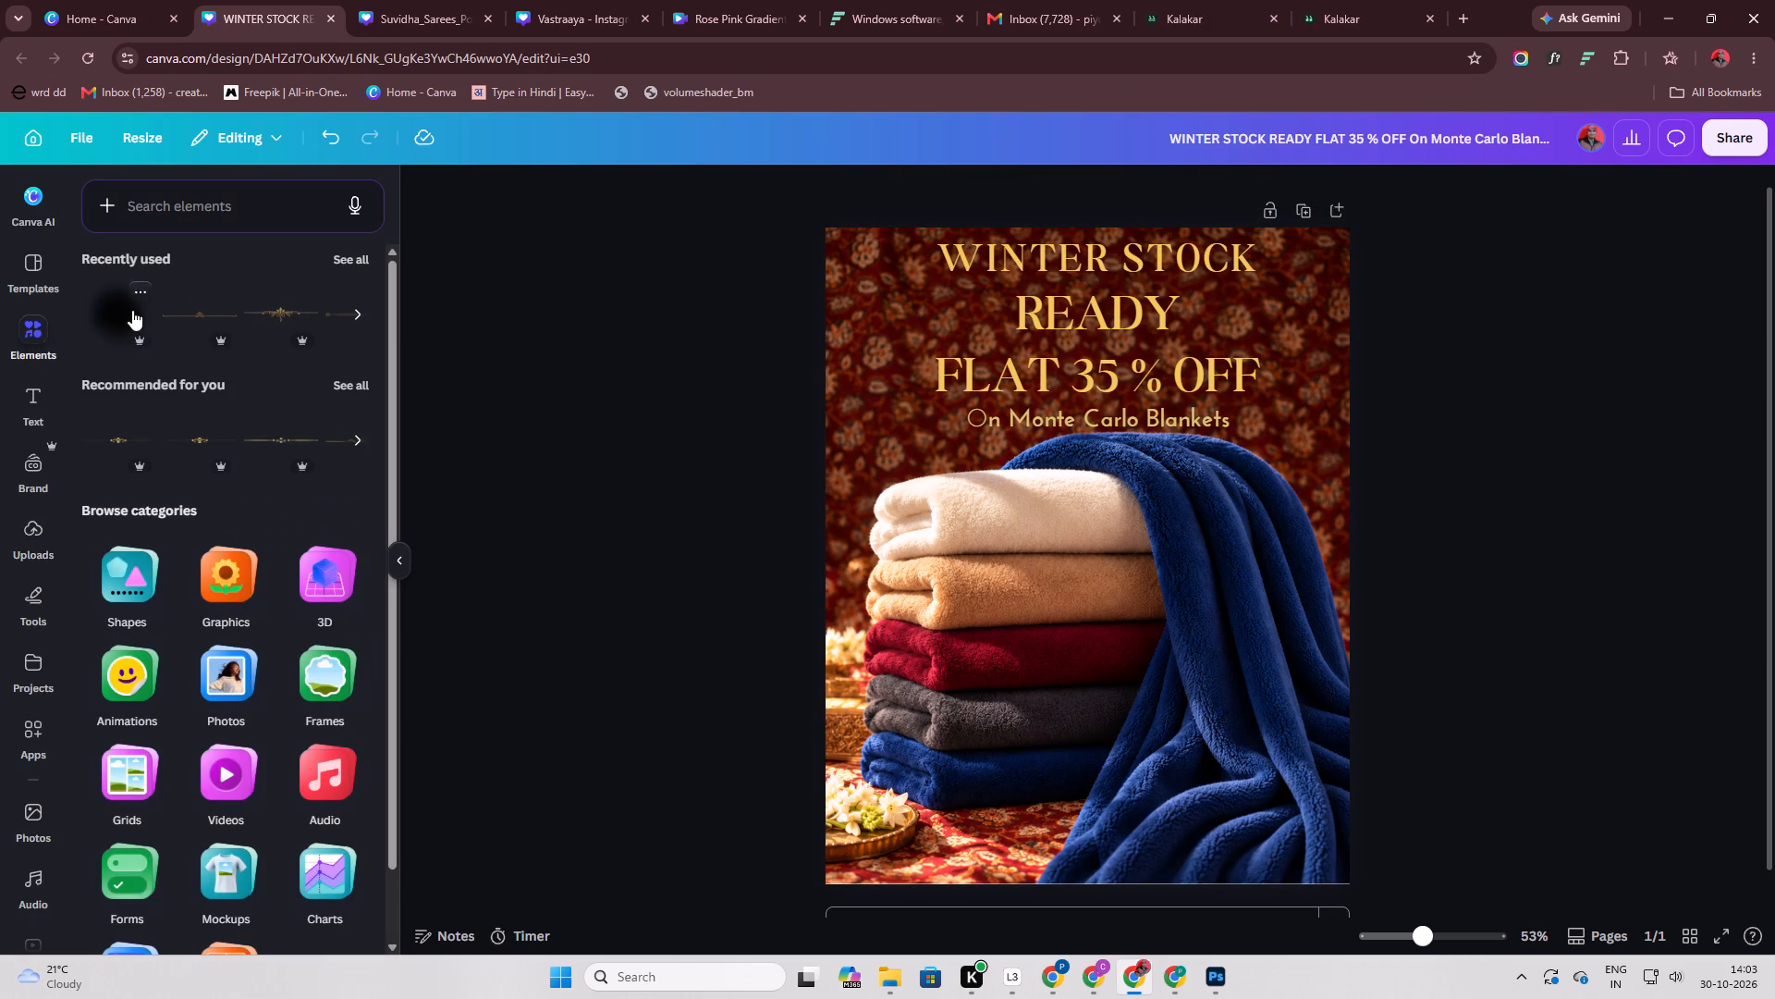
pyautogui.moveTo(122, 311); pyautogui.dragTo(1010, 245)
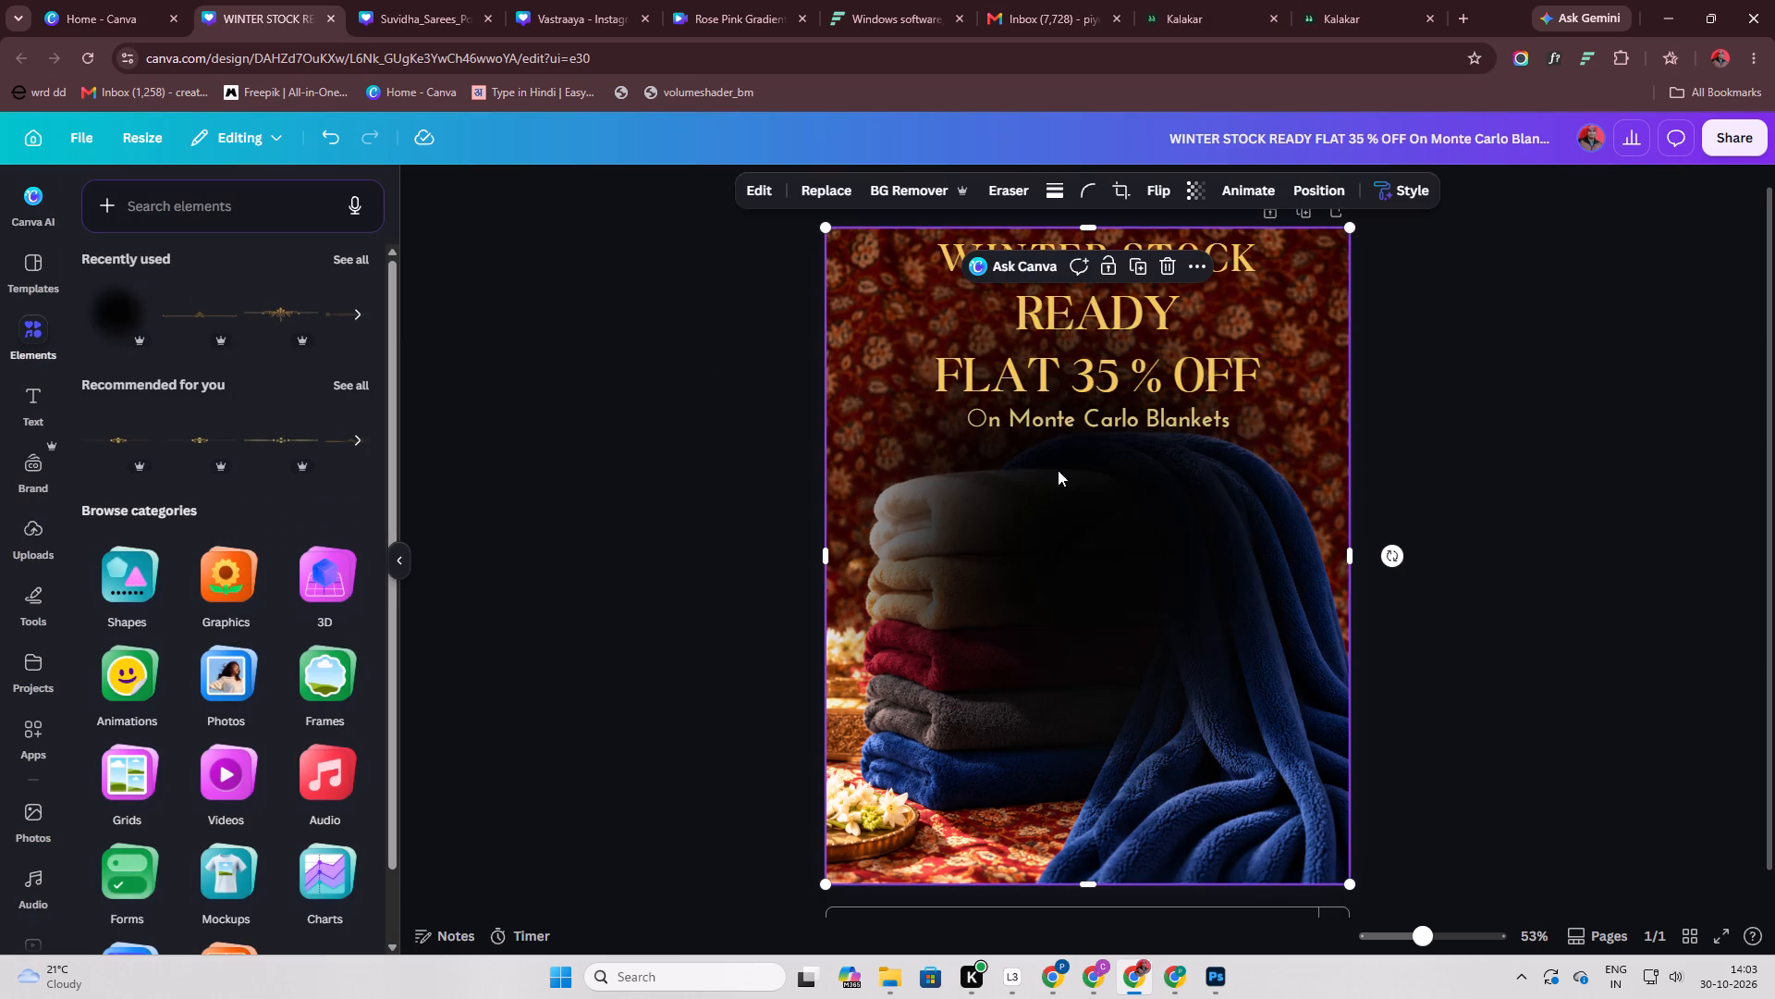
pyautogui.moveTo(1108, 634); pyautogui.dragTo(1113, 417)
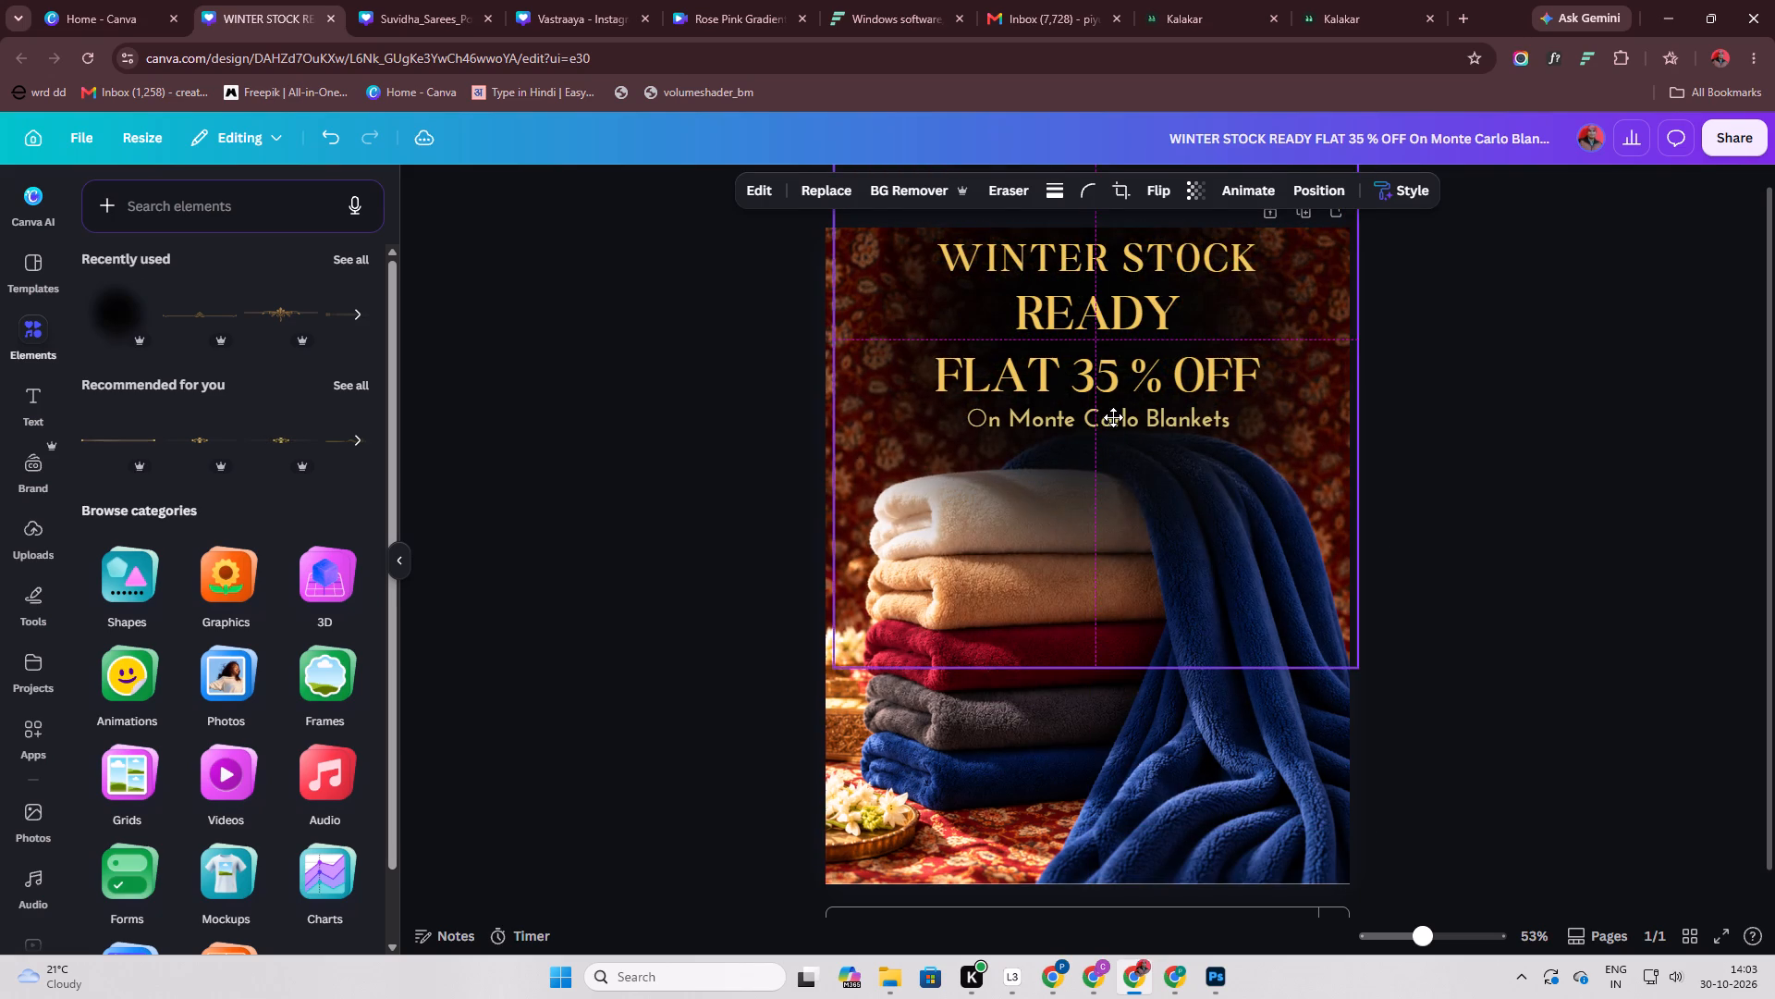
pyautogui.moveTo(1113, 417); pyautogui.dragTo(1114, 418)
# Shorten and narrow the black blur around the headline to about 928 wide by 873 high.
pyautogui.moveTo(1092, 672); pyautogui.dragTo(1100, 629)
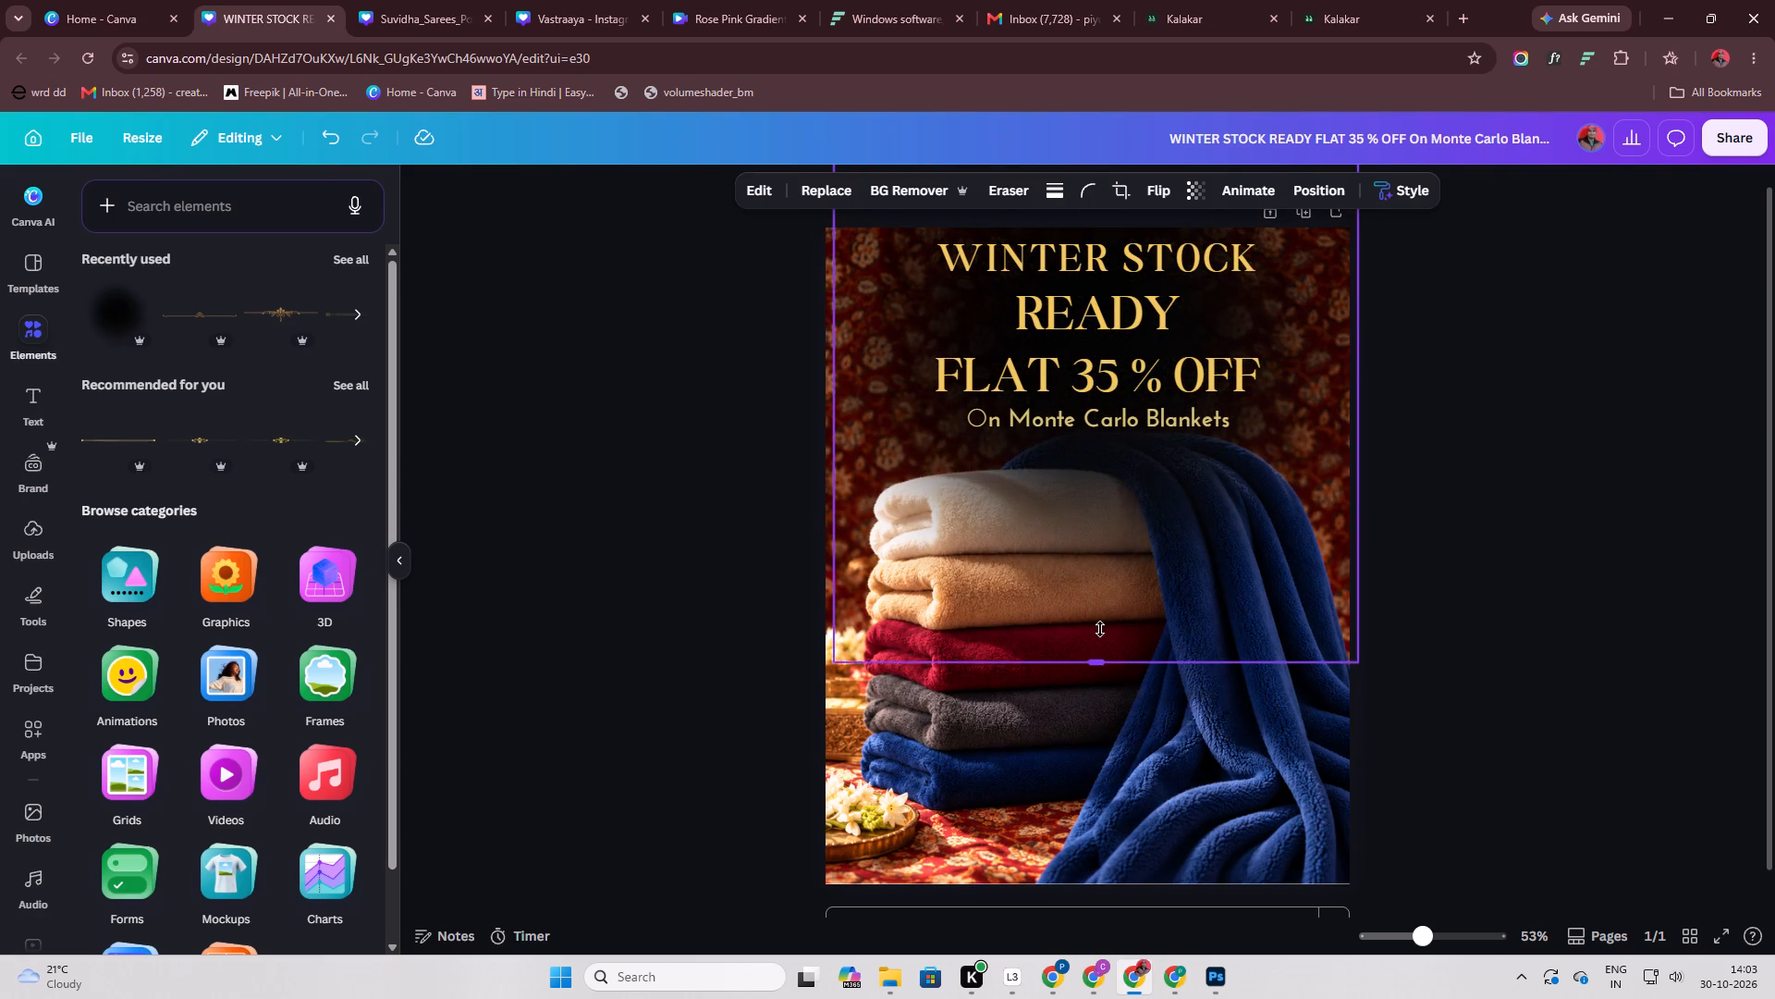
pyautogui.moveTo(1100, 629); pyautogui.dragTo(1106, 498)
pyautogui.scroll(3, 1062, 387)
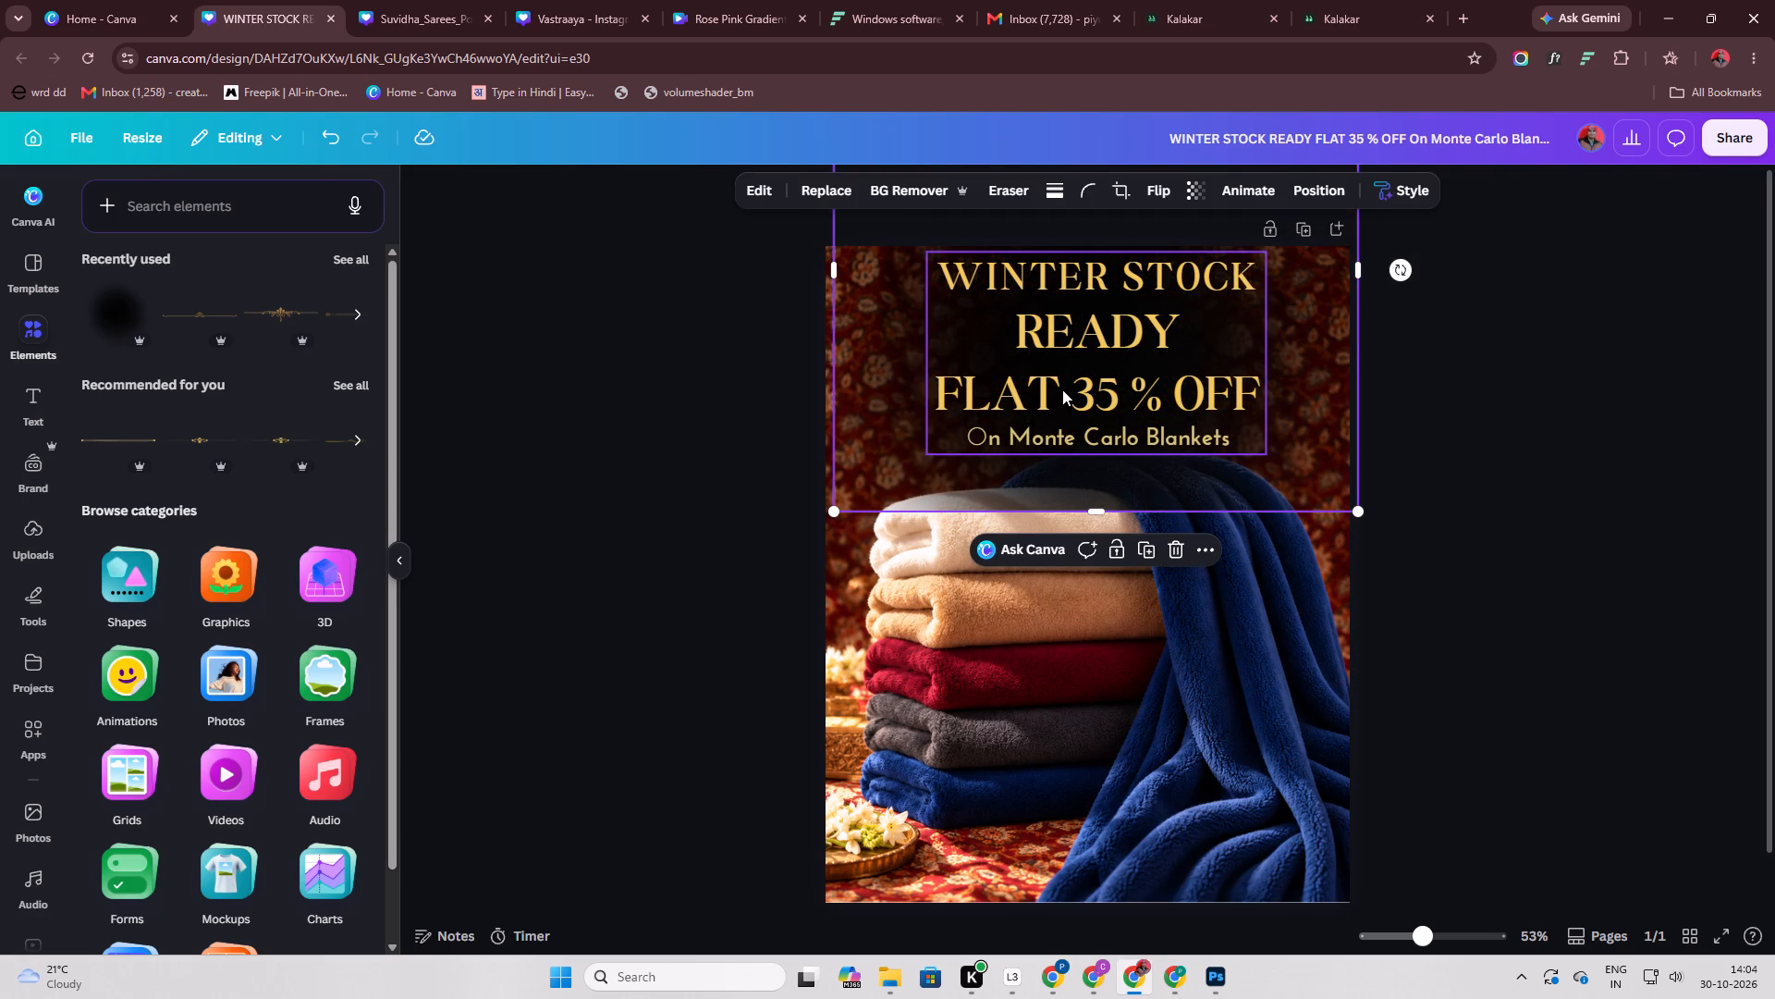
pyautogui.moveTo(839, 277); pyautogui.dragTo(878, 287)
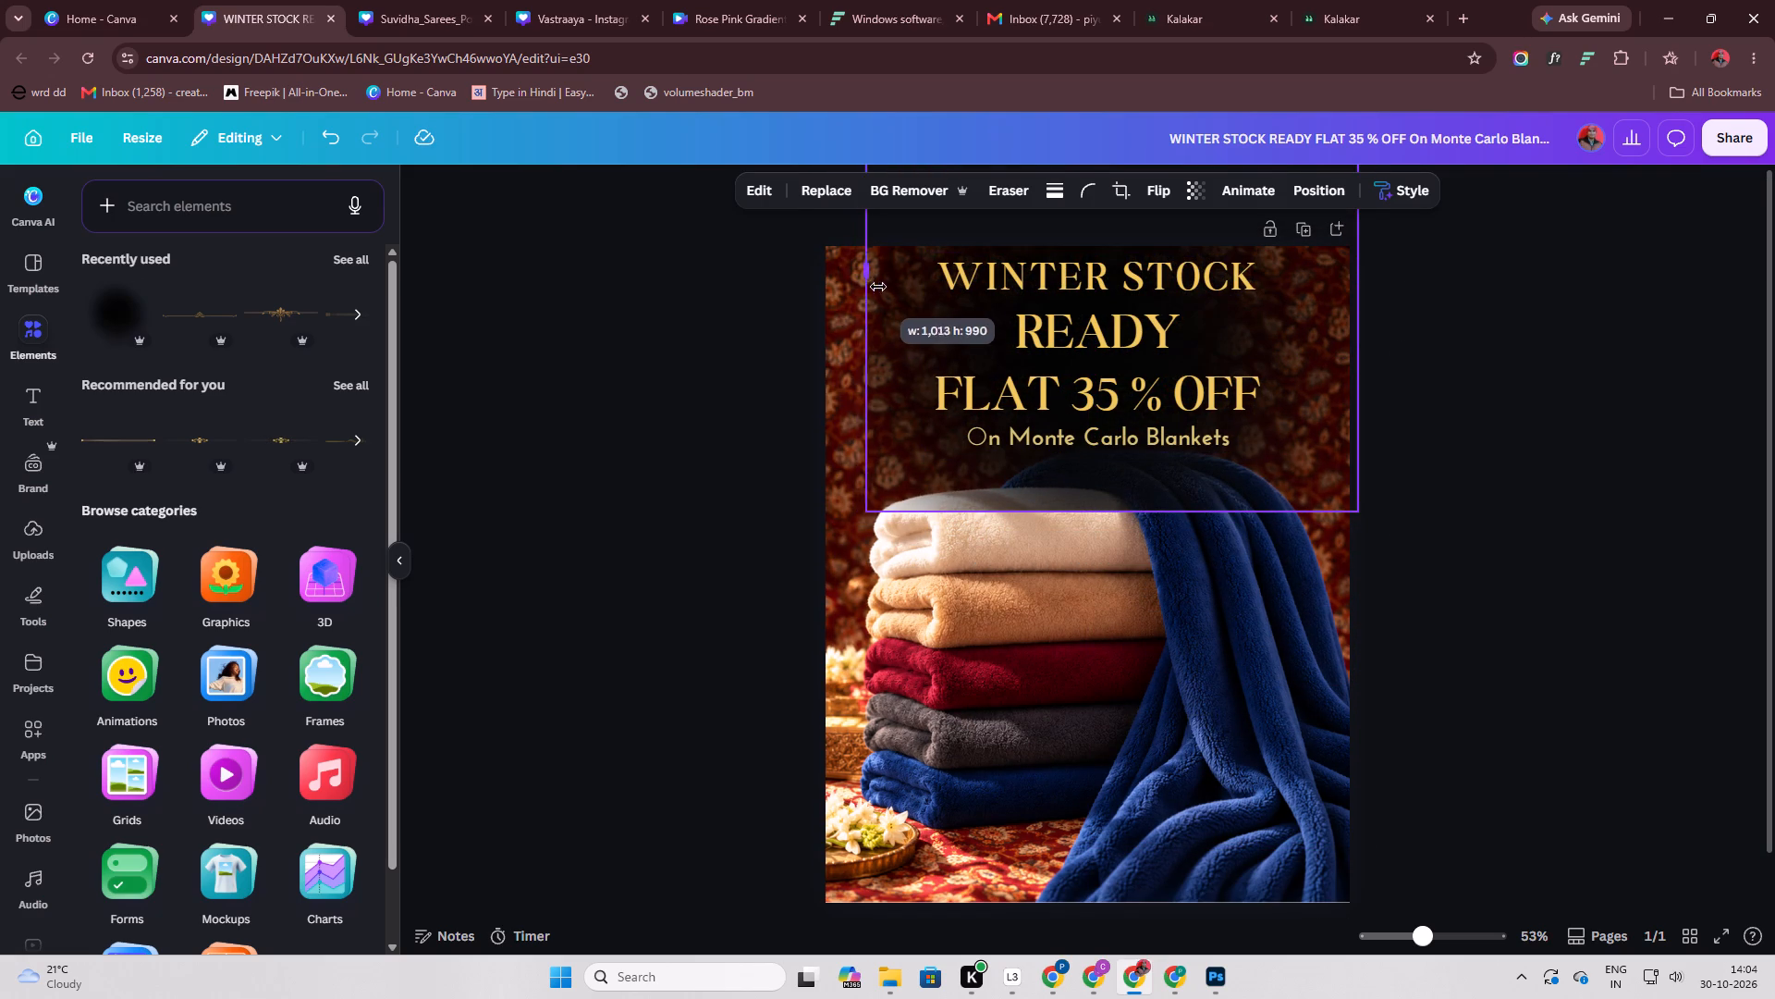
pyautogui.moveTo(878, 287); pyautogui.dragTo(879, 288)
pyautogui.moveTo(1356, 276); pyautogui.dragTo(1327, 272)
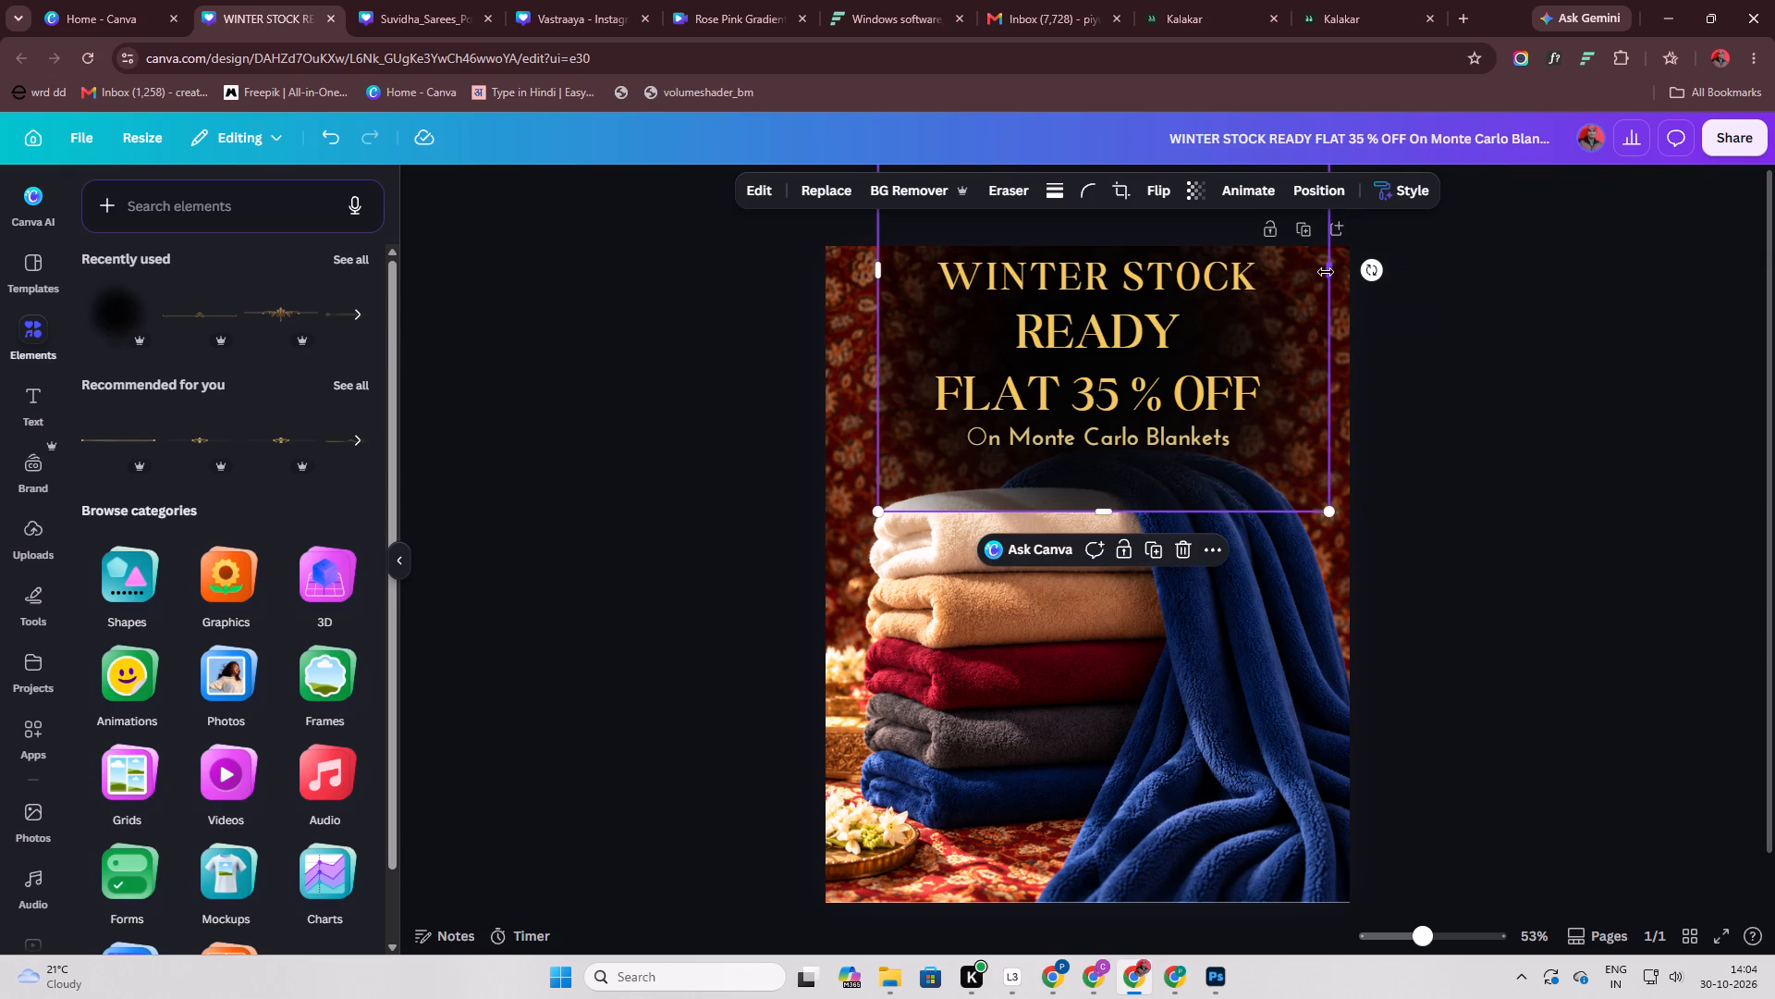
pyautogui.moveTo(1113, 512); pyautogui.dragTo(1126, 459)
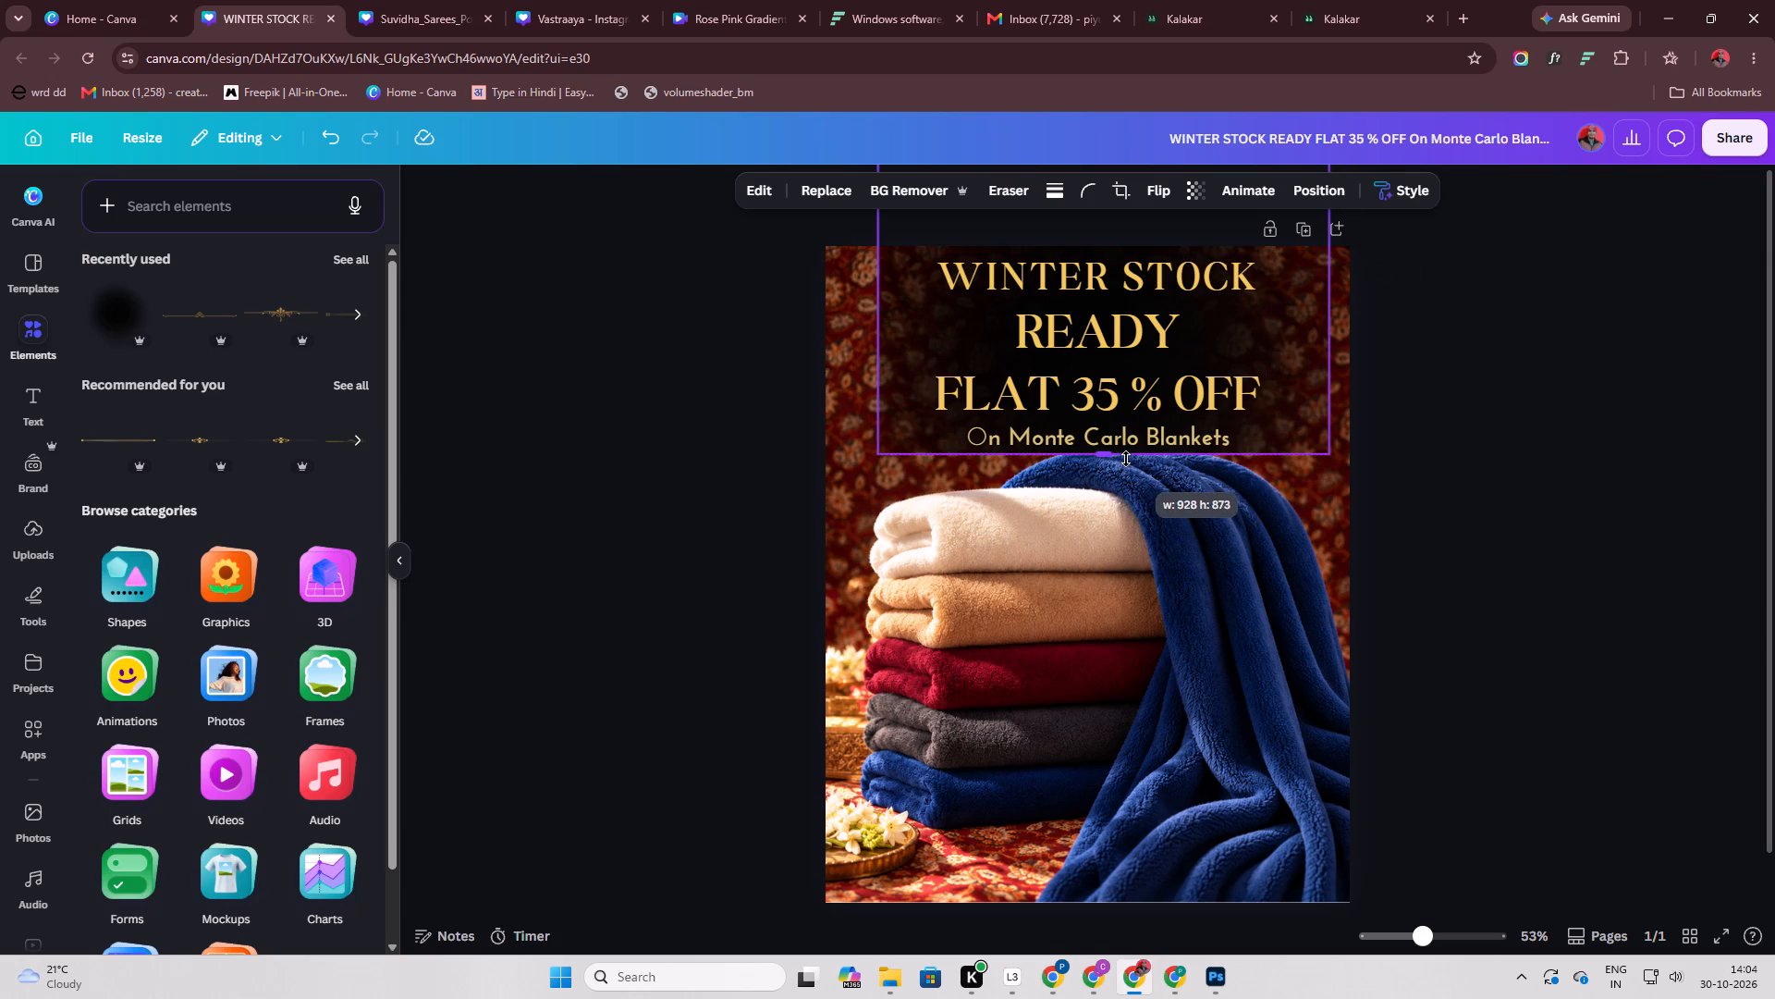
pyautogui.moveTo(1126, 459); pyautogui.dragTo(1130, 452)
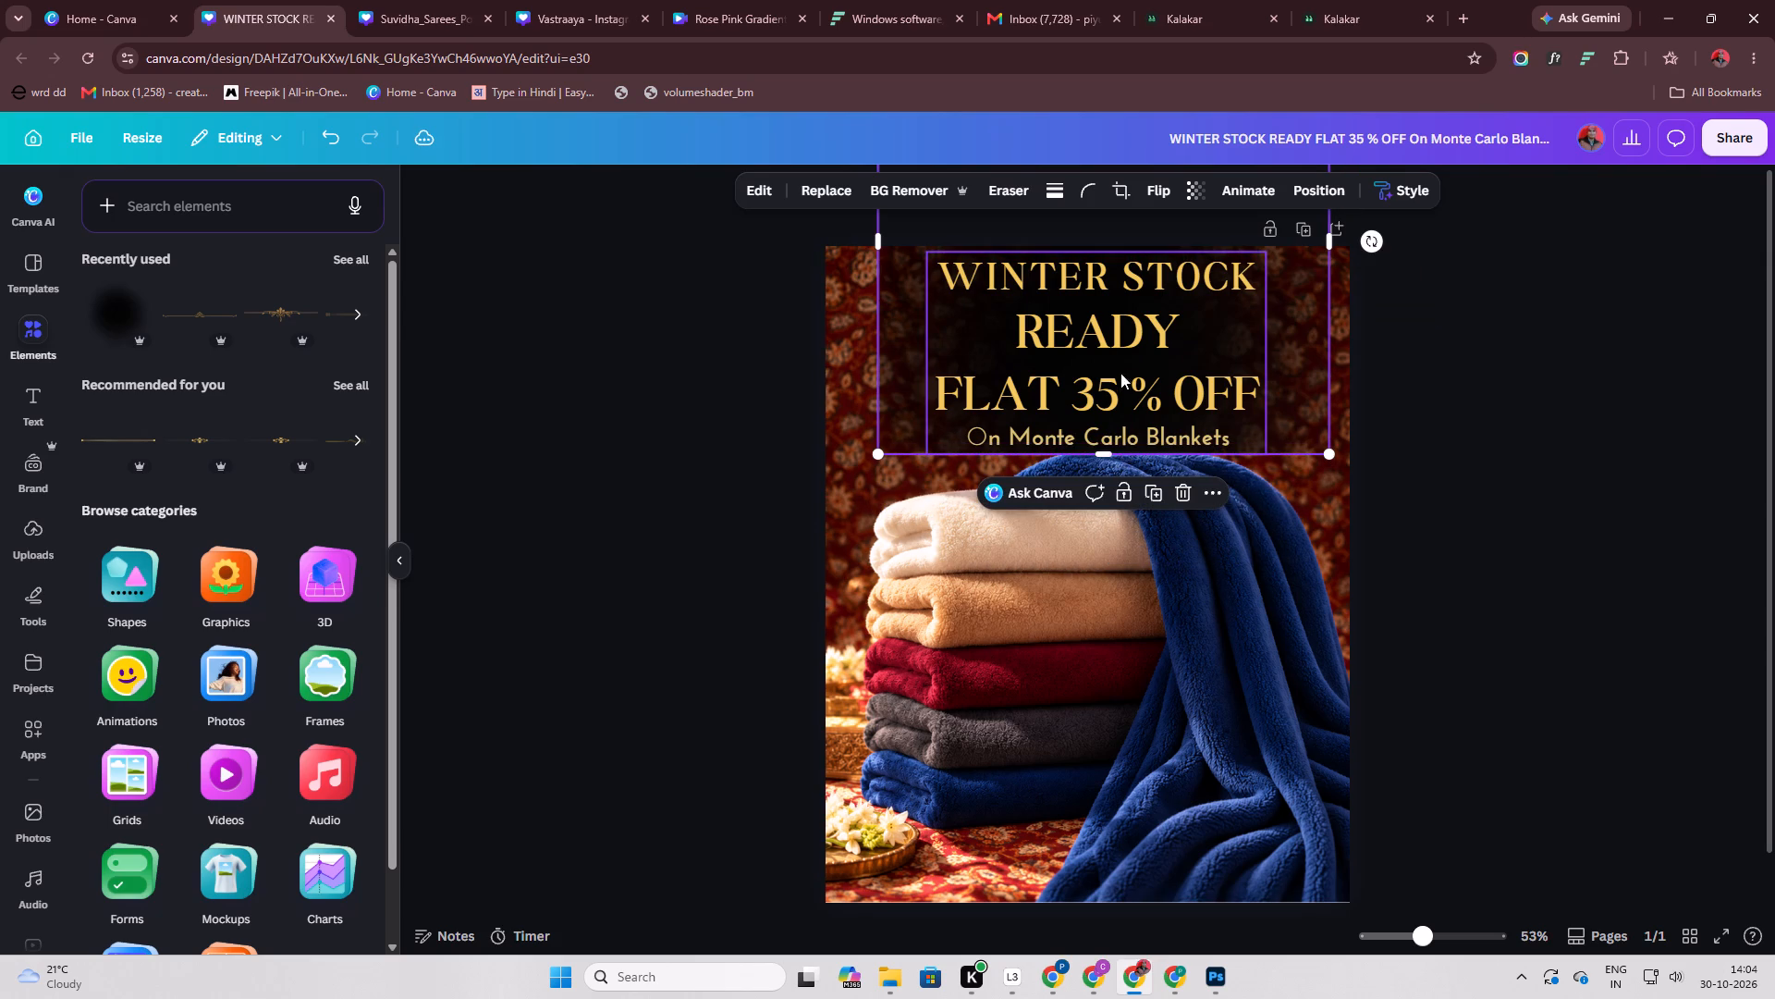
# Move the black blur down over the top blanket and stretch its lower edge to the bottom blanket.
pyautogui.moveTo(1279, 331); pyautogui.dragTo(1281, 288)
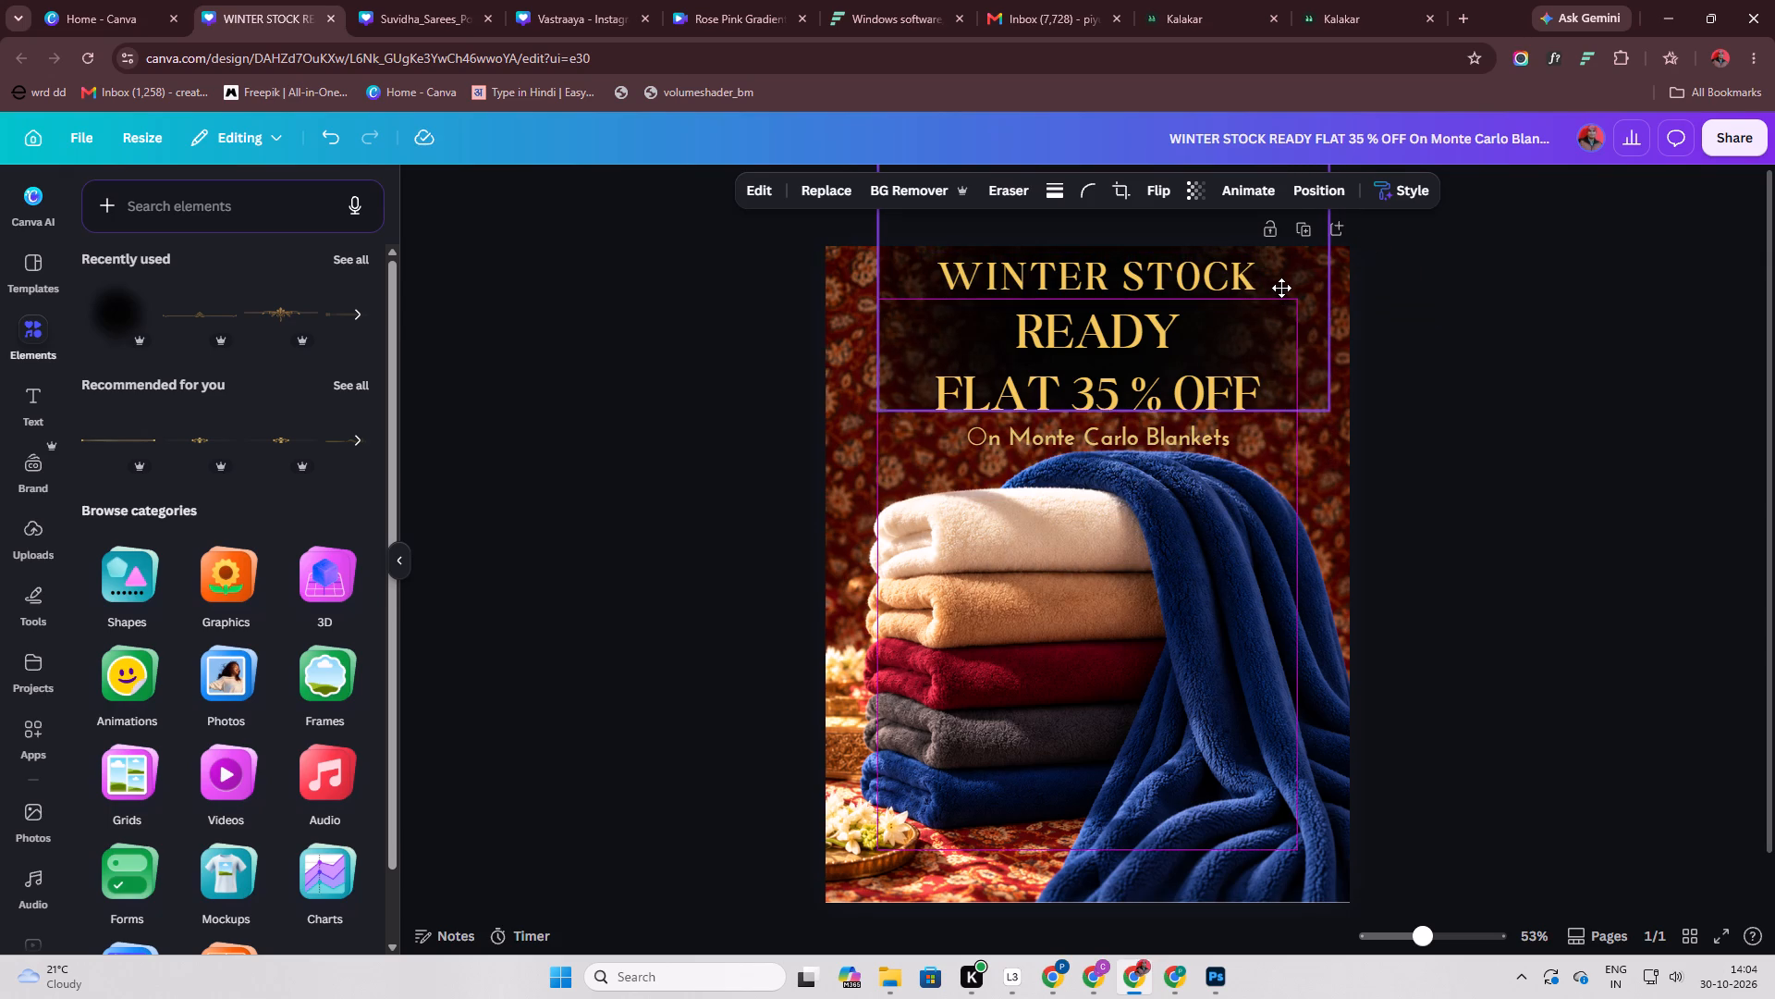
pyautogui.moveTo(1281, 288); pyautogui.dragTo(1280, 287)
pyautogui.moveTo(1290, 333); pyautogui.dragTo(1288, 323)
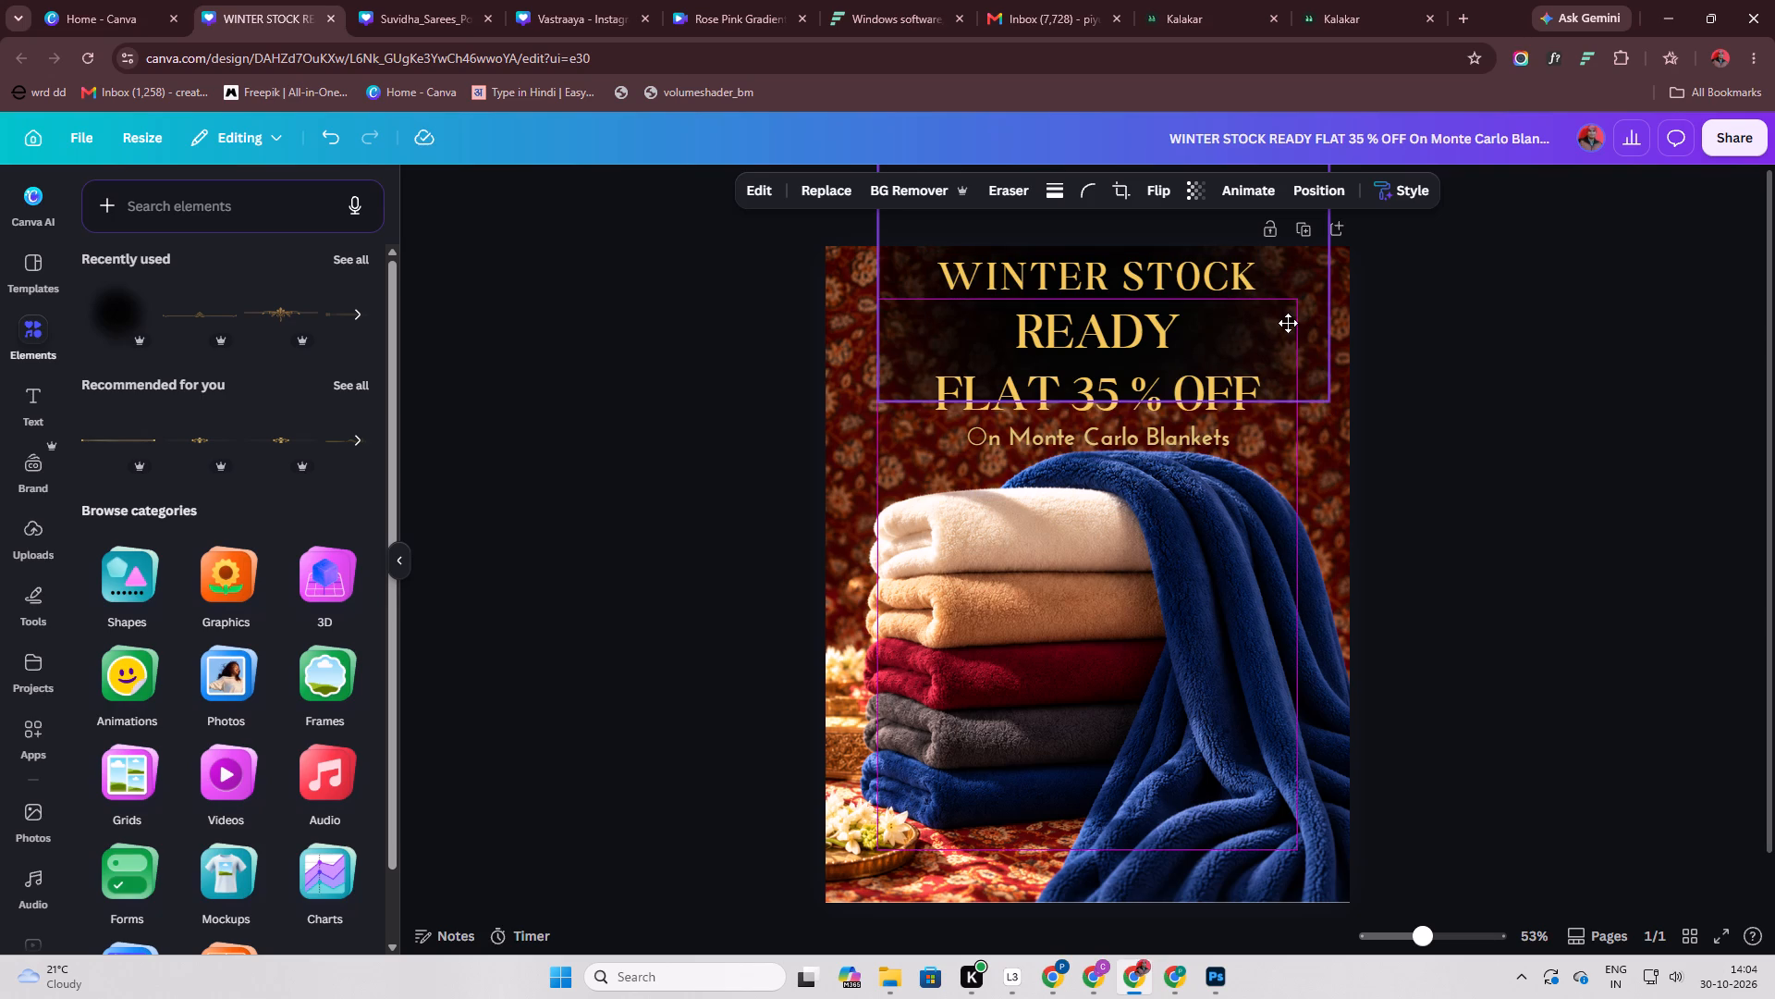
pyautogui.moveTo(1288, 323); pyautogui.dragTo(1281, 488)
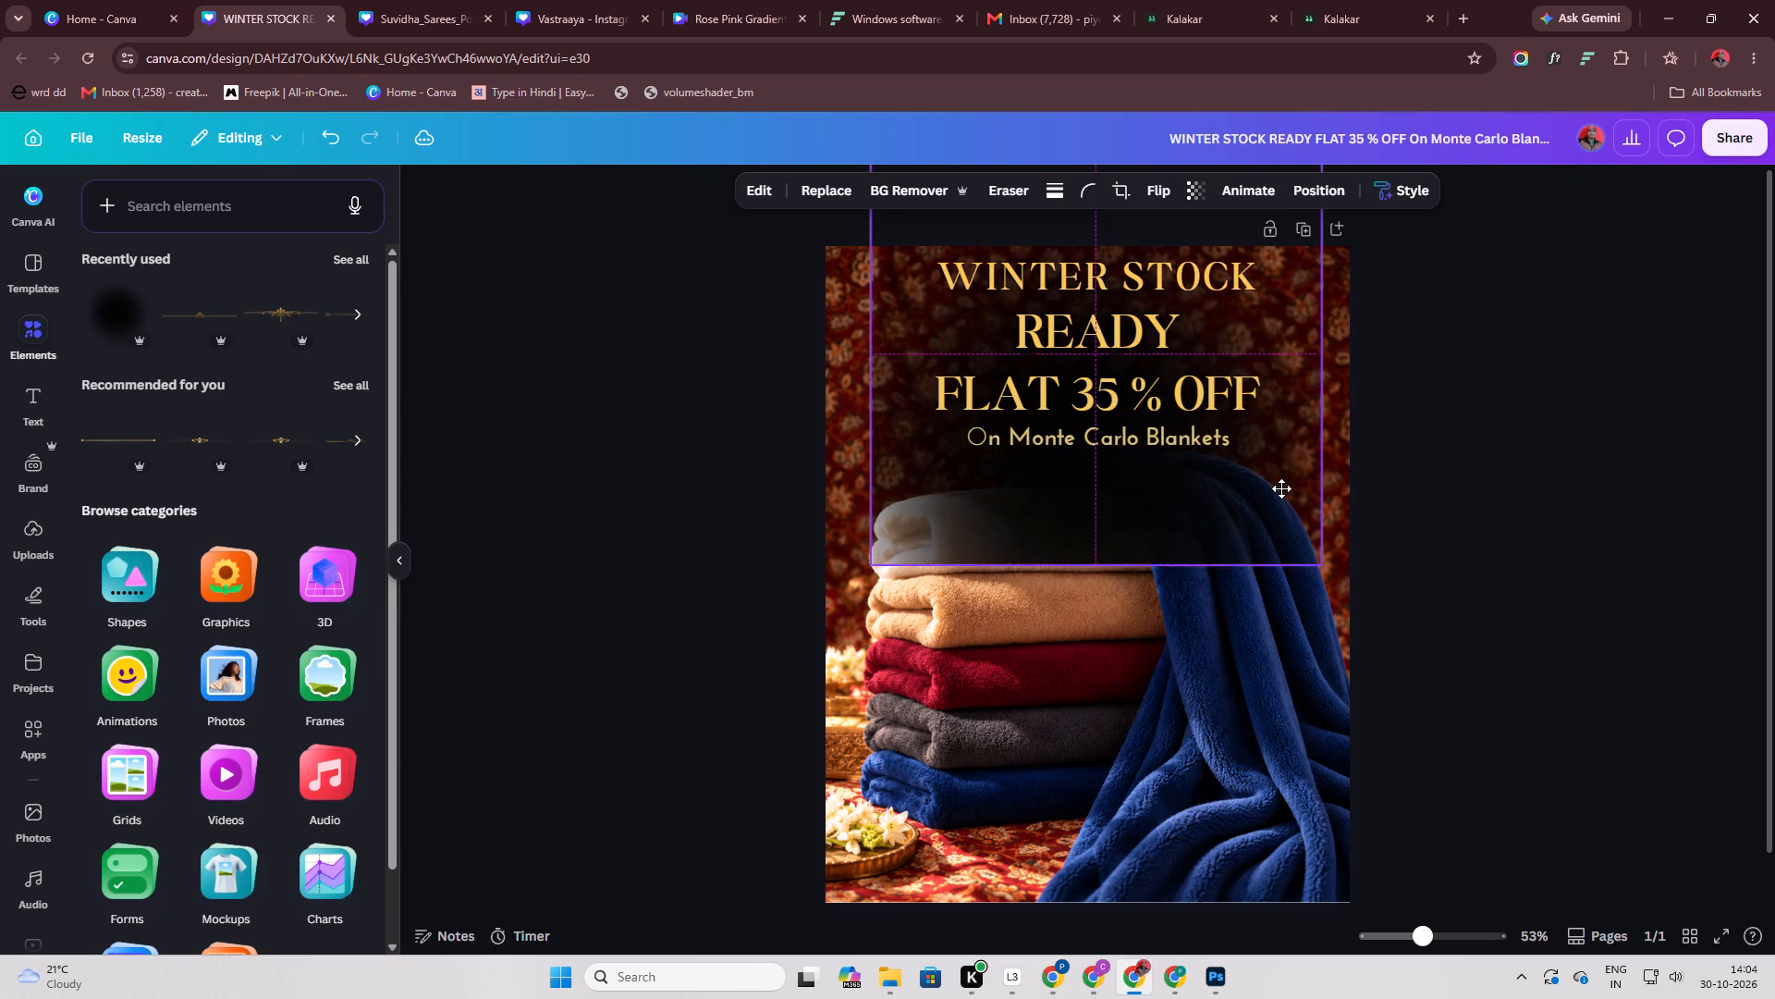
pyautogui.moveTo(1281, 488); pyautogui.dragTo(1281, 502)
pyautogui.moveTo(1098, 580); pyautogui.dragTo(1098, 783)
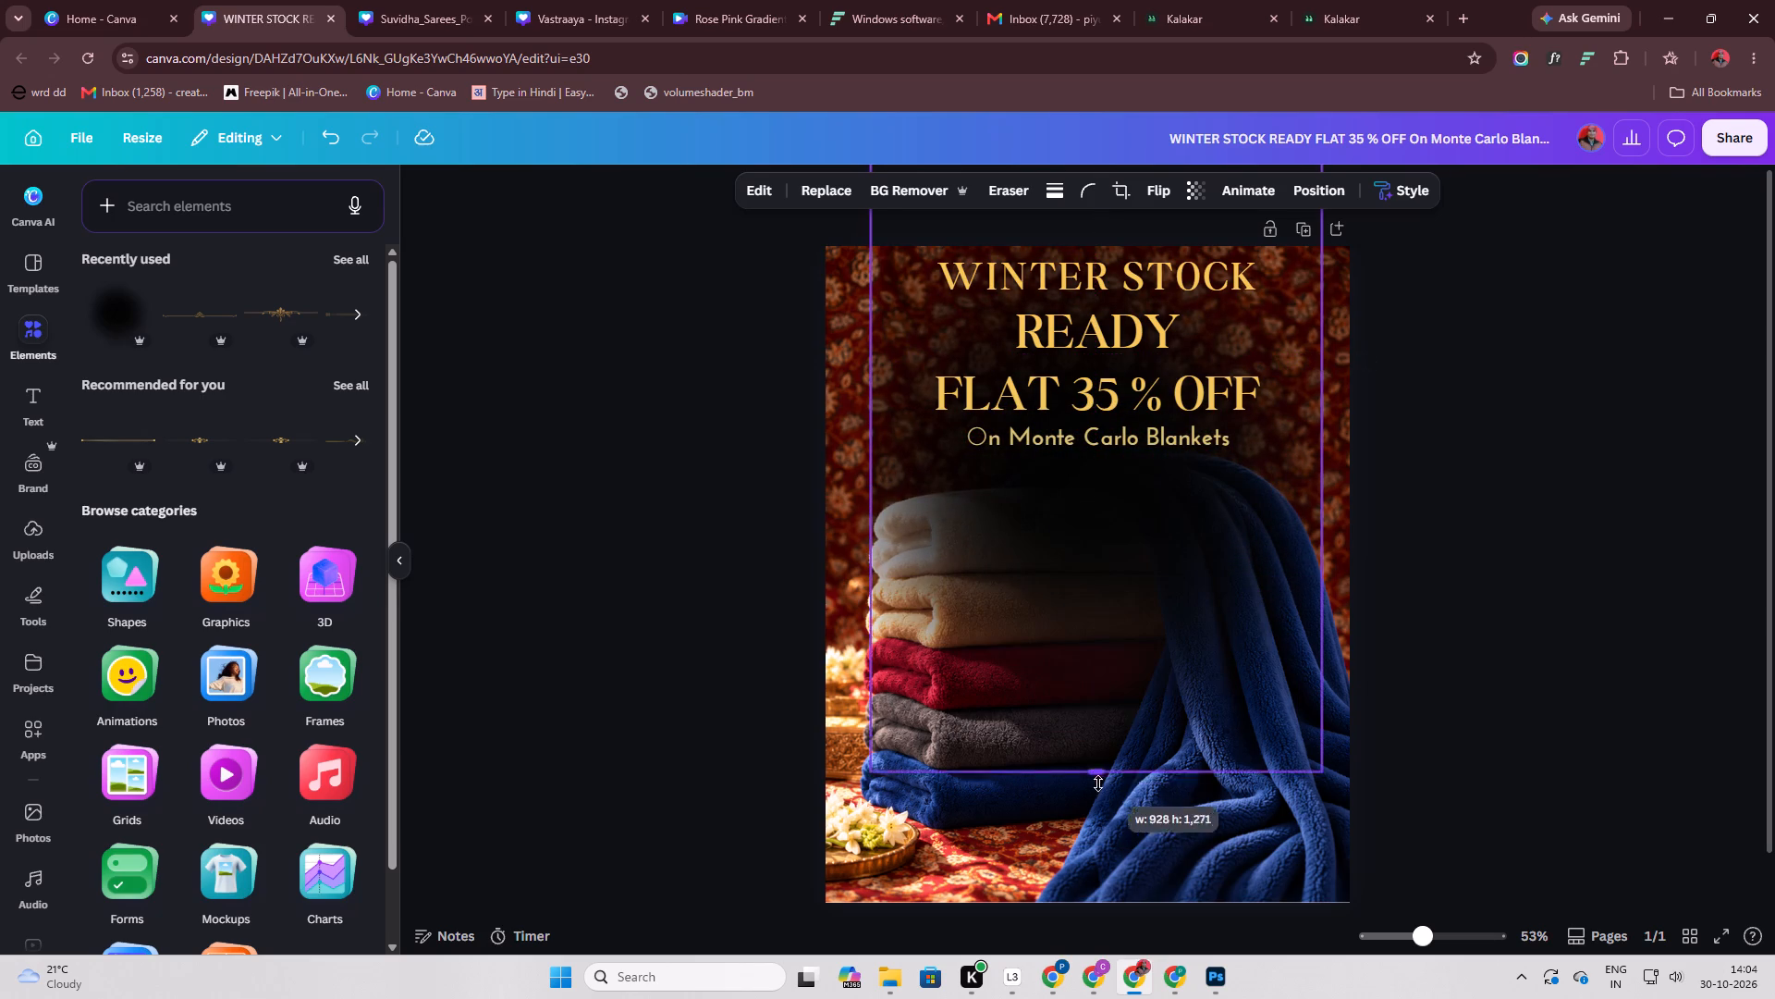
pyautogui.moveTo(1098, 783); pyautogui.dragTo(1098, 802)
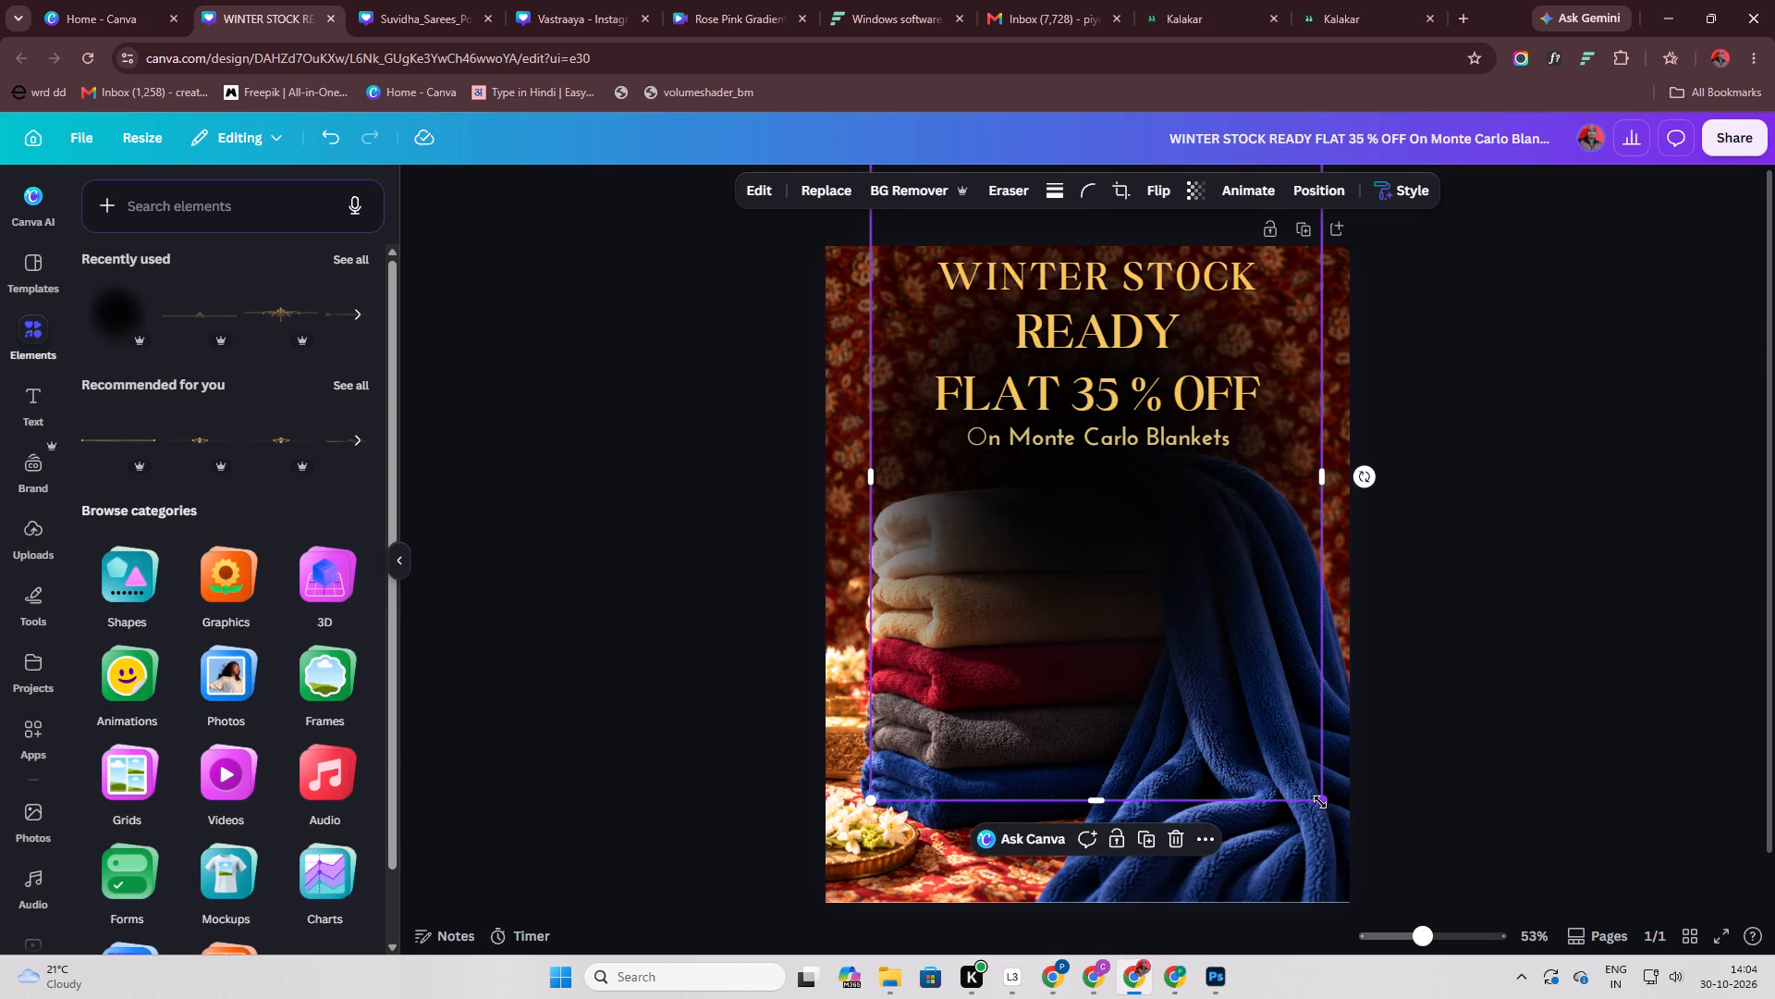
# Scale the black blur down, place it behind the headline, and widen both sides to about 840 by 775.
pyautogui.keyDown('alt'); pyautogui.moveTo(1318, 803); pyautogui.dragTo(1251, 649); pyautogui.keyUp('alt')
pyautogui.moveTo(1142, 511); pyautogui.dragTo(1109, 362)
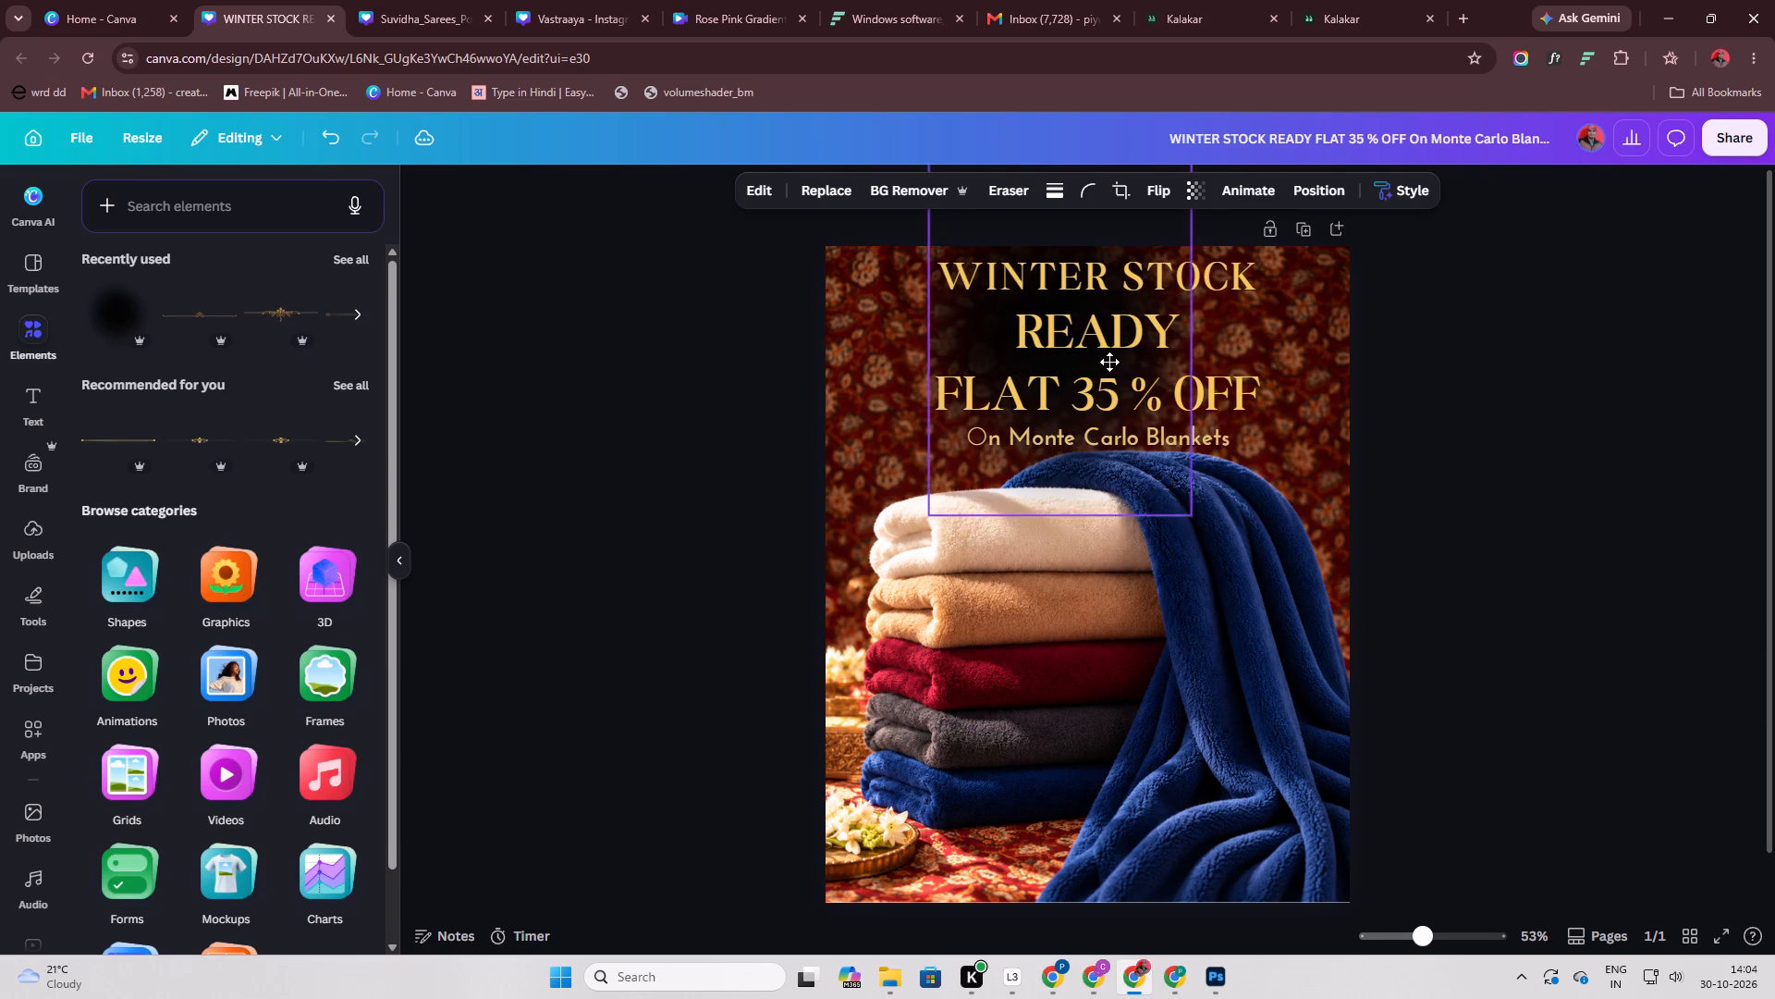
pyautogui.moveTo(1109, 362); pyautogui.dragTo(1126, 373)
pyautogui.moveTo(1208, 341); pyautogui.dragTo(1284, 339)
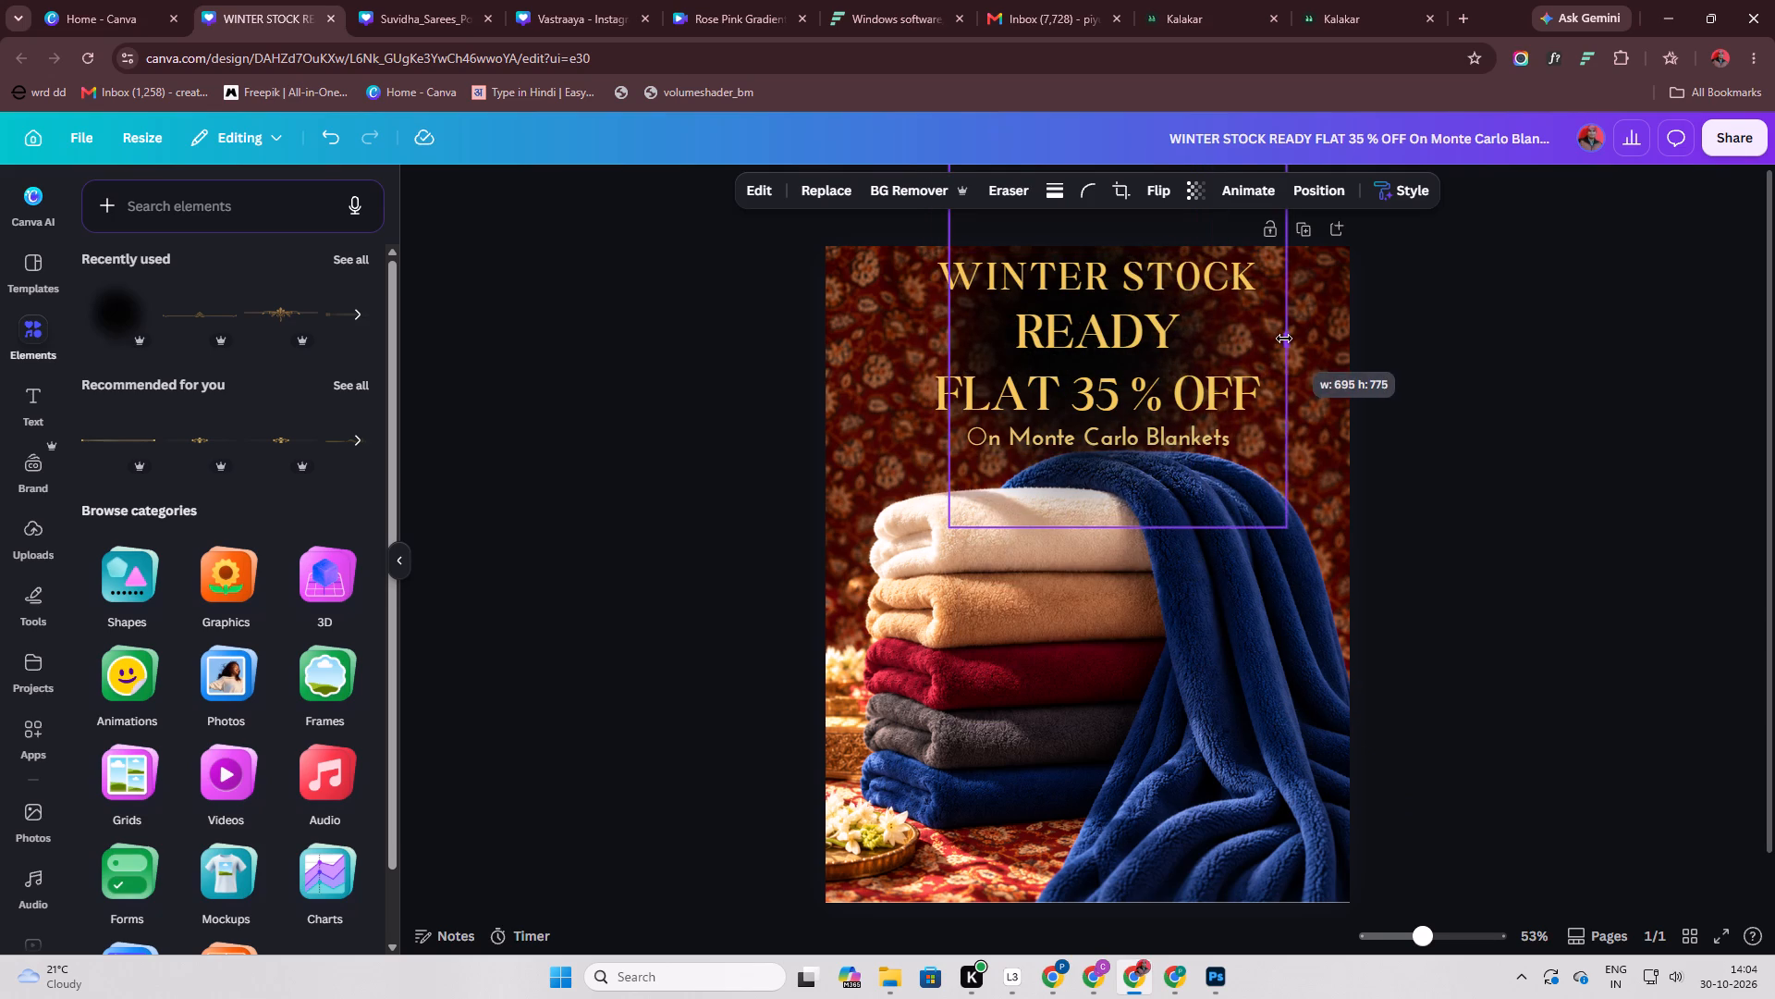
pyautogui.moveTo(1284, 339); pyautogui.dragTo(1287, 339)
pyautogui.moveTo(949, 335); pyautogui.dragTo(884, 333)
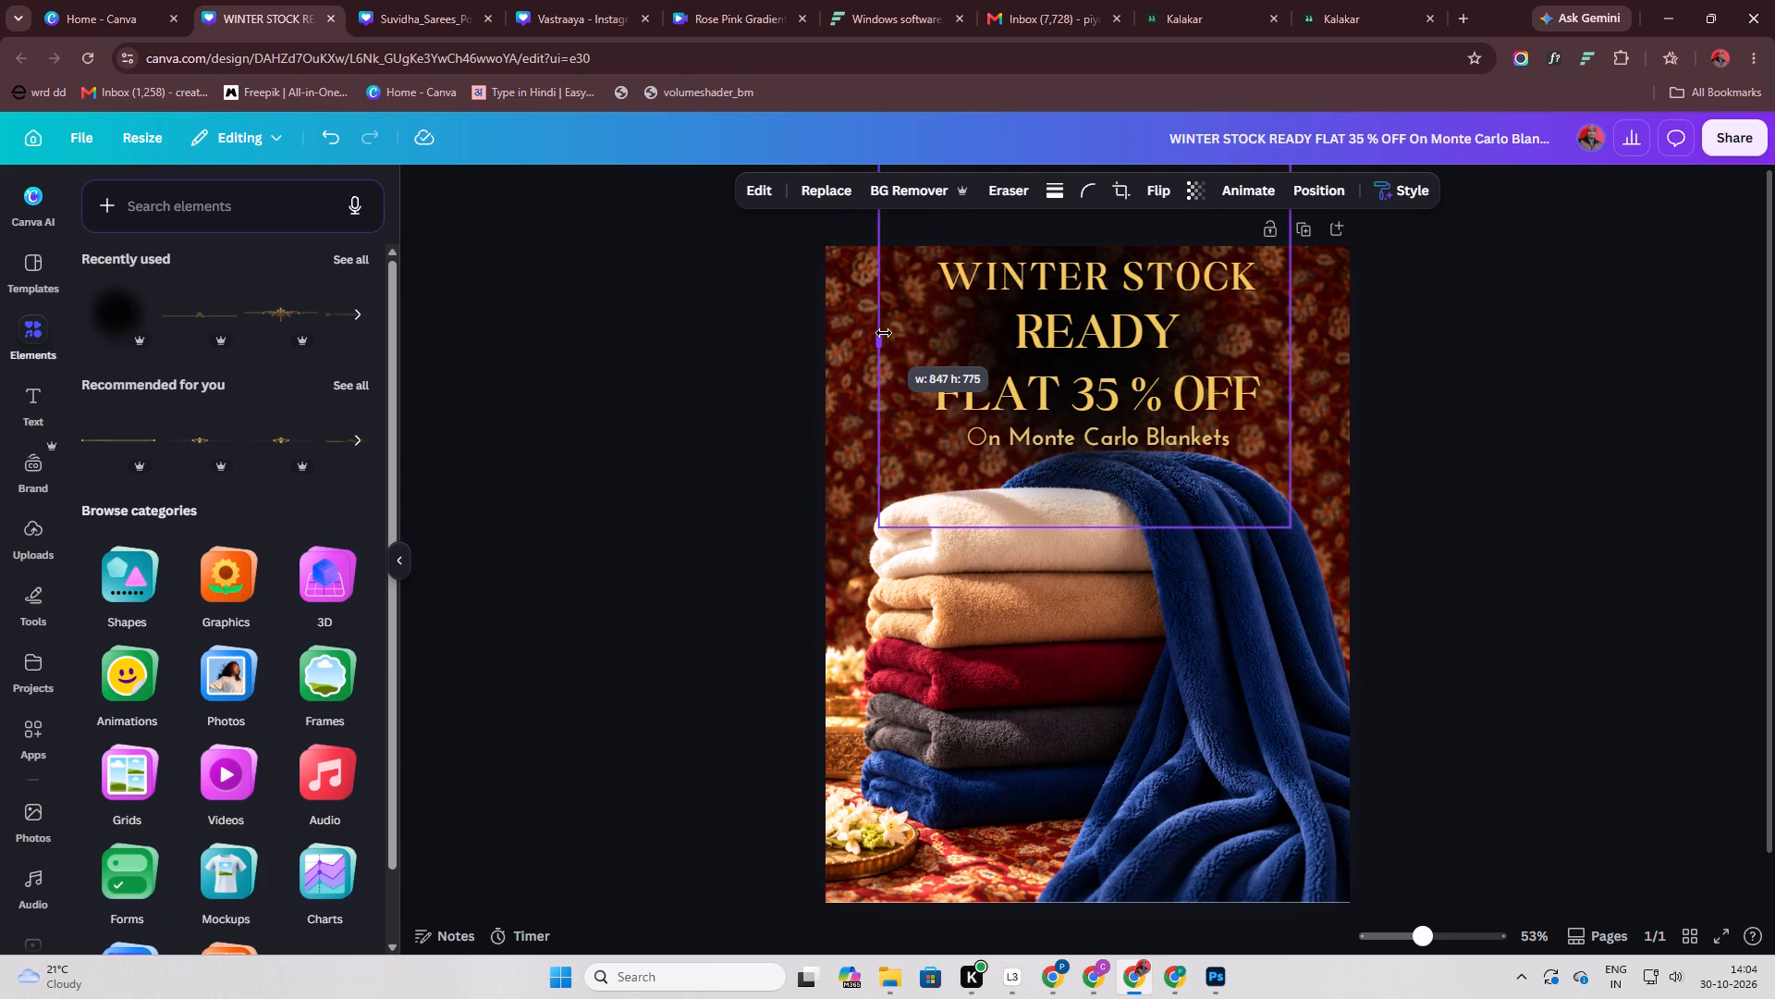
pyautogui.moveTo(884, 333); pyautogui.dragTo(884, 332)
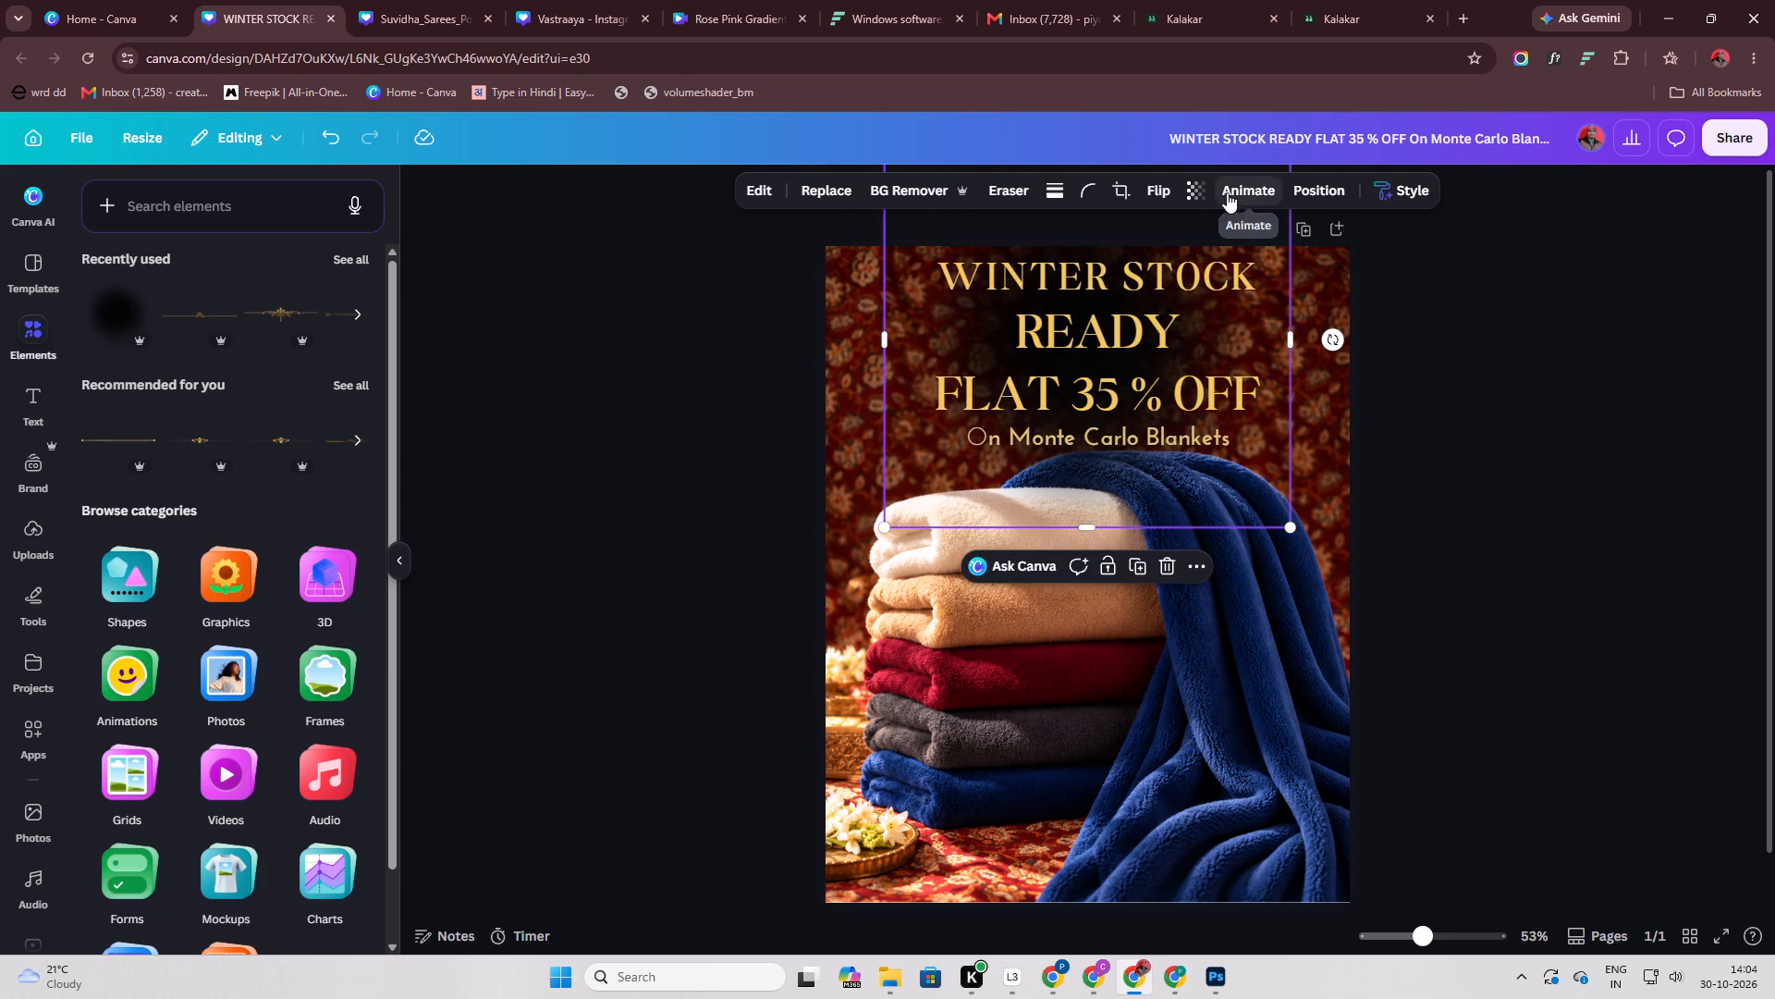
# Apply the vintage Nostalg filter to the black blur with an intensity of 67.
pyautogui.click(757, 185)
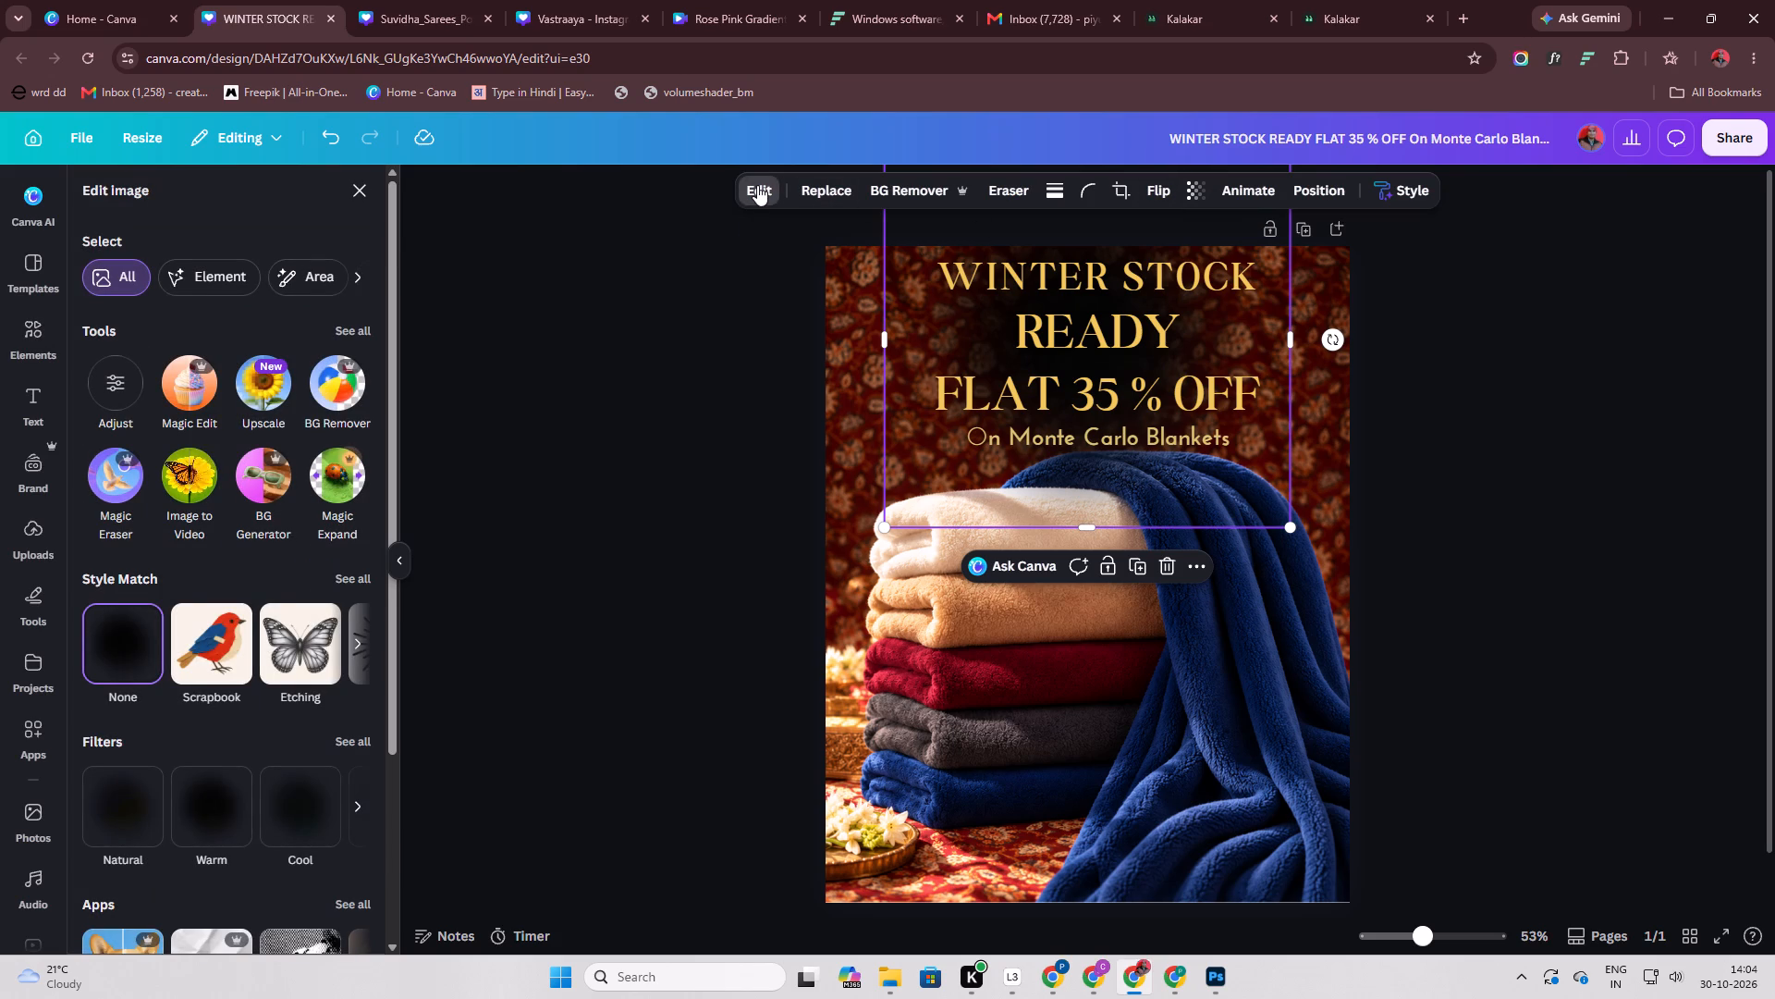
pyautogui.click(355, 747)
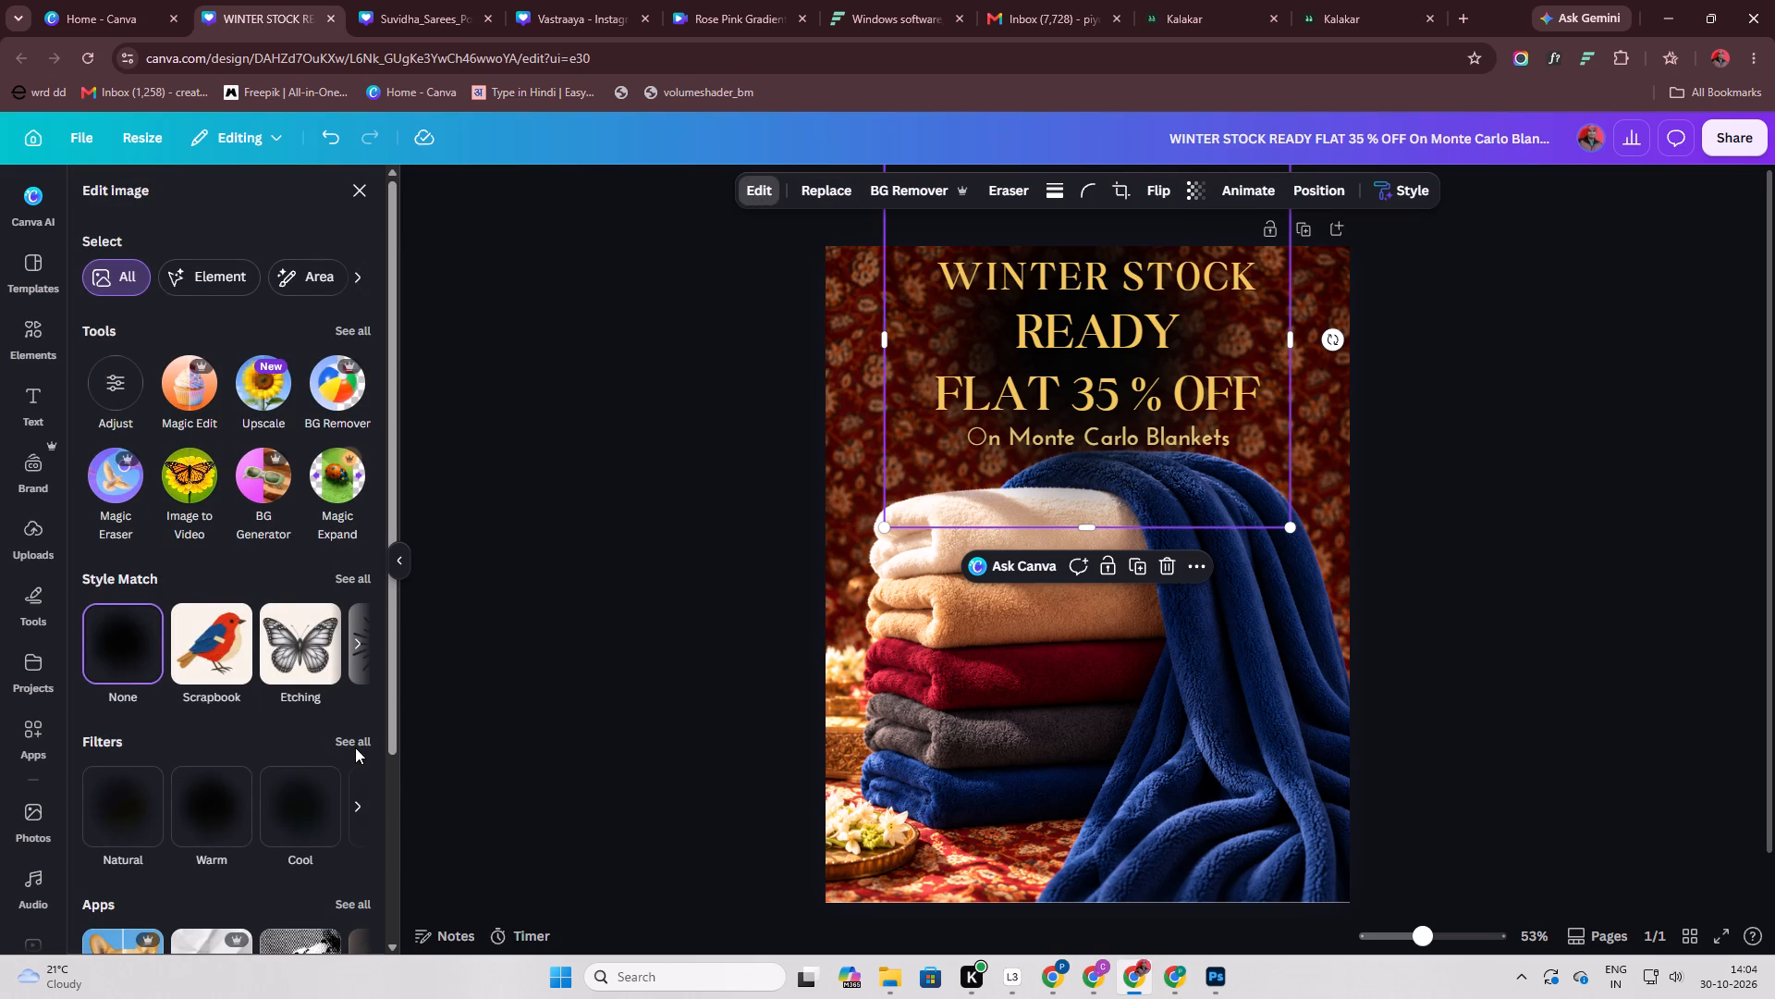
pyautogui.click(356, 739)
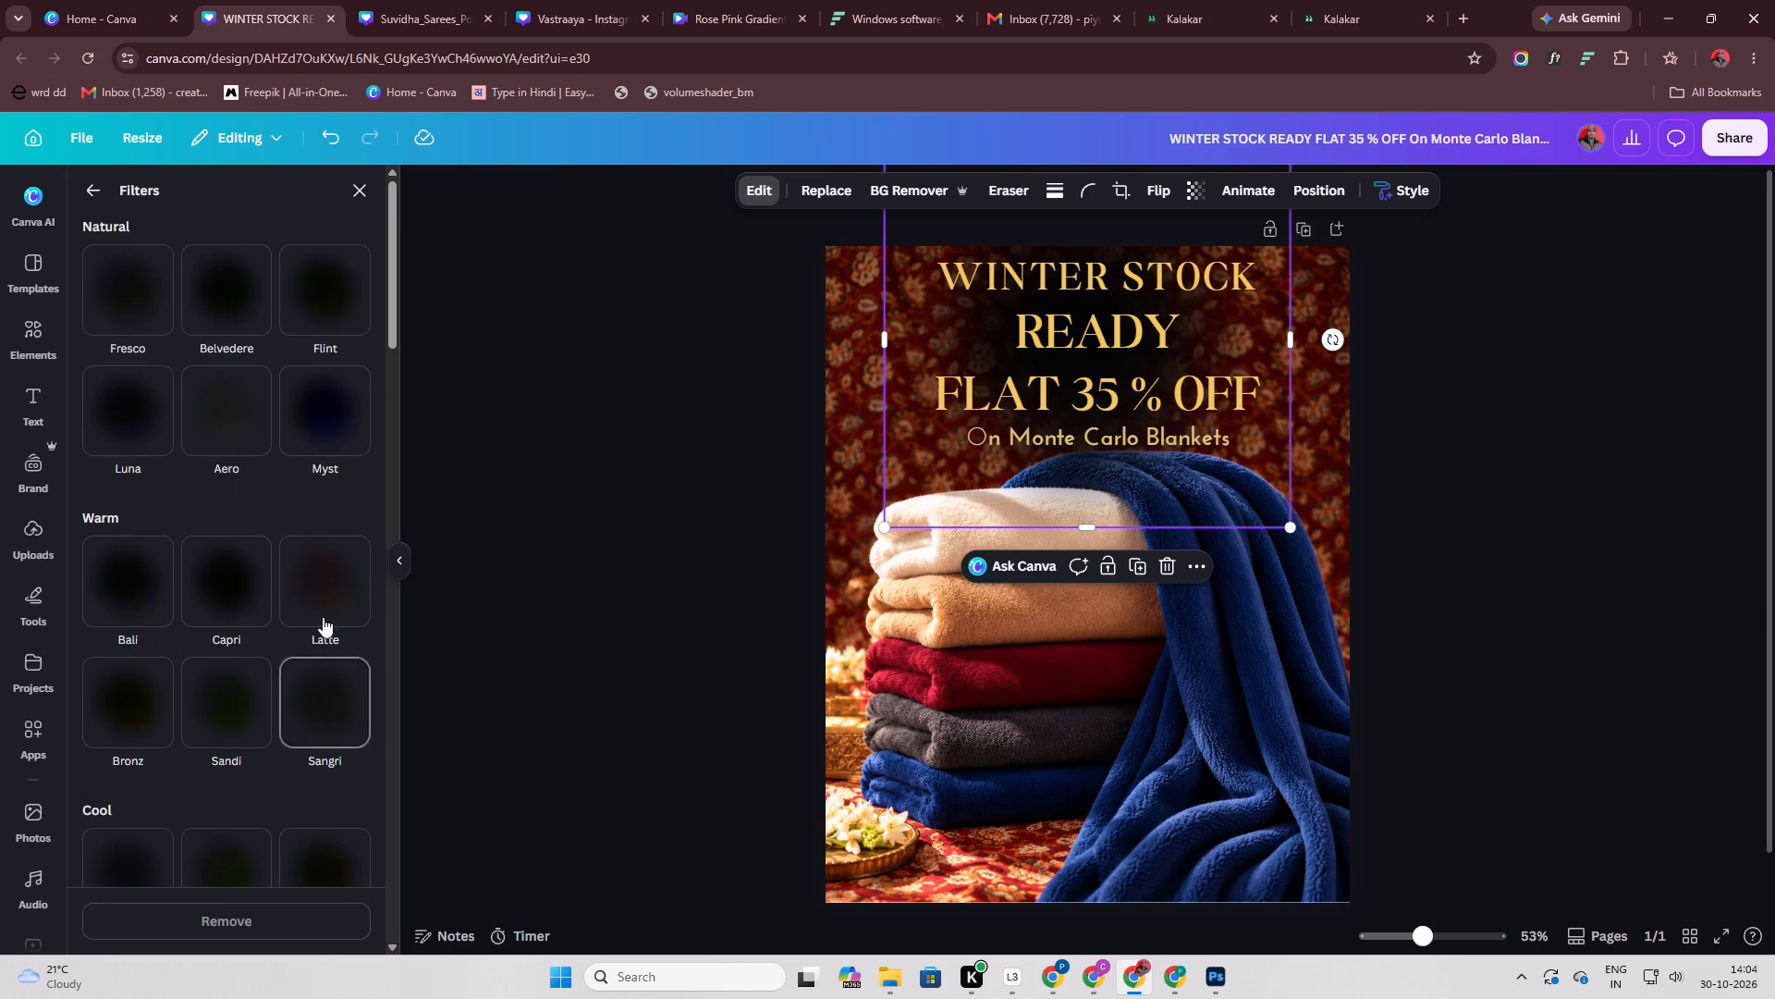
pyautogui.scroll(-14, 342, 592)
pyautogui.click(132, 573)
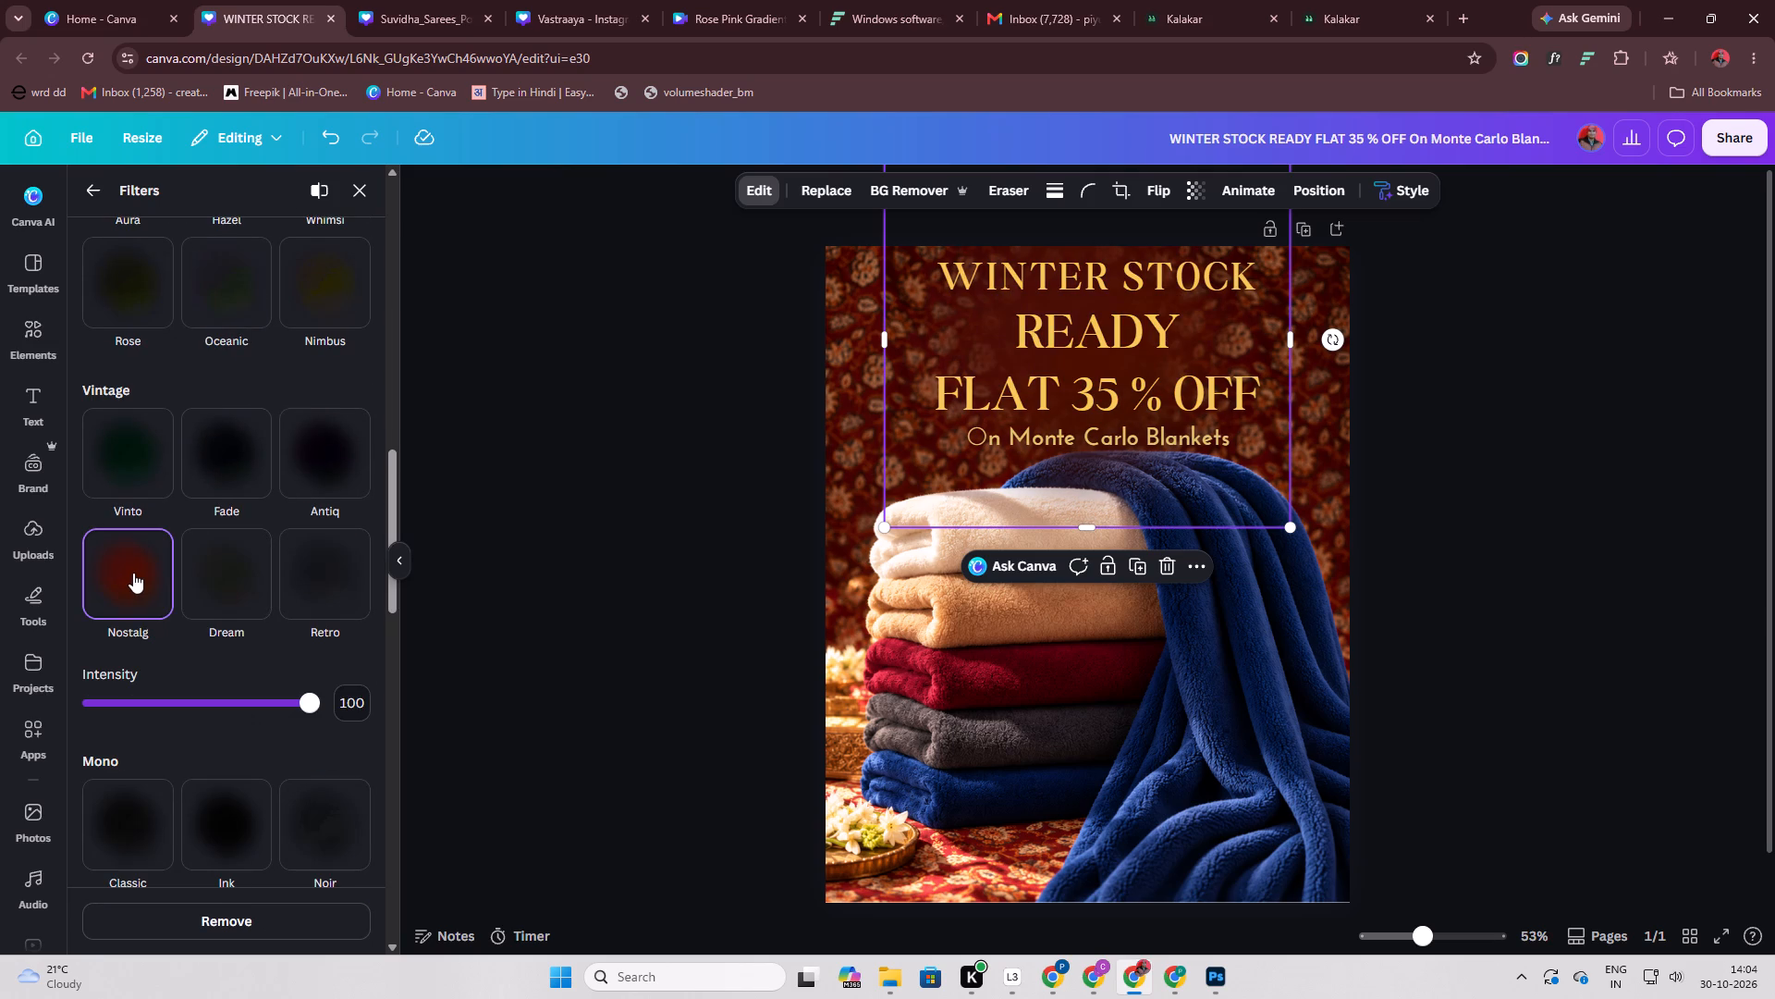
pyautogui.scroll(-3, 156, 655)
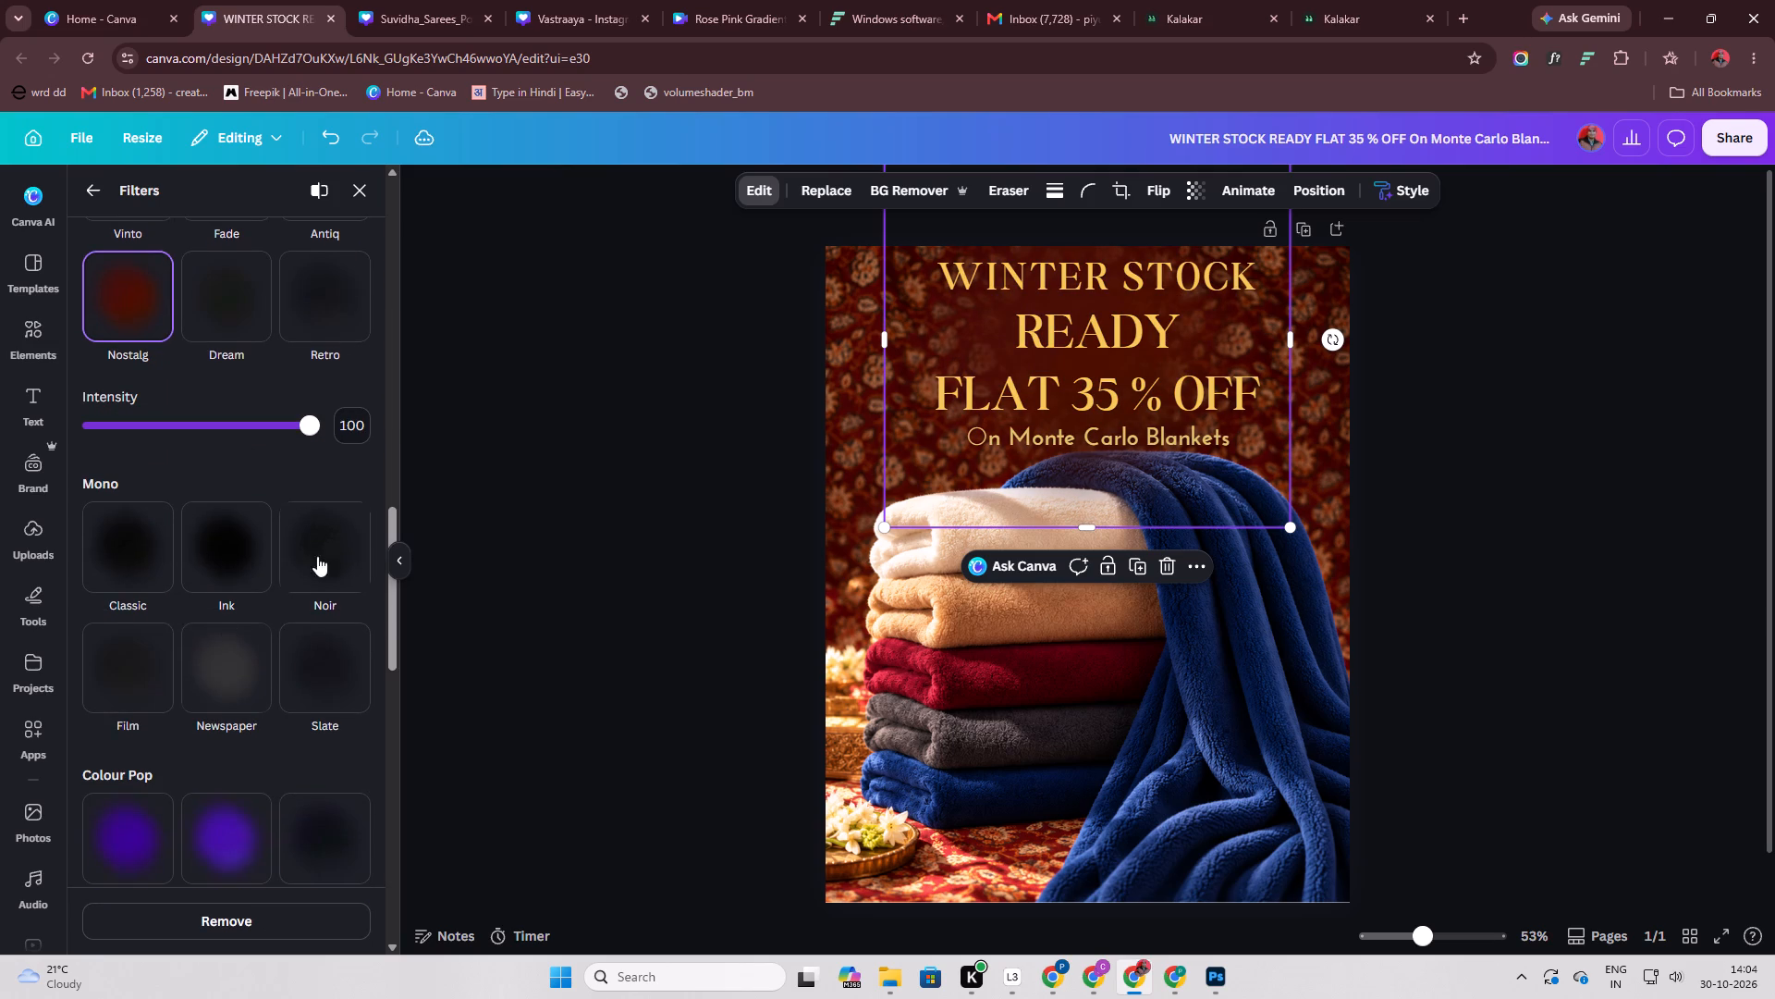
pyautogui.moveTo(308, 425); pyautogui.dragTo(239, 428)
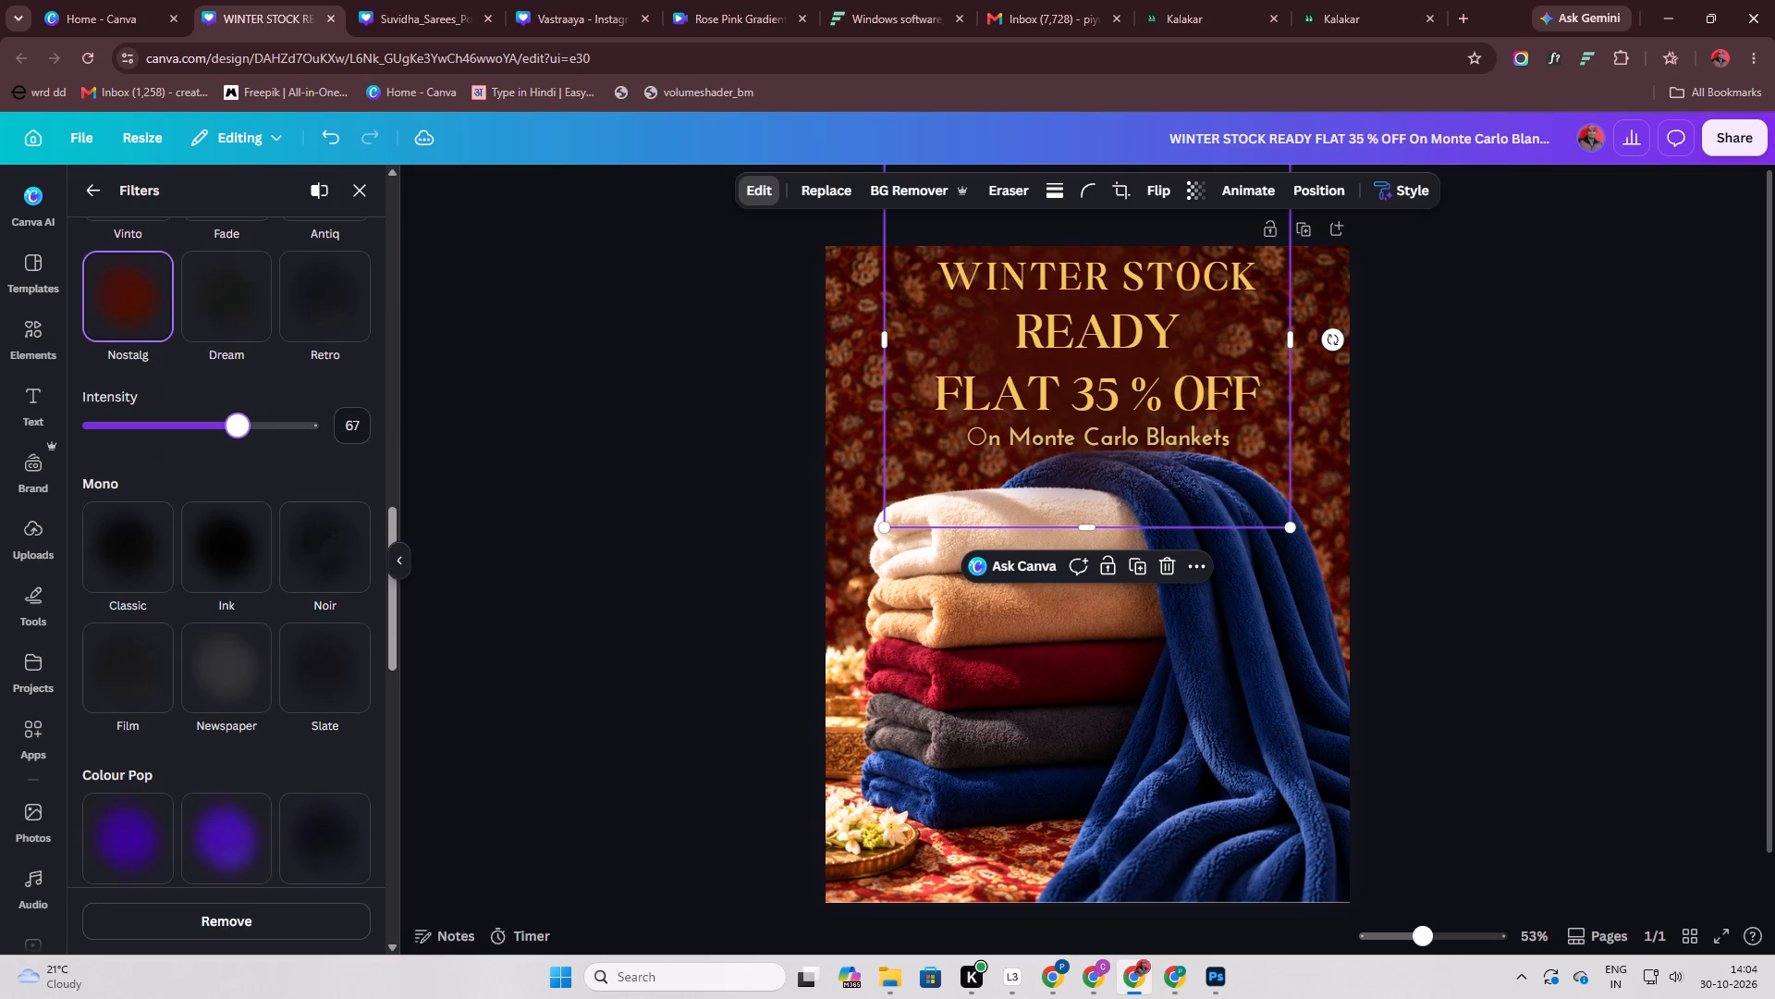
# Set the transparency of the black blur behind the headline to 92.
pyautogui.click(1199, 193)
pyautogui.moveTo(1206, 266); pyautogui.dragTo(1189, 274)
pyautogui.click(673, 400)
pyautogui.click(673, 400)
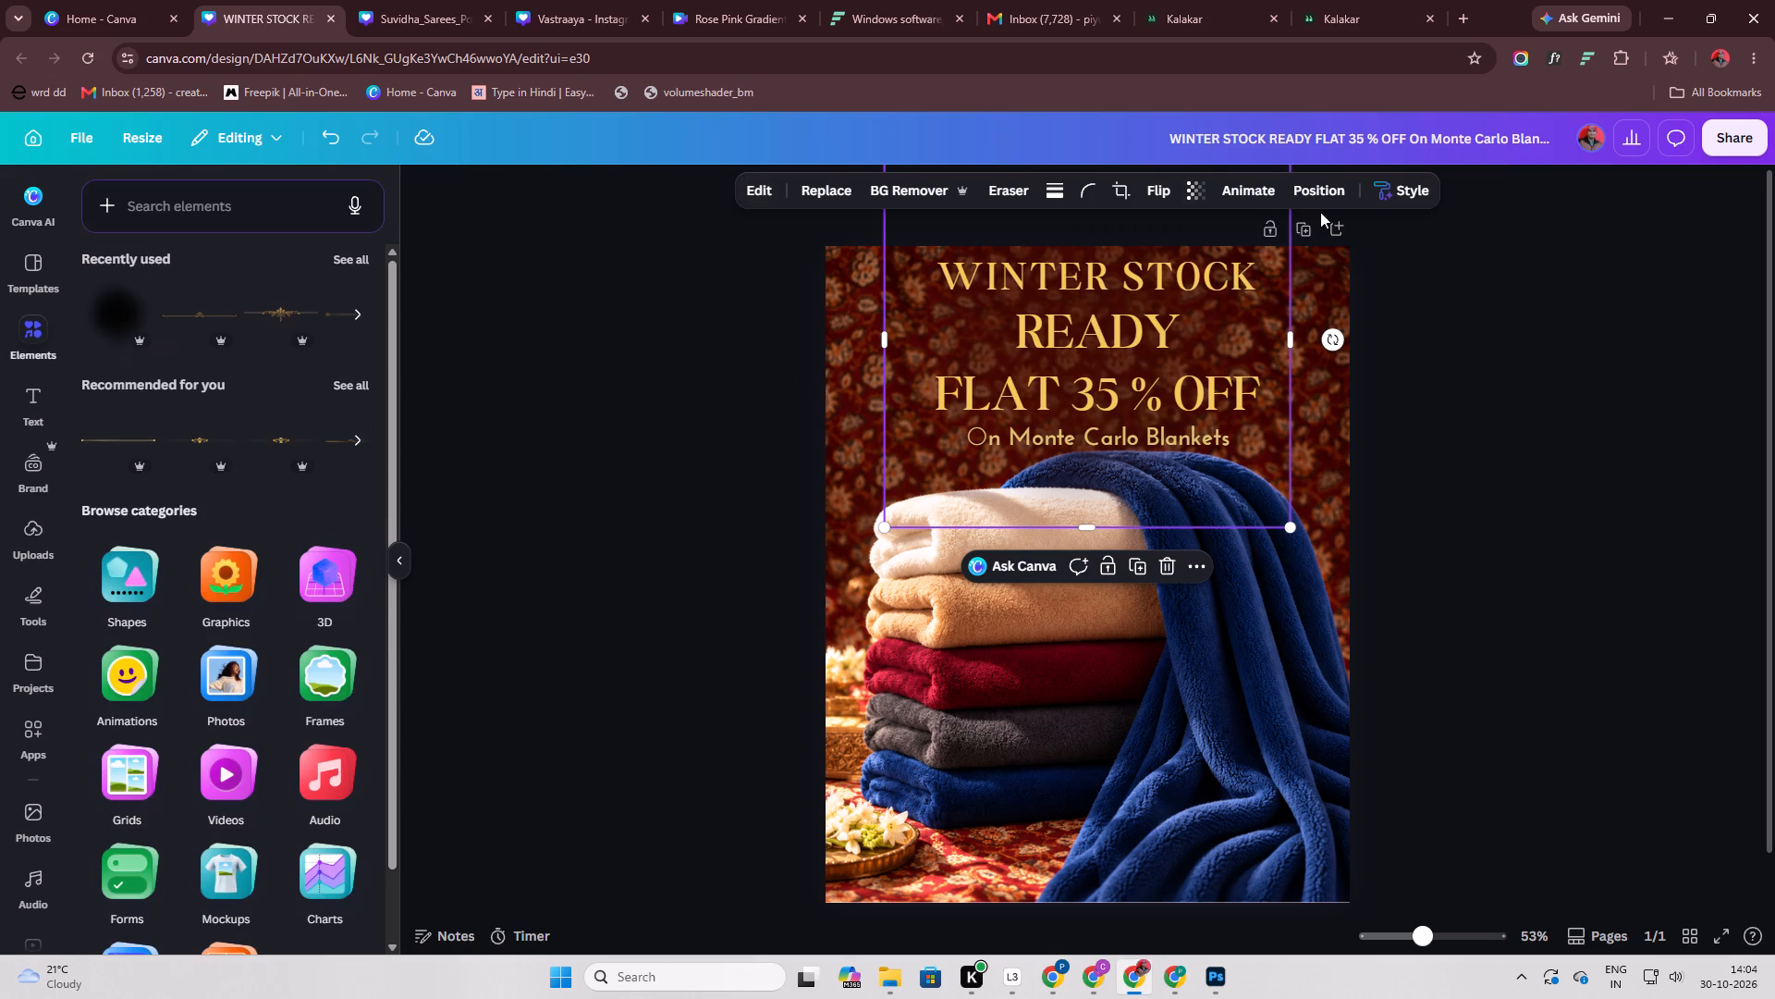
pyautogui.click(1192, 190)
pyautogui.moveTo(1190, 259); pyautogui.dragTo(1202, 267)
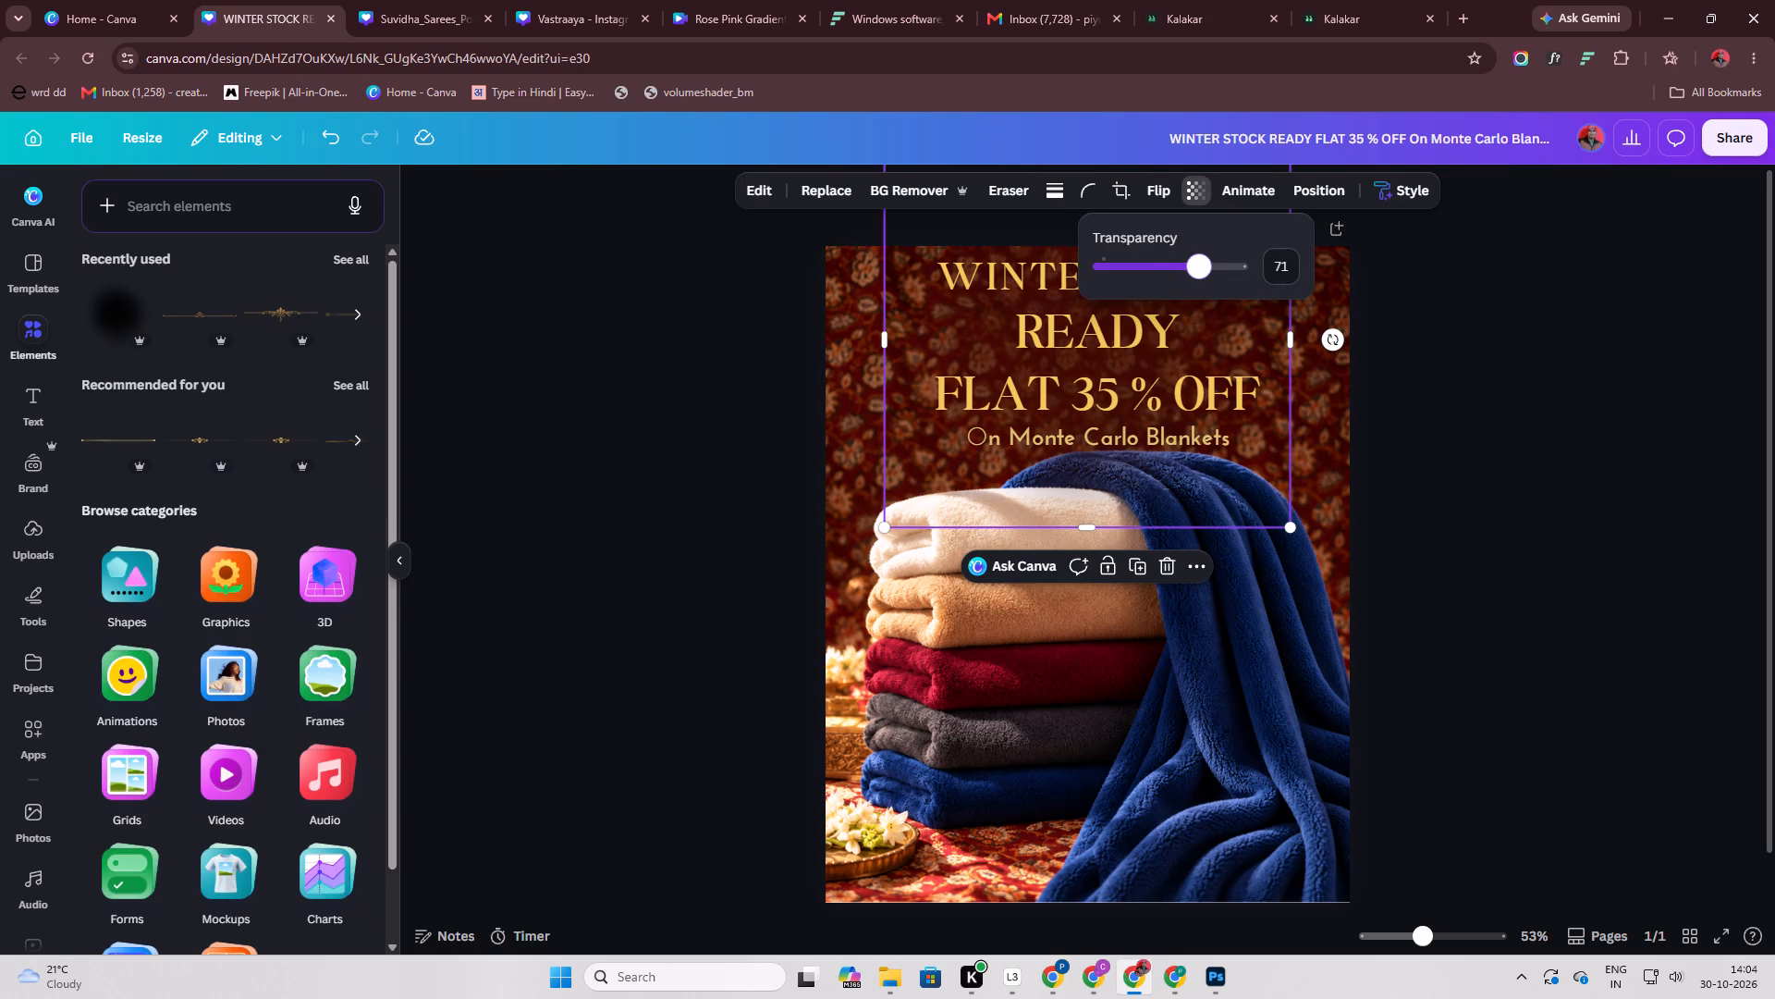
pyautogui.moveTo(1202, 267); pyautogui.dragTo(1213, 271)
pyautogui.moveTo(1216, 278); pyautogui.dragTo(1221, 278)
pyautogui.moveTo(1221, 278); pyautogui.dragTo(1230, 278)
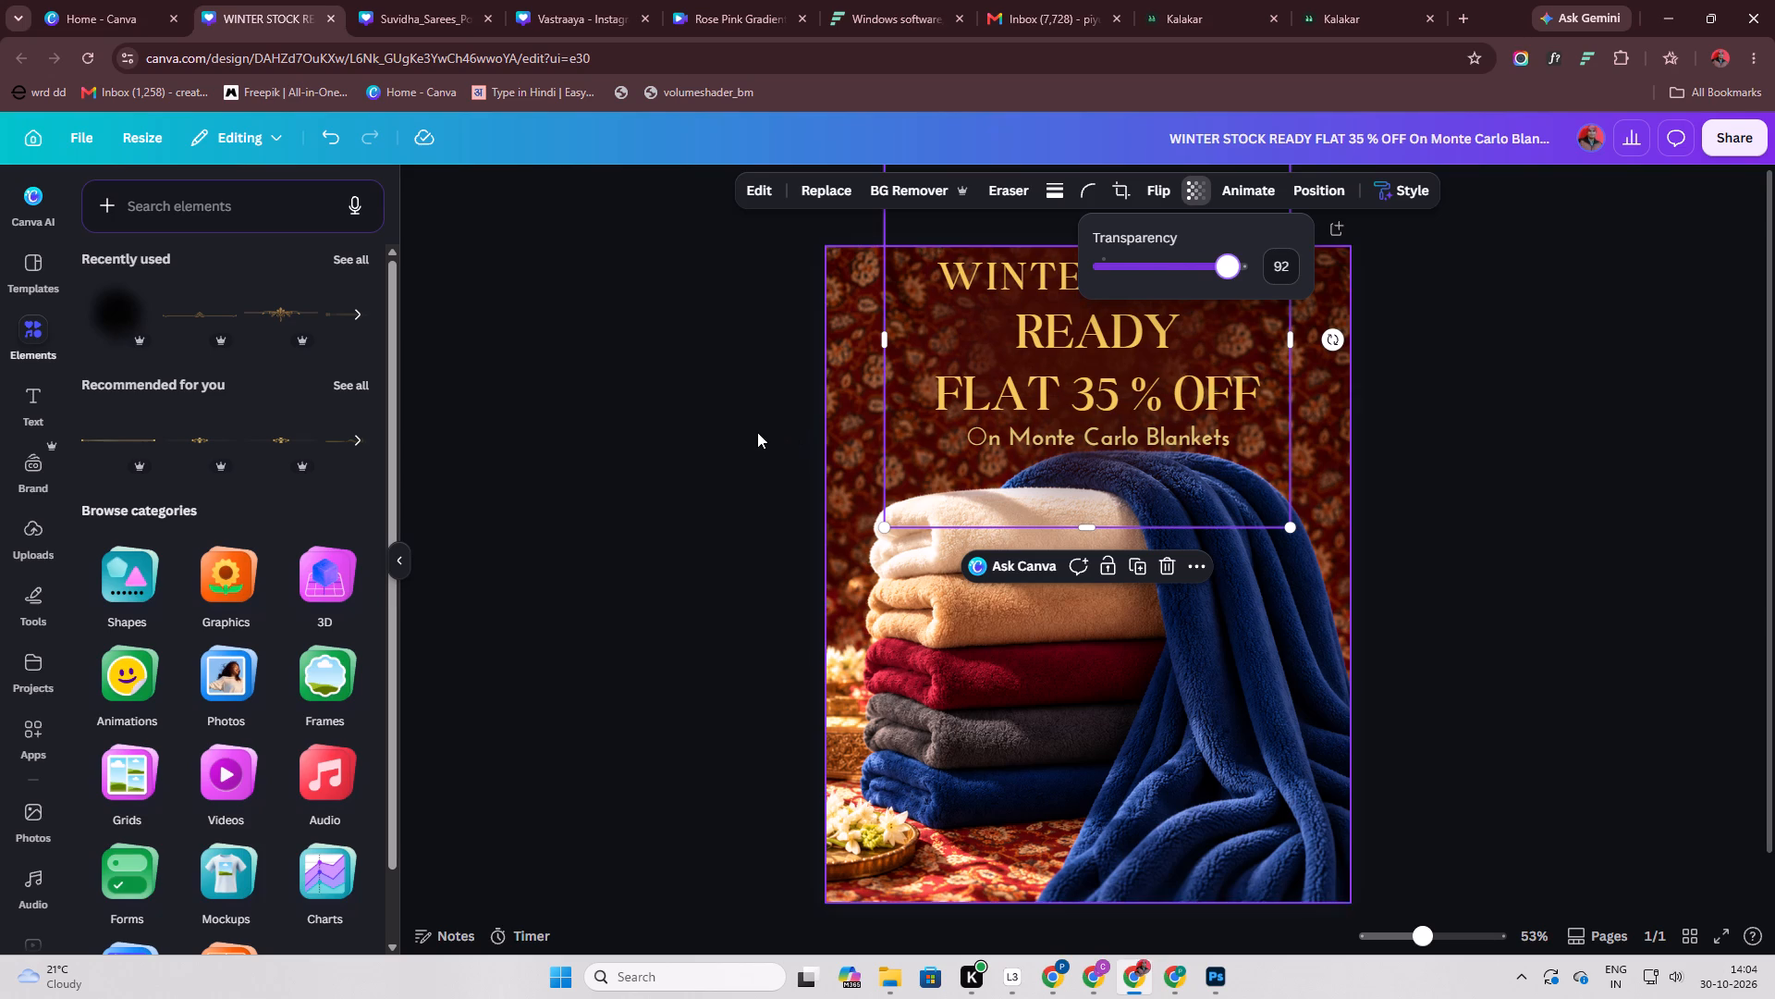
pyautogui.click(753, 432)
pyautogui.click(1403, 336)
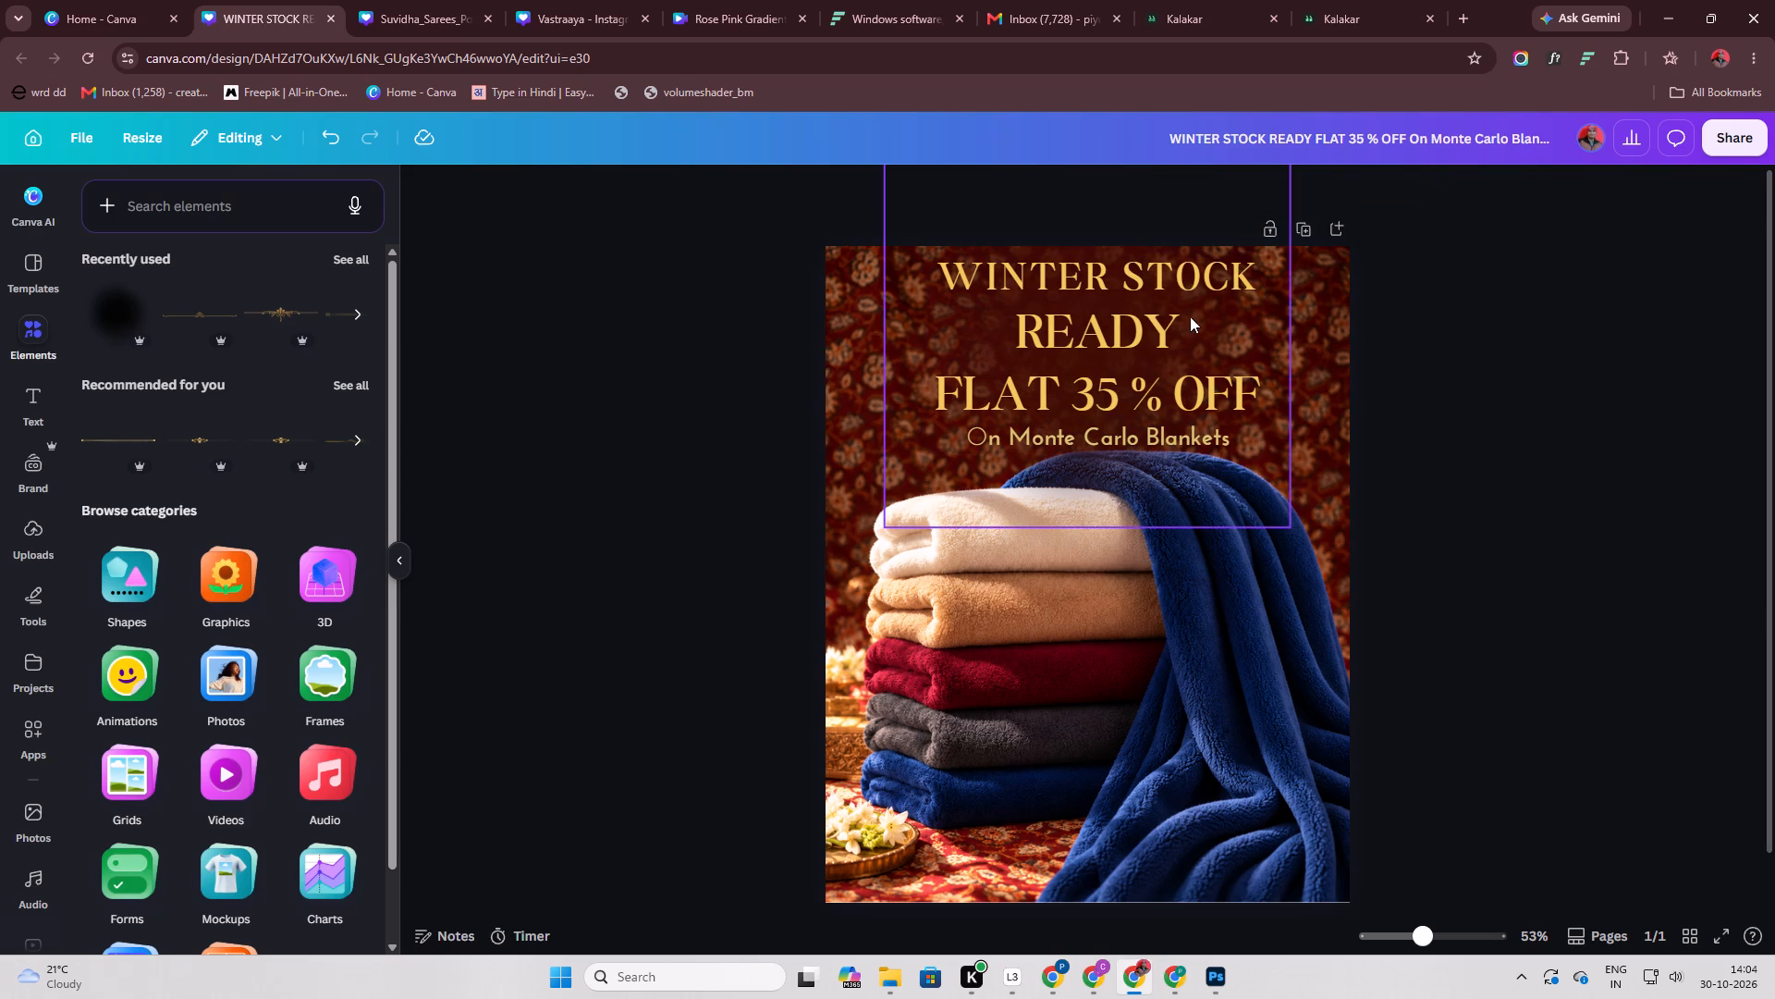
# Move the headline text slightly down to about Y 15.7 px and centre it horizontally on the page.
pyautogui.keyDown('ctrl'); pyautogui.scroll(4, 1158, 287); pyautogui.keyUp('ctrl')
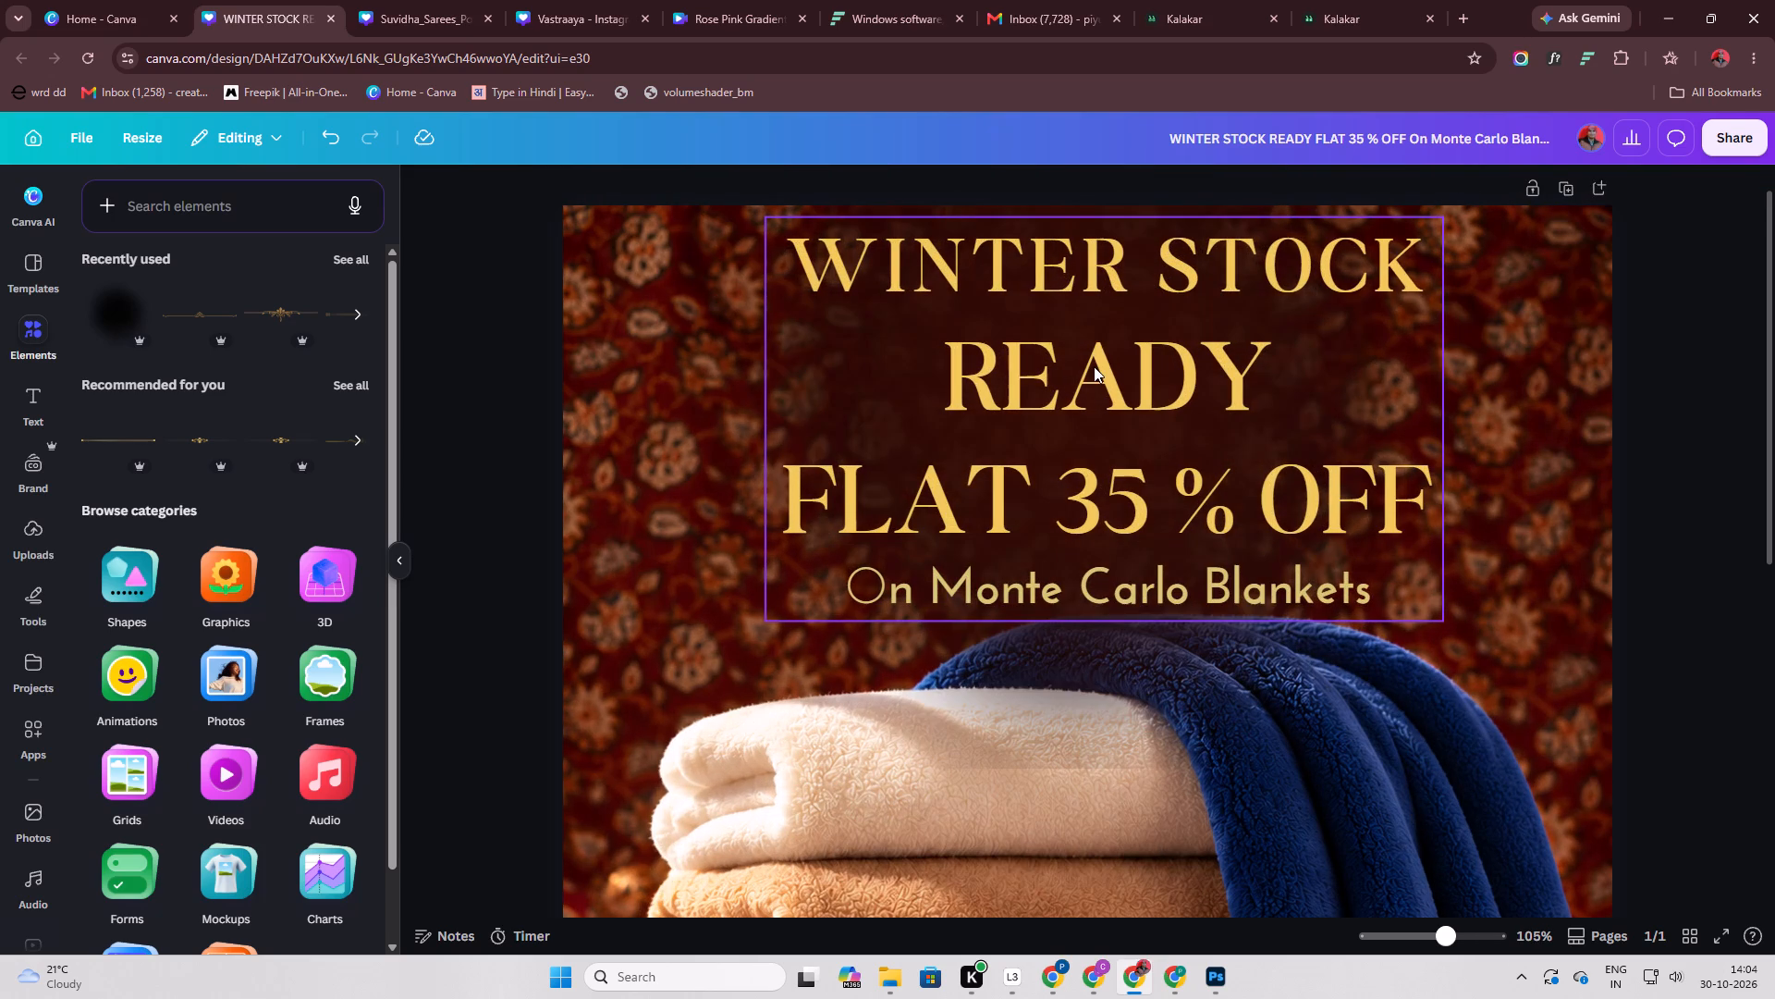
pyautogui.moveTo(1107, 367); pyautogui.dragTo(1109, 374)
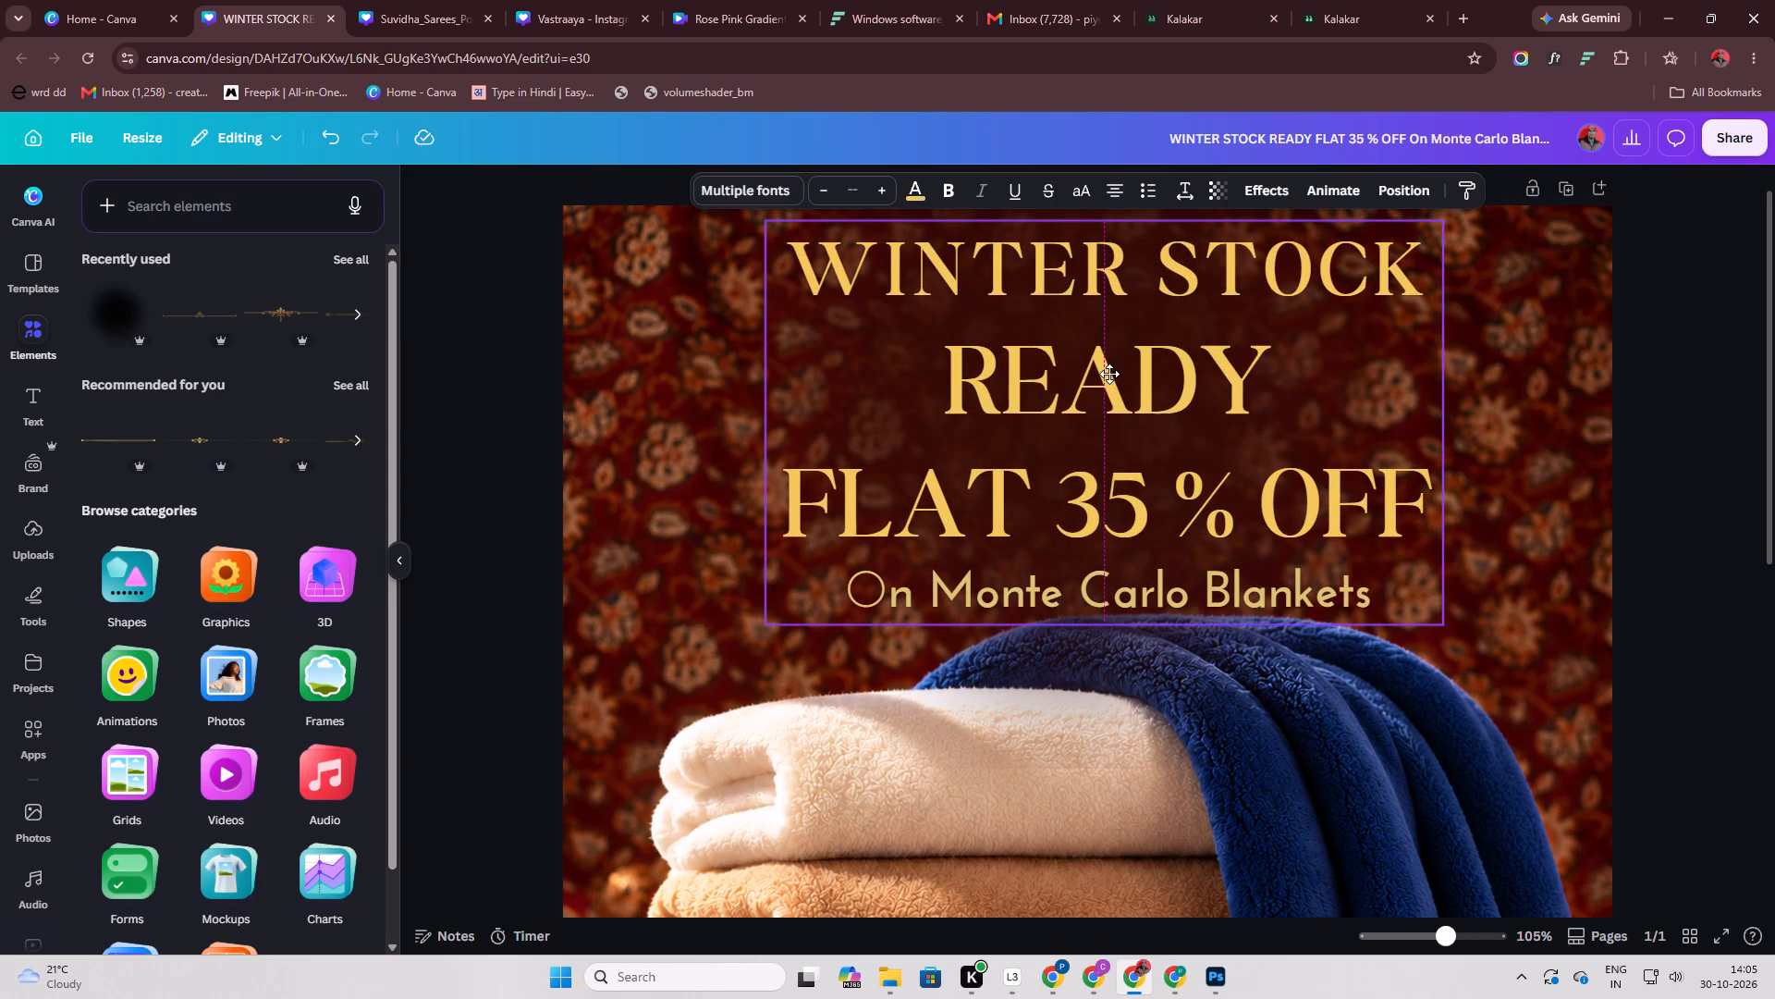
pyautogui.moveTo(1109, 374); pyautogui.dragTo(1101, 374)
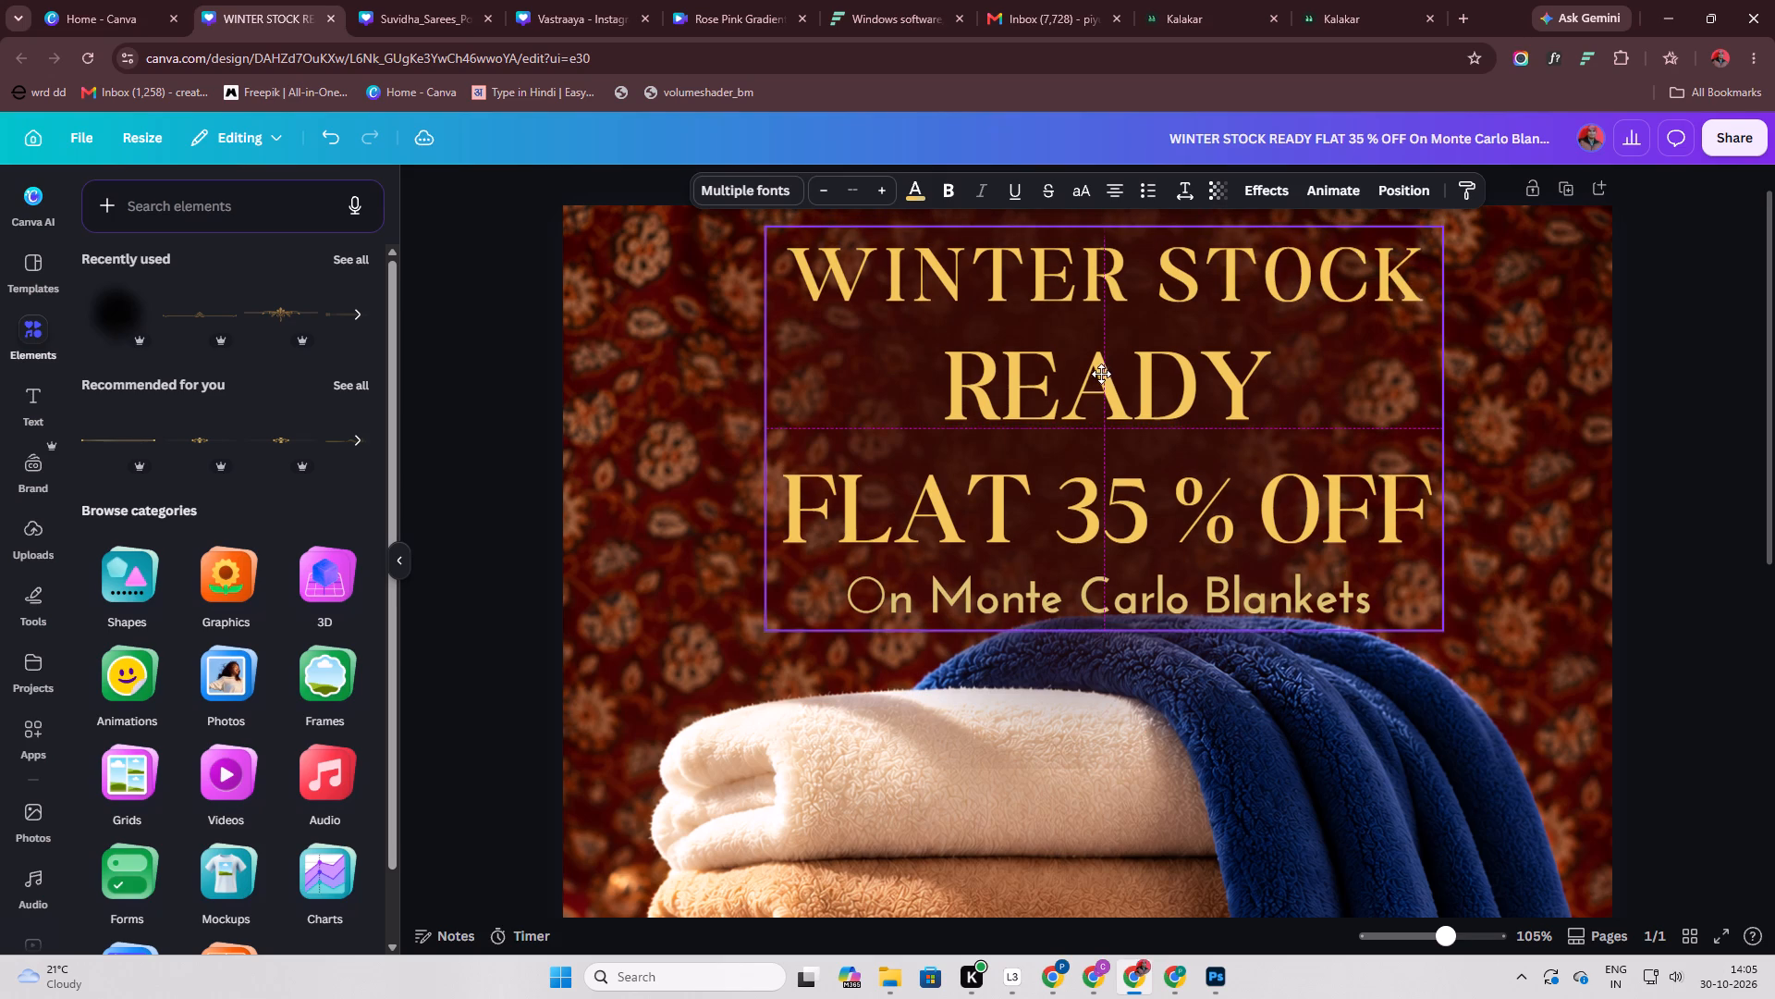
pyautogui.moveTo(1101, 374); pyautogui.dragTo(1098, 371)
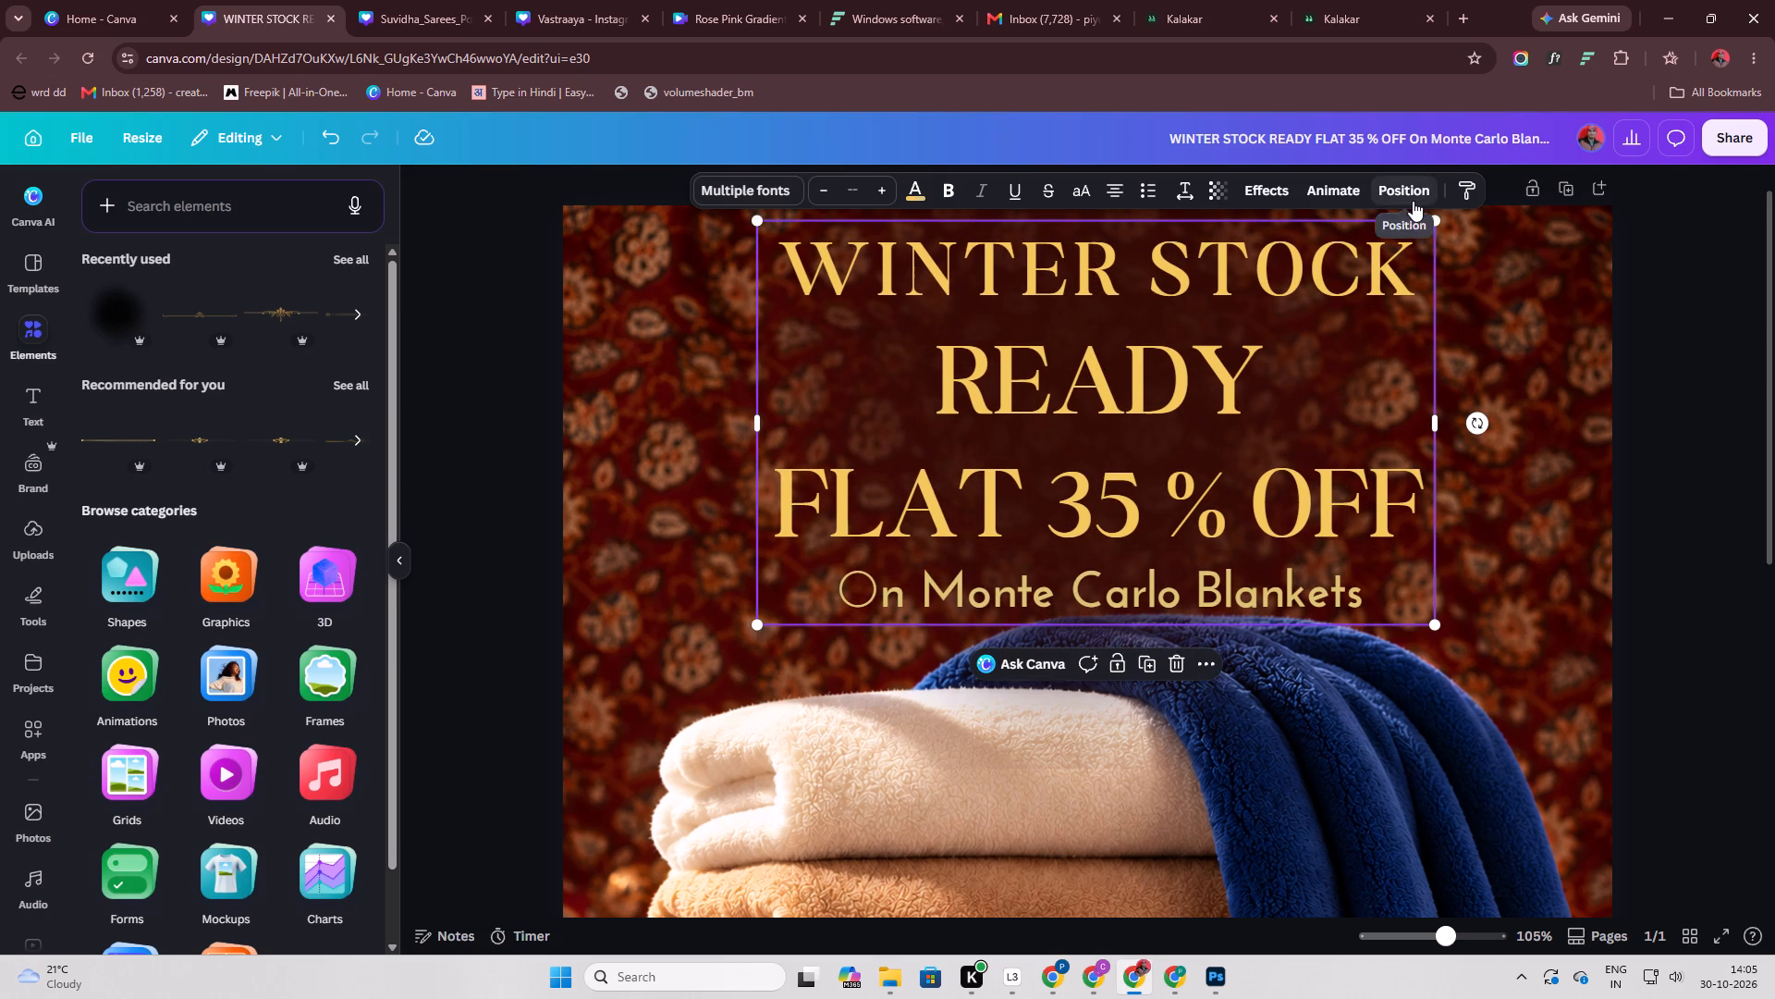
pyautogui.click(1413, 201)
pyautogui.click(311, 466)
pyautogui.click(405, 426)
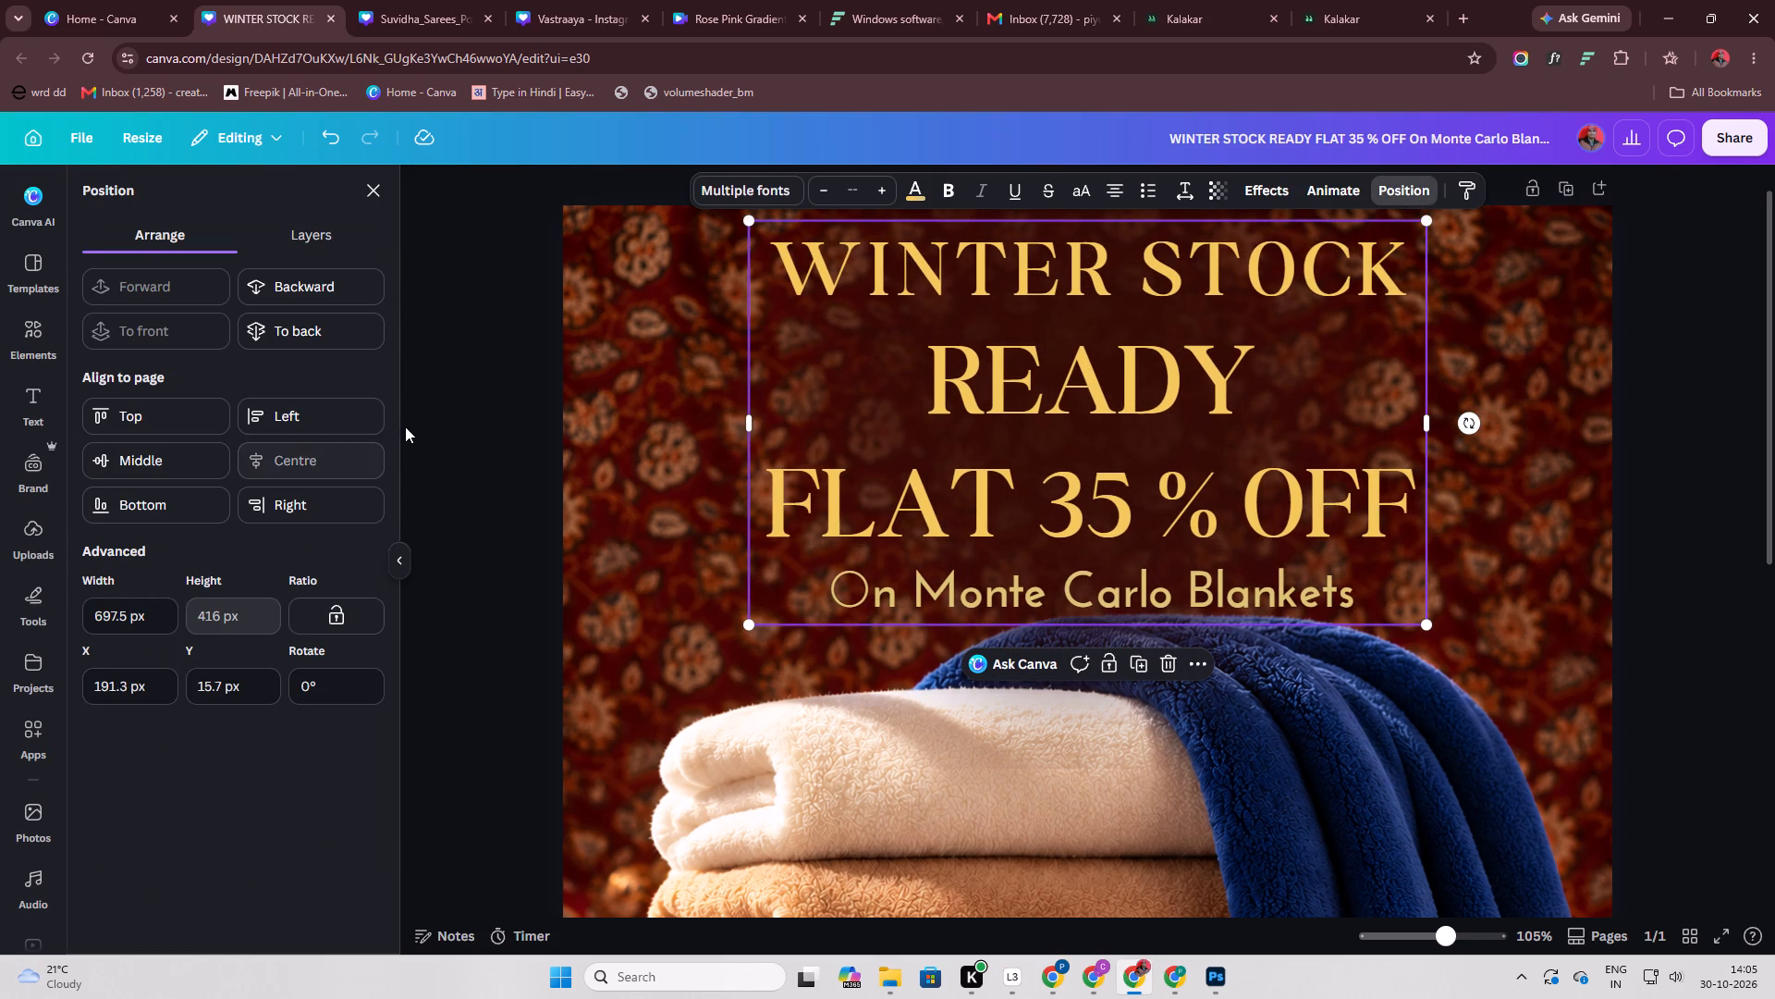
pyautogui.click(433, 389)
# Examine the whole poster at different magnifications, checking the headline, blur and blankets together.
pyautogui.scroll(-3, 1106, 525)
pyautogui.scroll(3, 1106, 517)
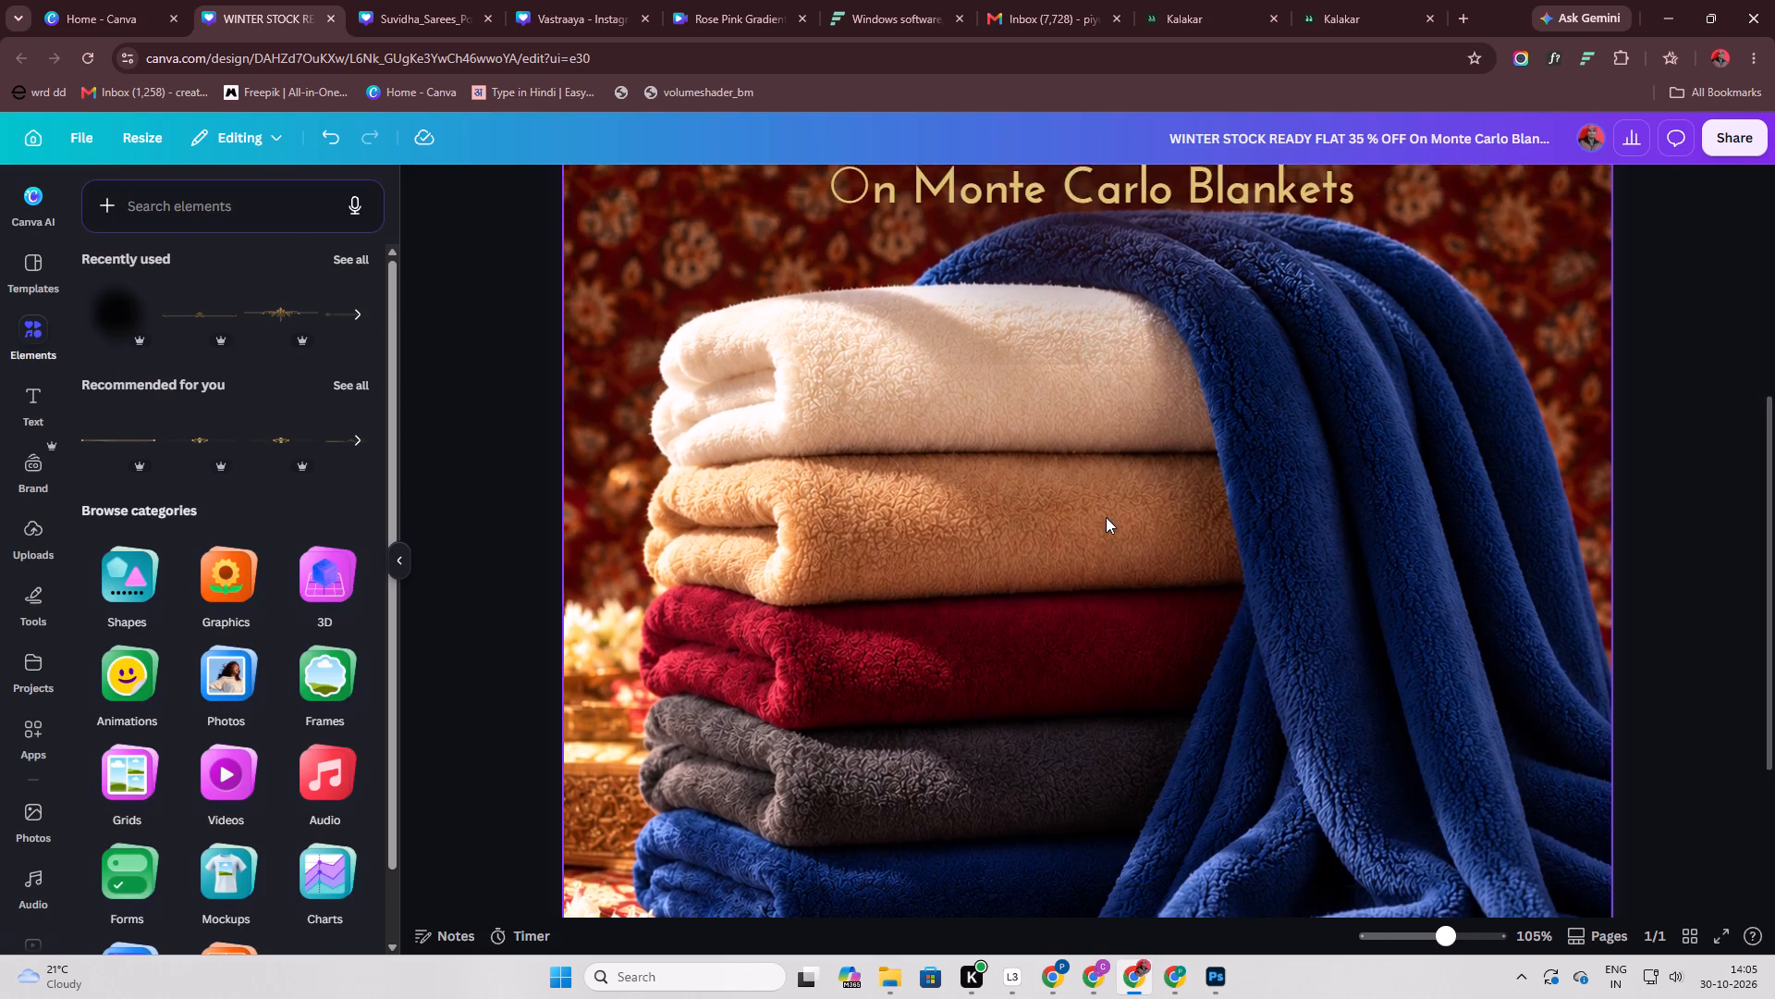
pyautogui.scroll(1, 1106, 517)
pyautogui.keyDown('ctrl'); pyautogui.scroll(-5, 1093, 497); pyautogui.keyUp('ctrl')
pyautogui.keyDown('ctrl'); pyautogui.scroll(-3, 1121, 569); pyautogui.keyUp('ctrl')
pyautogui.keyDown('ctrl'); pyautogui.scroll(5, 1209, 602); pyautogui.keyUp('ctrl')
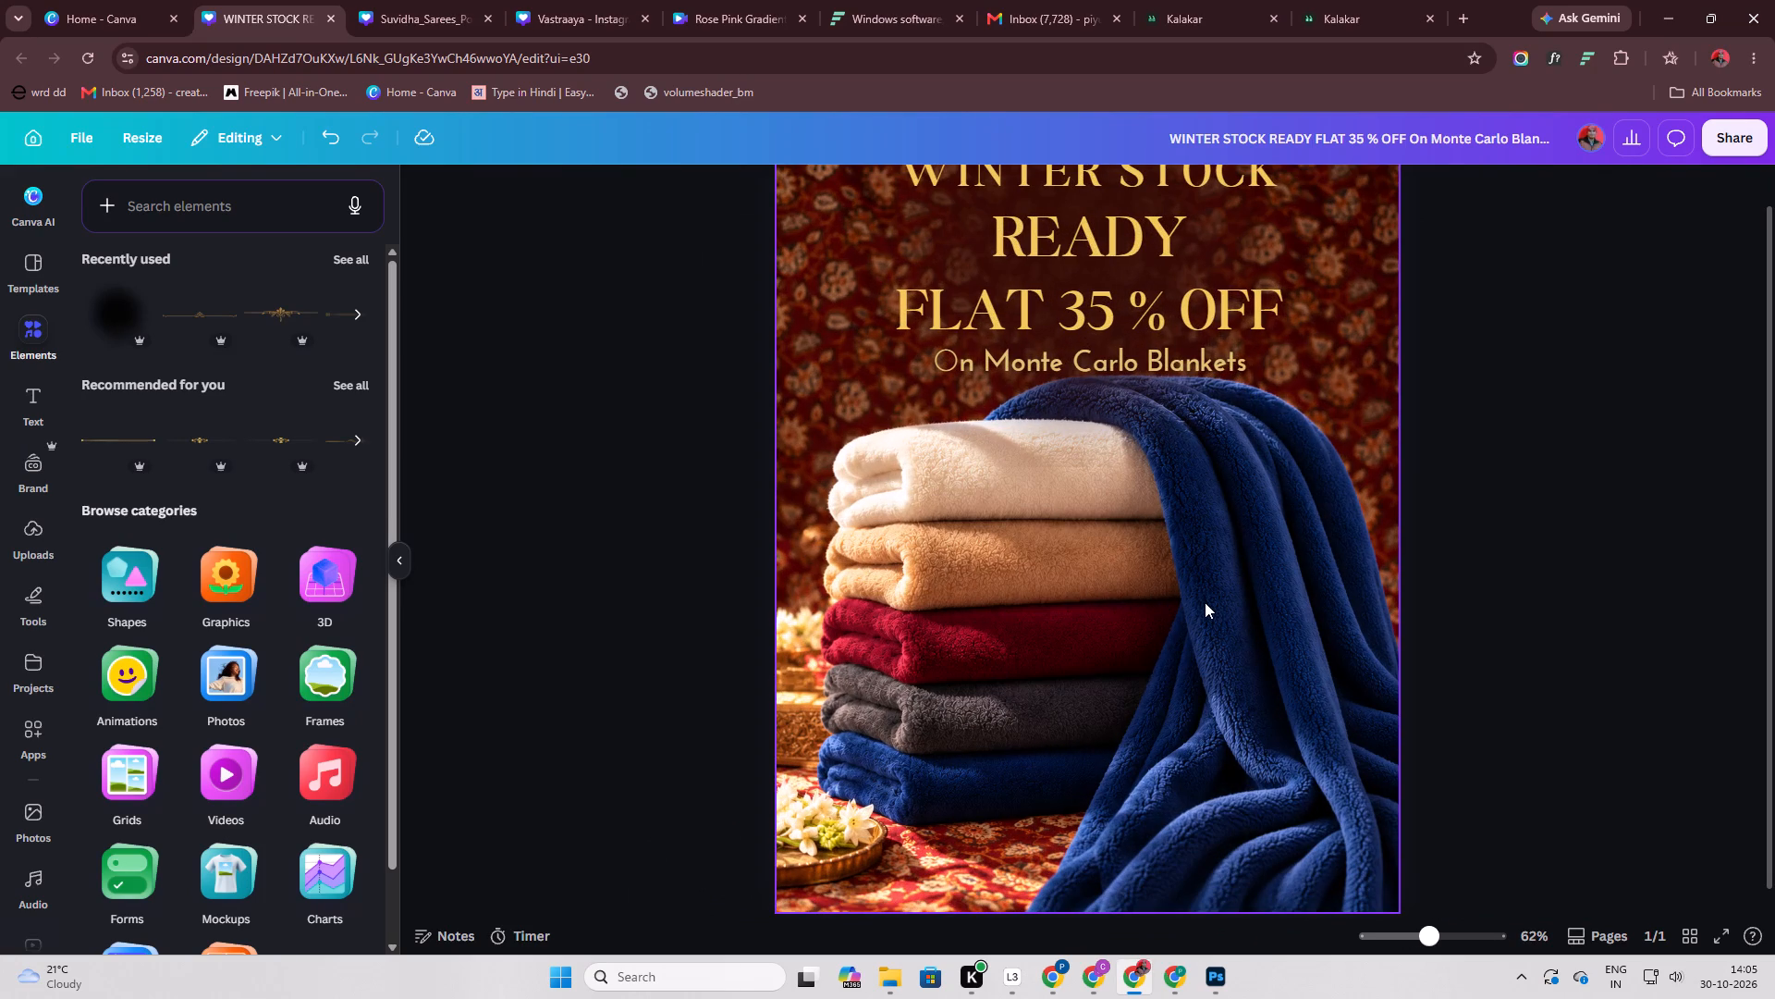
pyautogui.keyDown('ctrl'); pyautogui.scroll(3, 1162, 567); pyautogui.keyUp('ctrl')
pyautogui.keyDown('ctrl'); pyautogui.scroll(-5, 1162, 567); pyautogui.keyUp('ctrl')
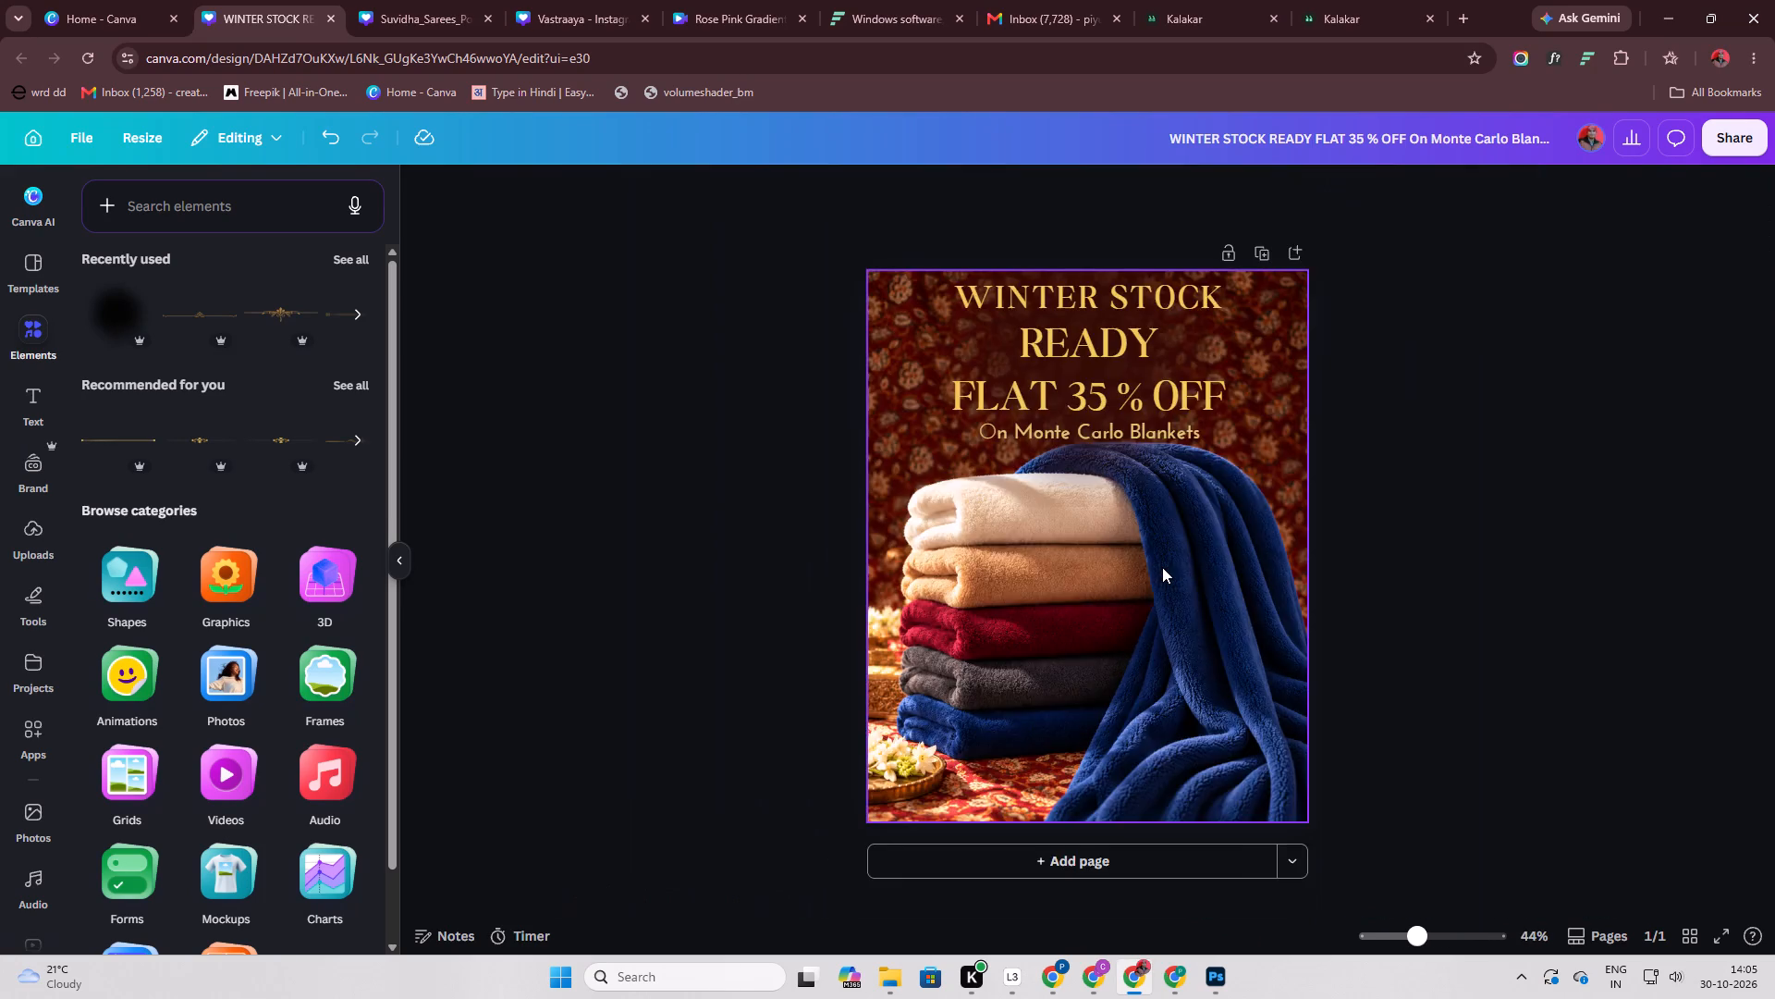
pyautogui.keyDown('ctrl'); pyautogui.scroll(-3, 1162, 567); pyautogui.keyUp('ctrl')
pyautogui.keyDown('ctrl'); pyautogui.scroll(4, 1110, 399); pyautogui.keyUp('ctrl')
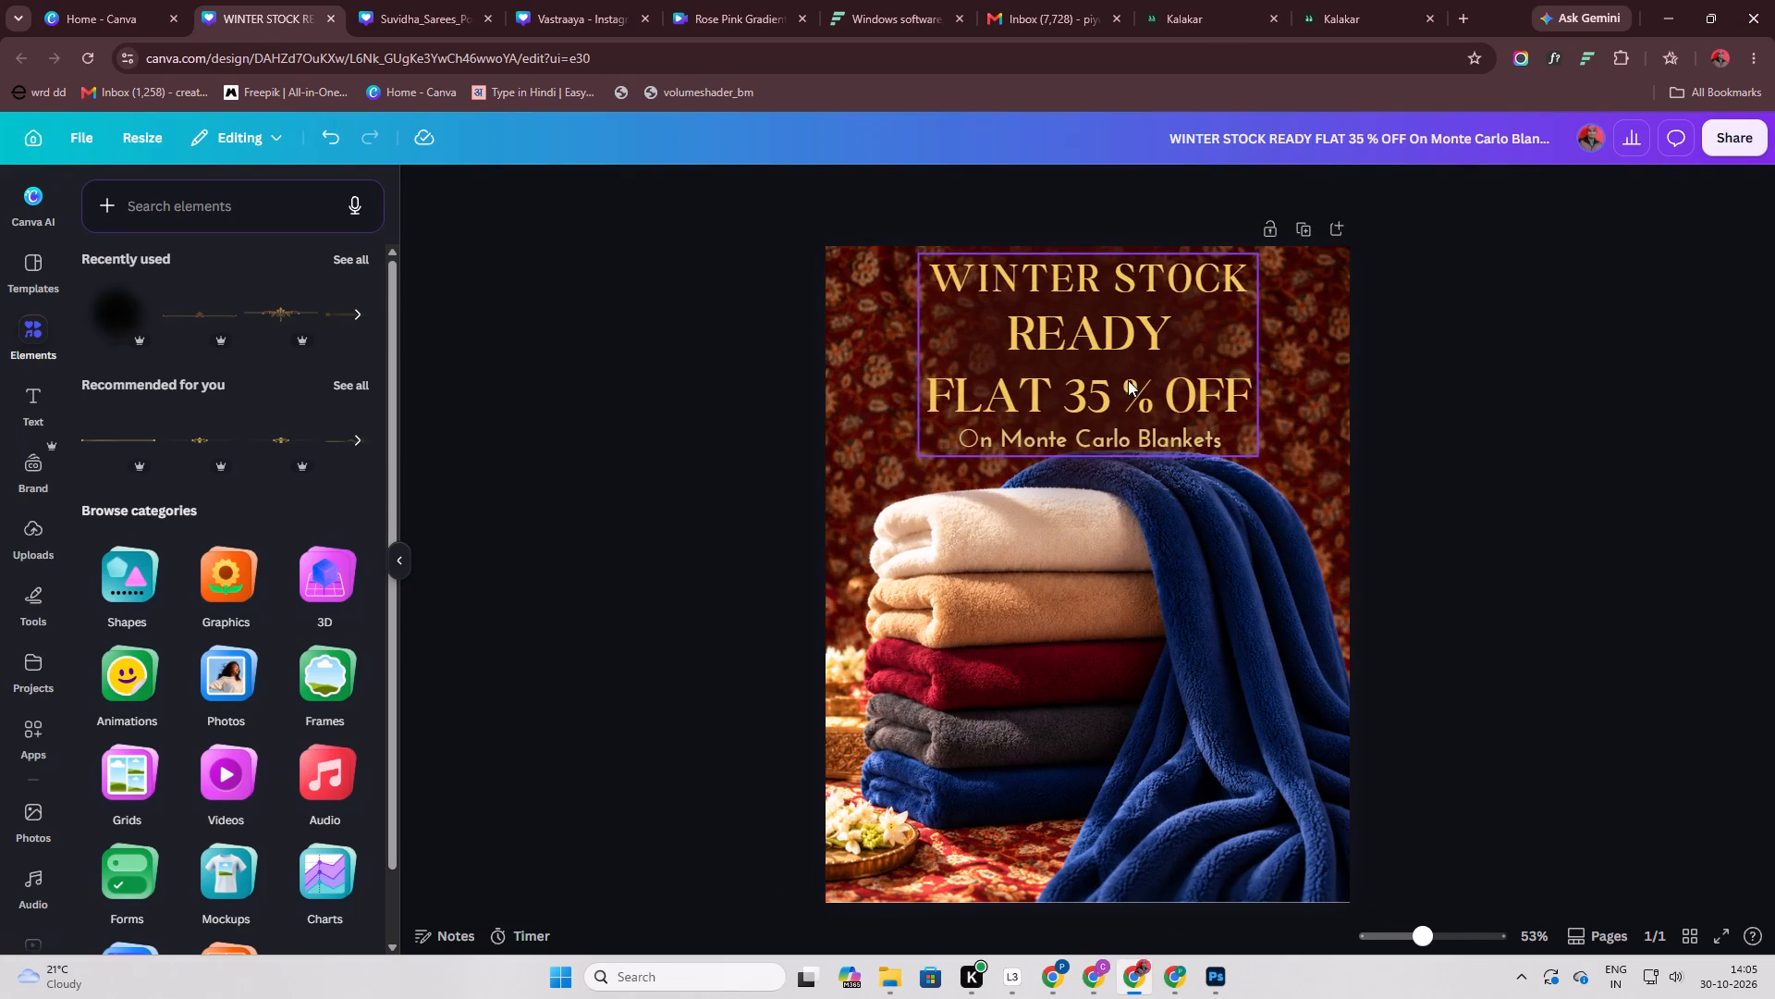
pyautogui.click(1482, 413)
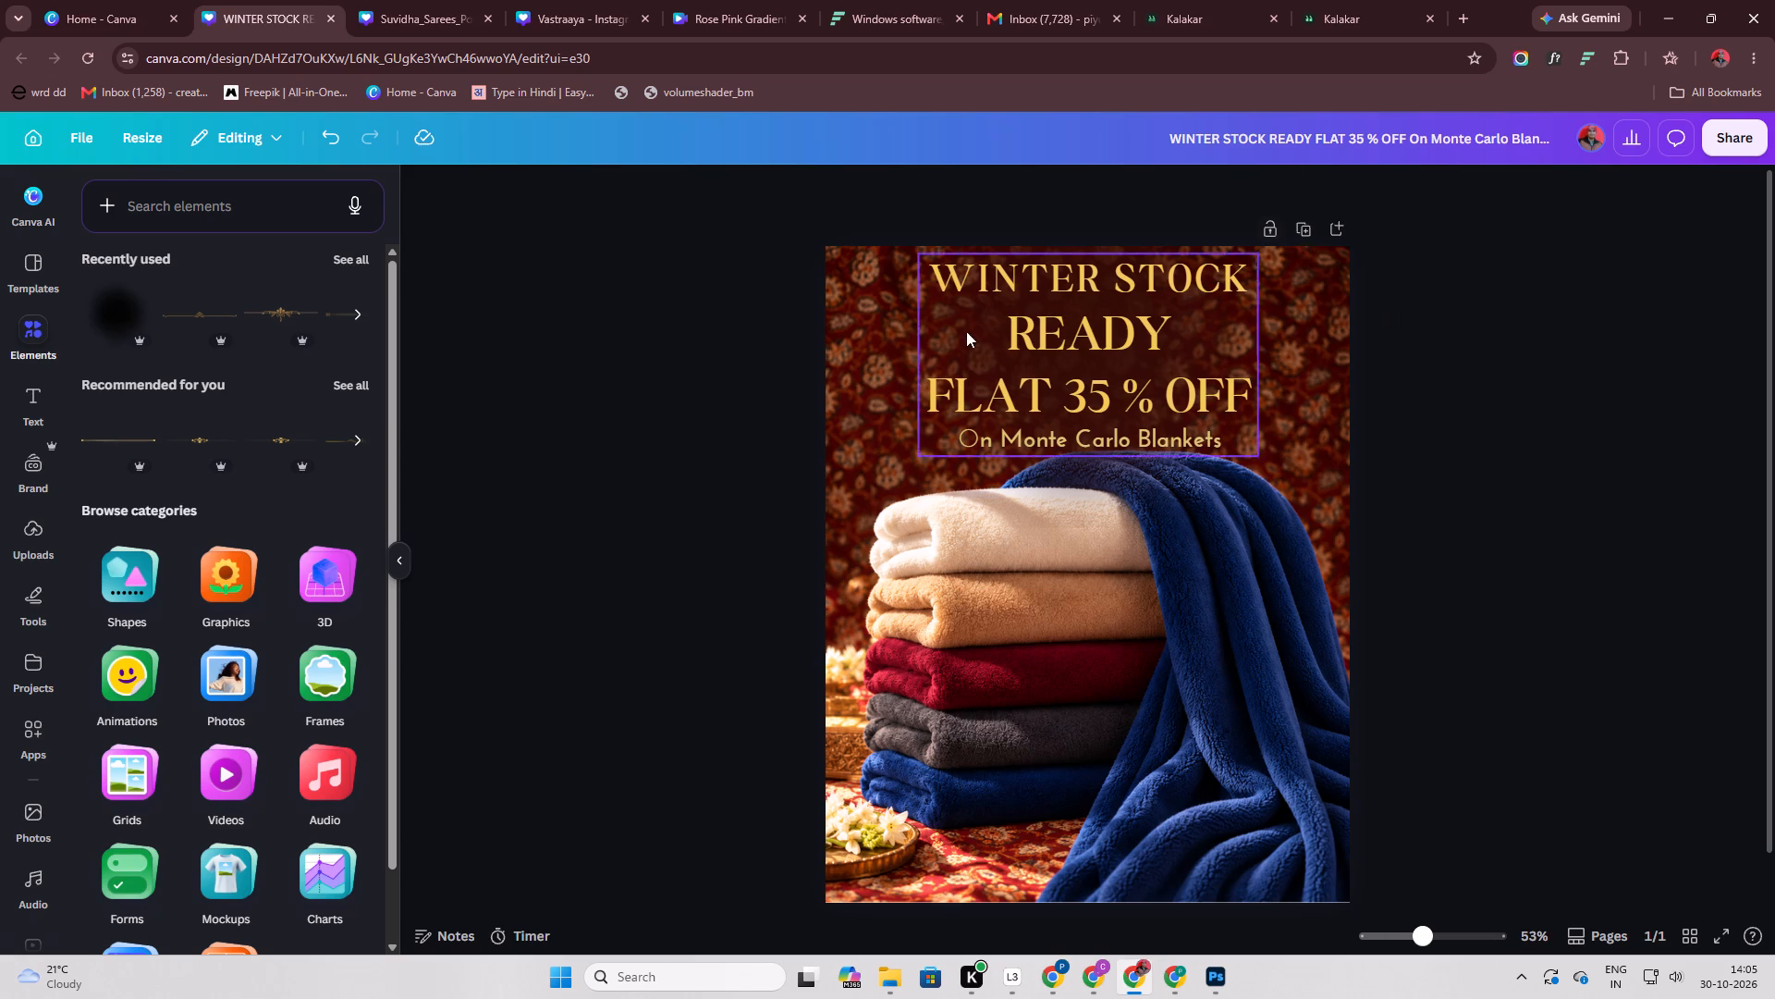
# Download the poster as a PNG at the largest available size.
pyautogui.click(80, 133)
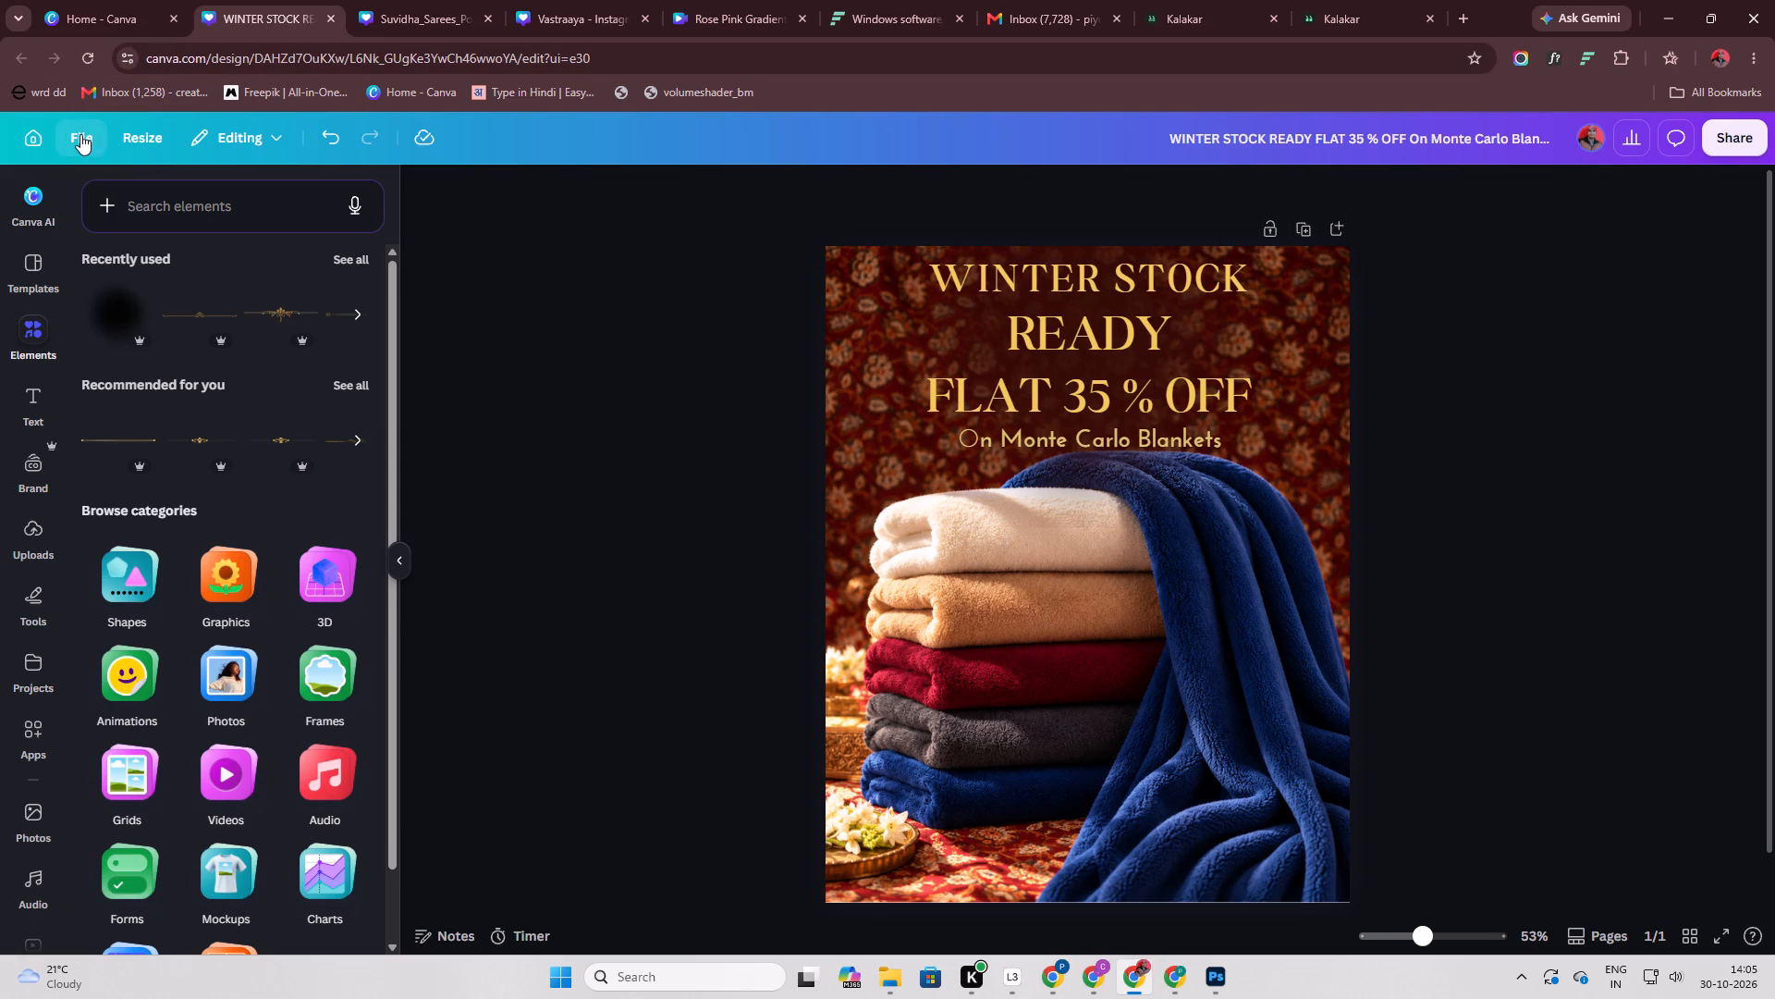
pyautogui.click(228, 619)
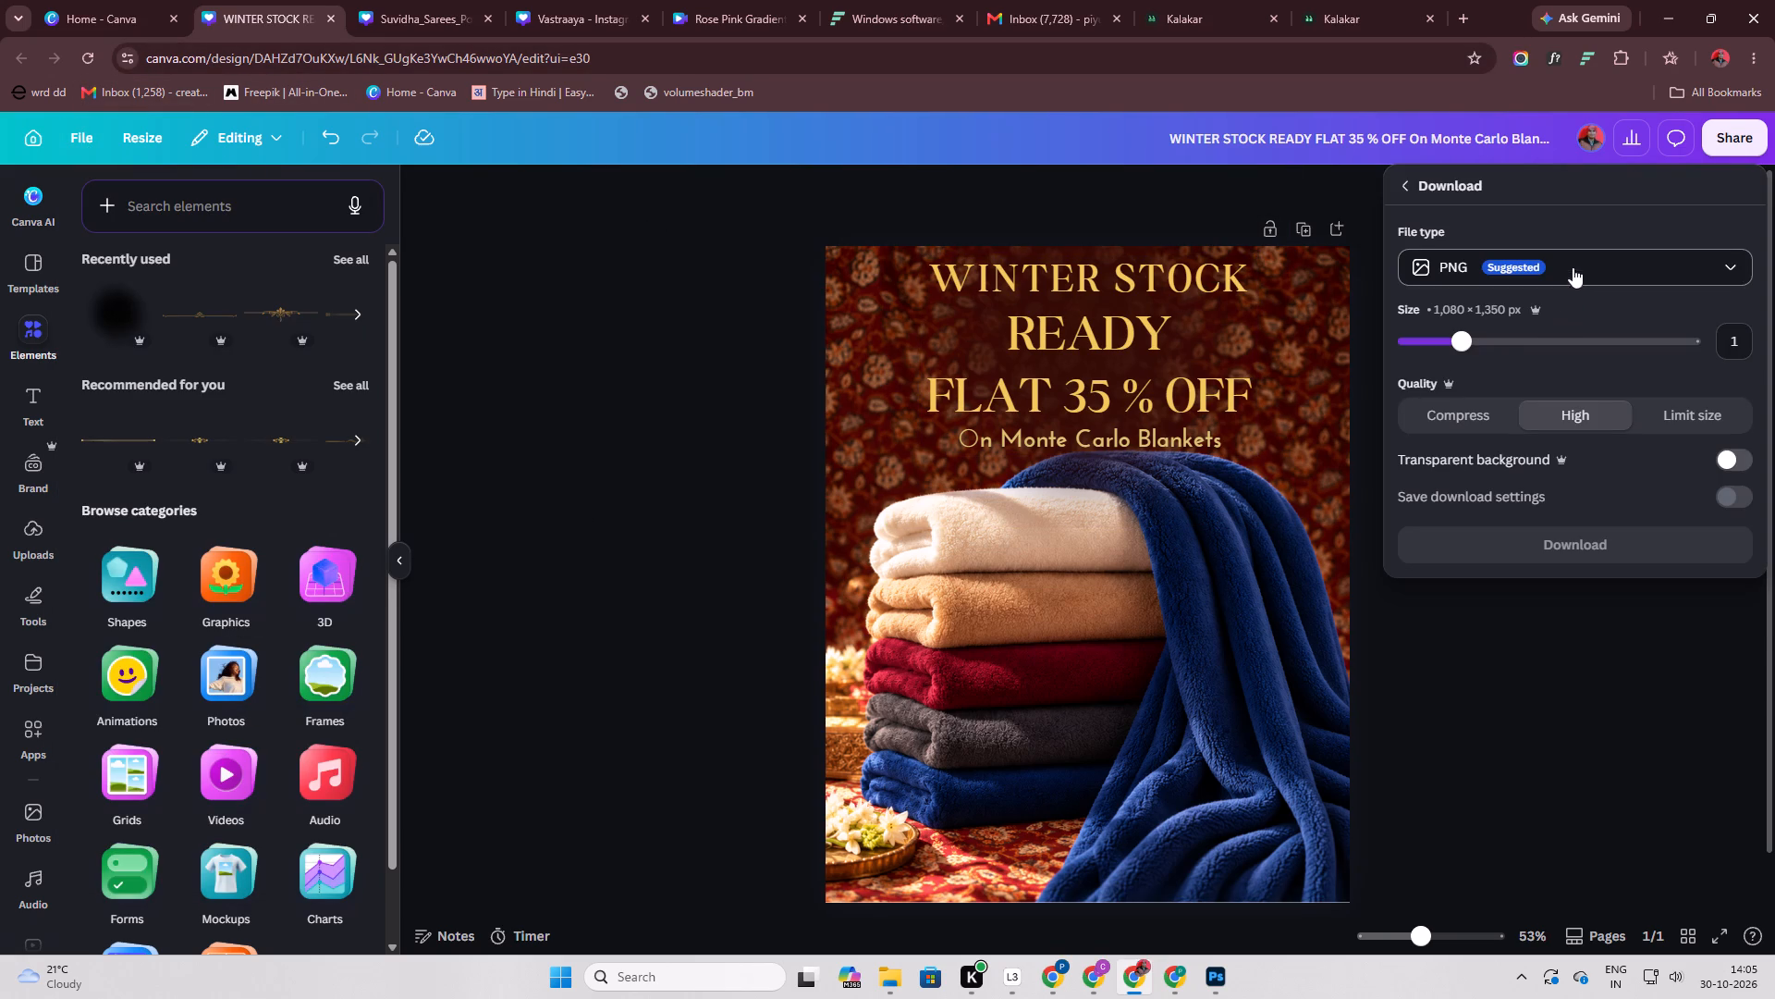
pyautogui.click(1573, 267)
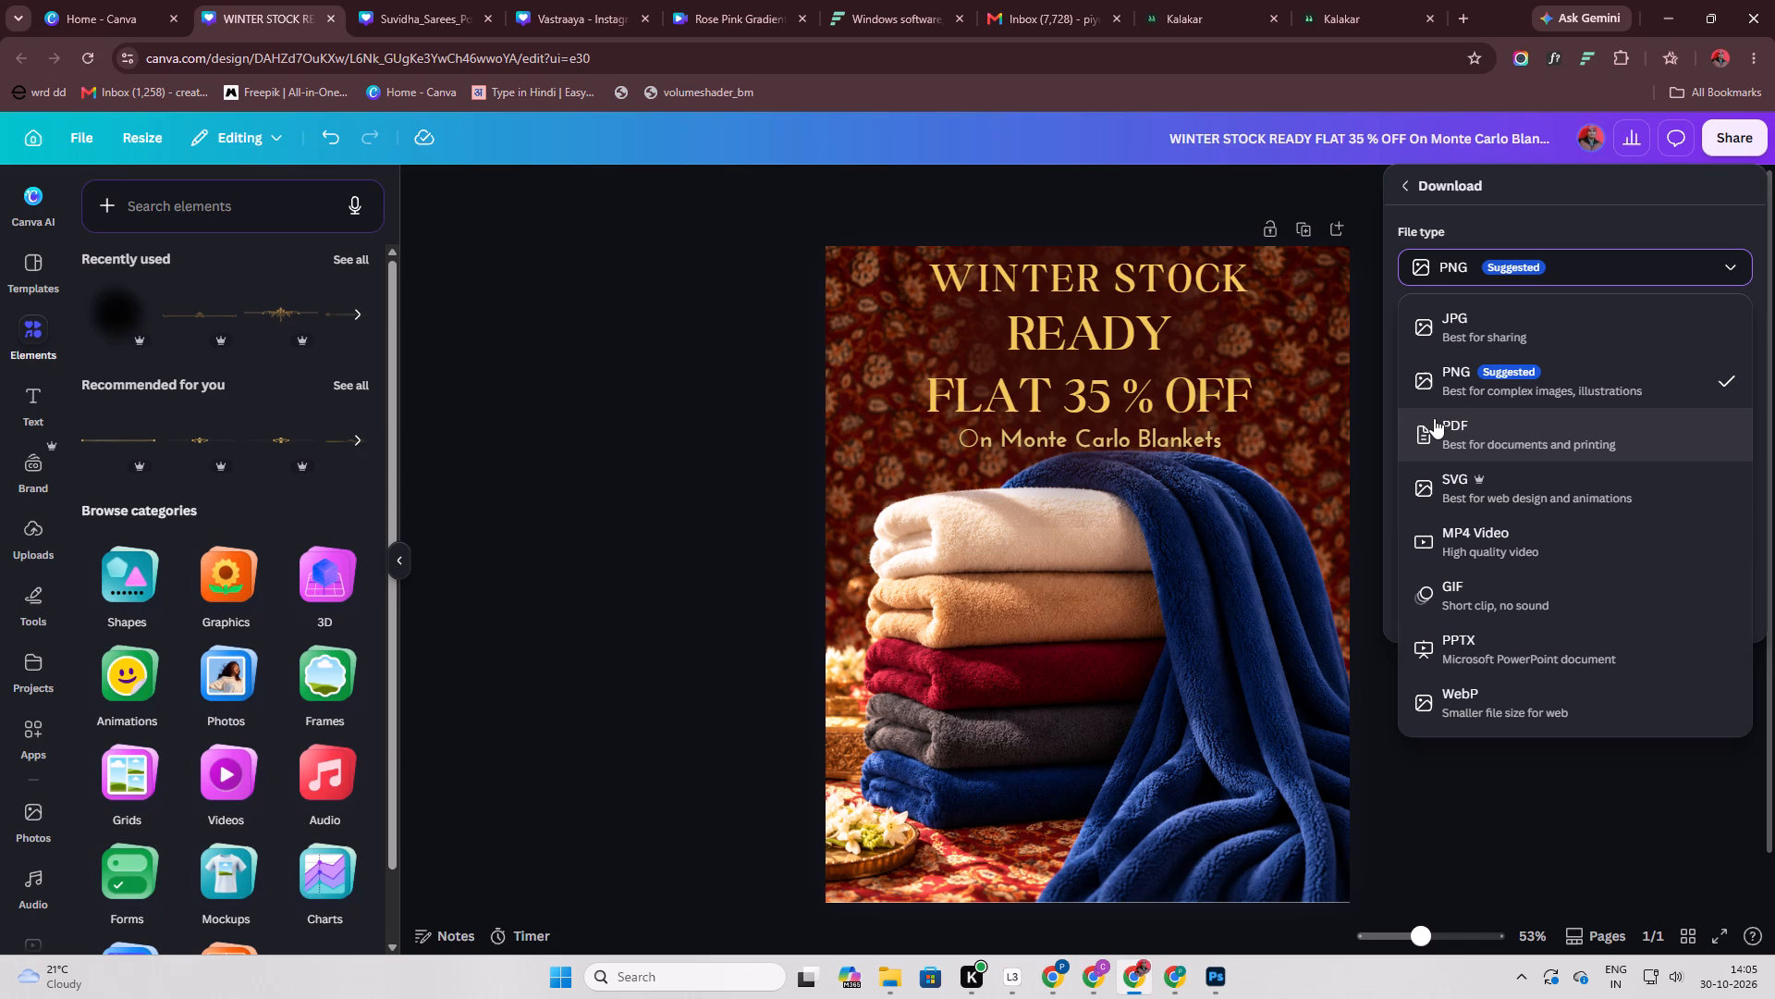
pyautogui.click(1467, 361)
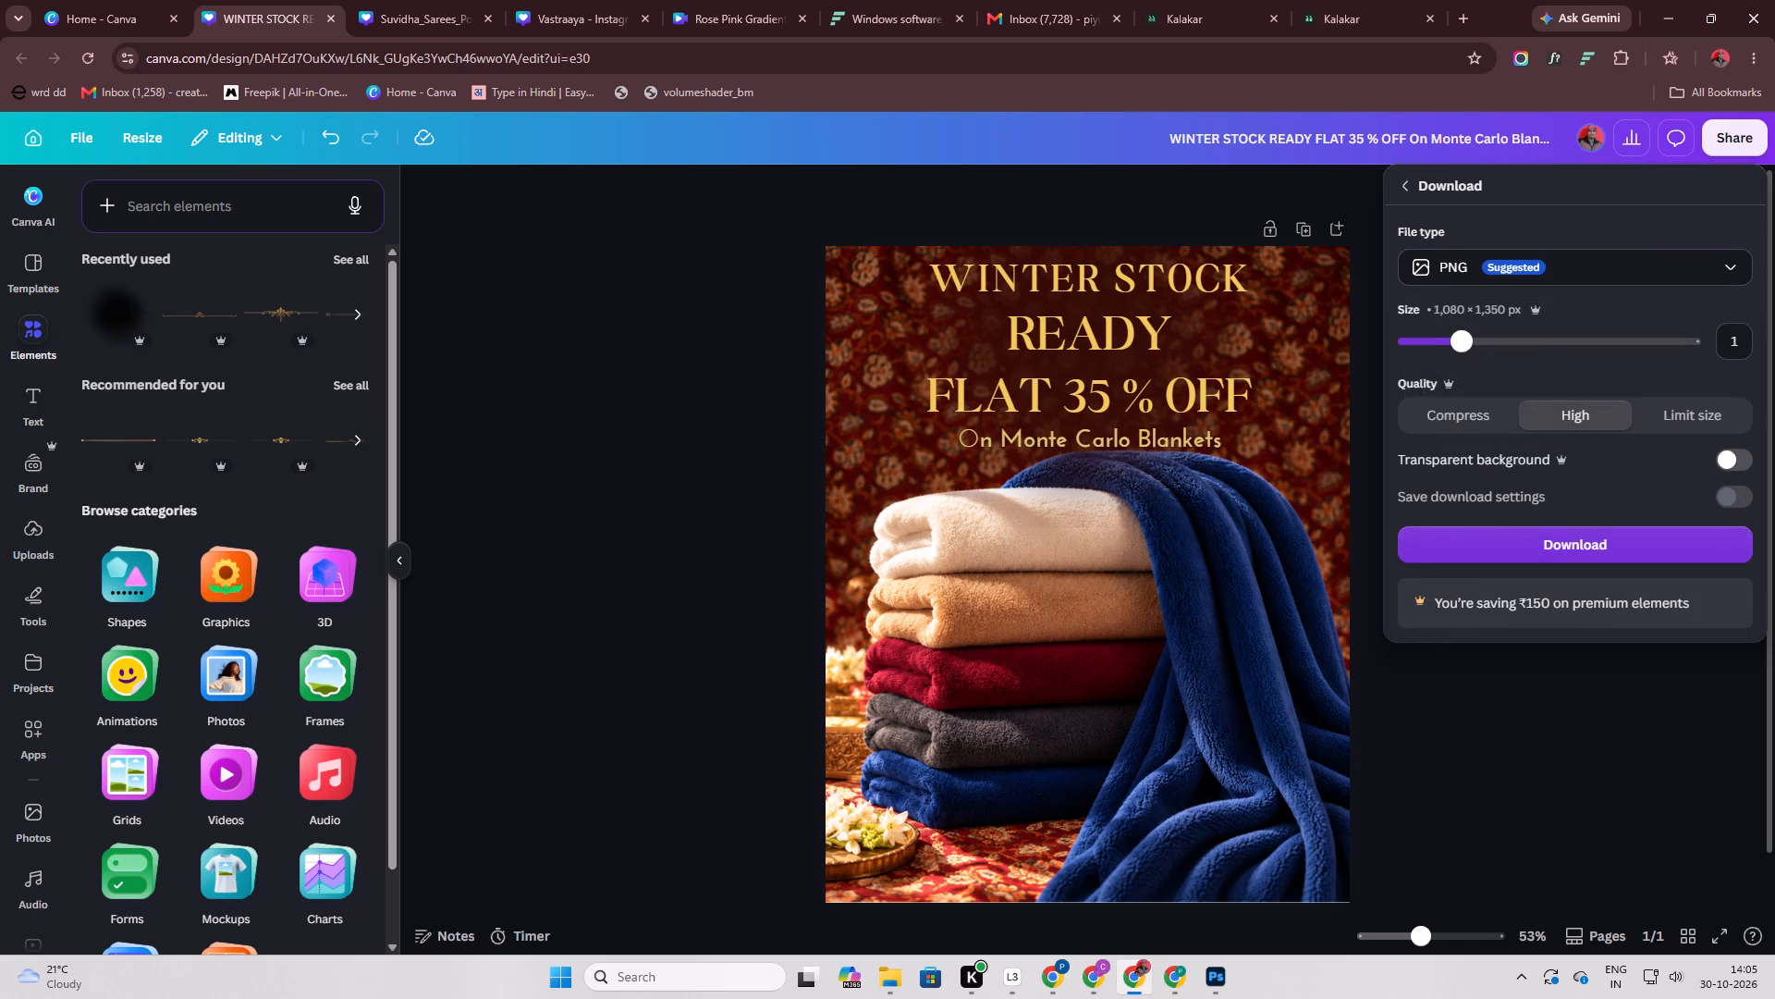
pyautogui.moveTo(1461, 342); pyautogui.dragTo(1774, 335)
pyautogui.click(1456, 540)
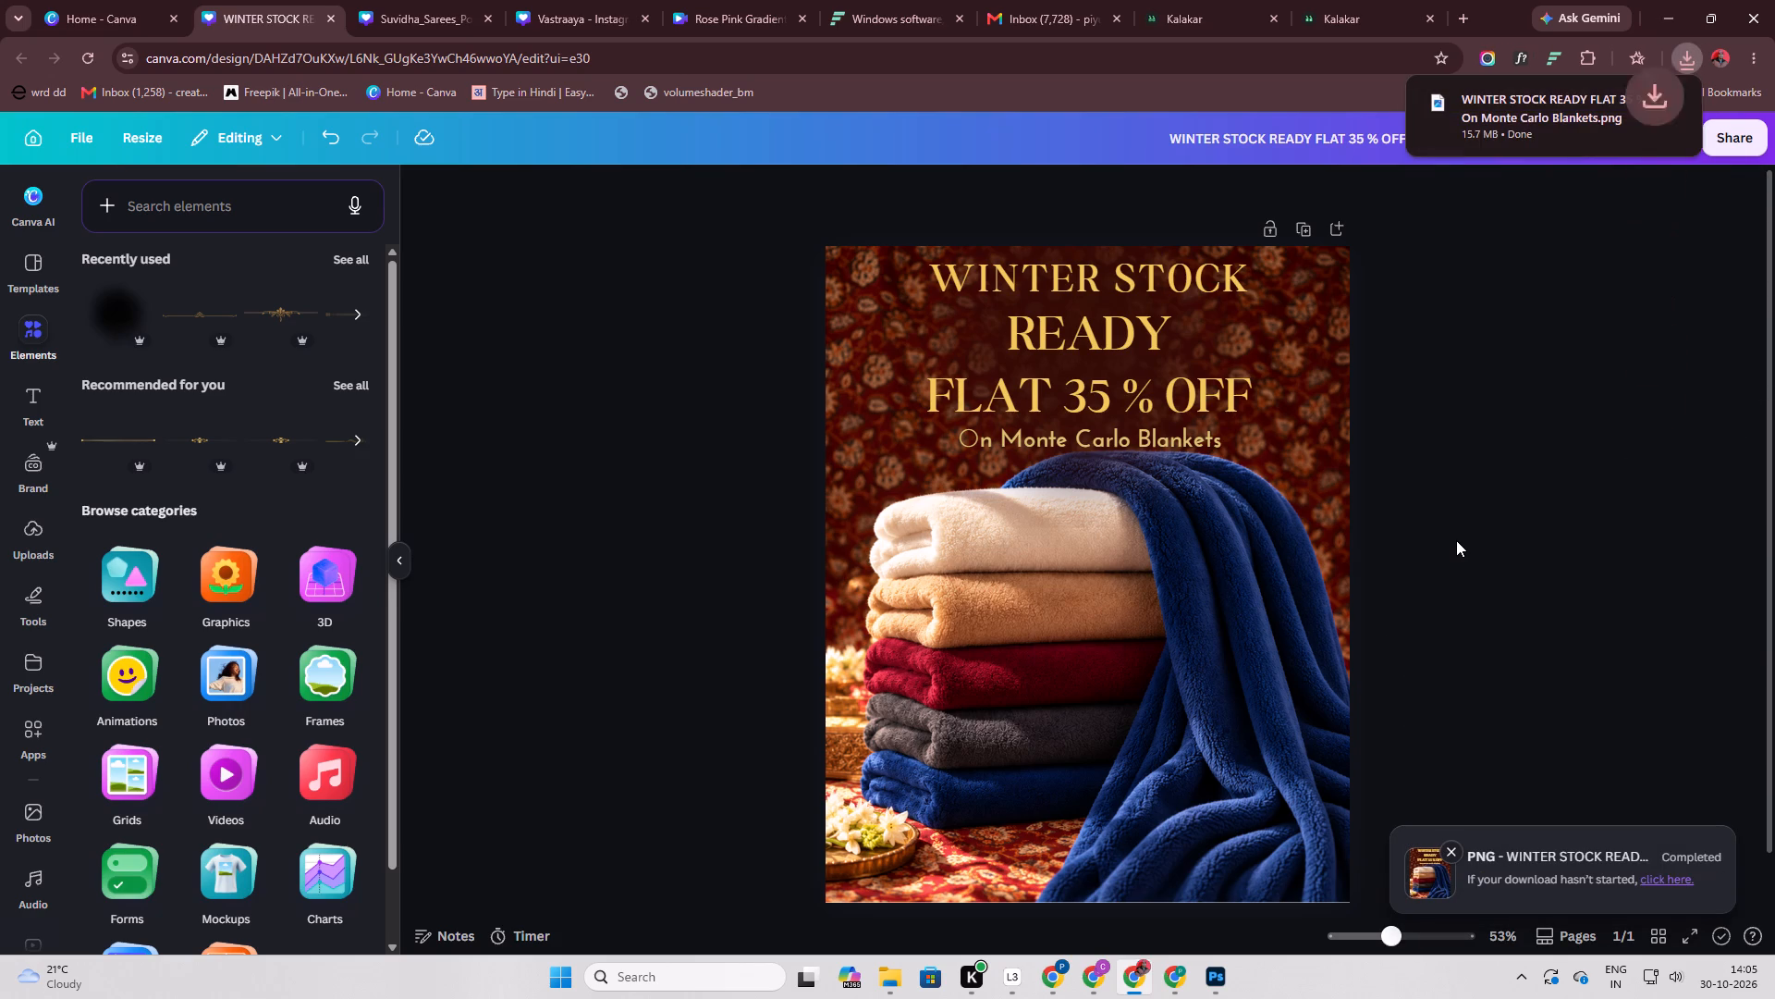
# Switch to Photoshop and place the newly downloaded winter stock poster from the Downloads folder into the Agarwal Daily Post document.
pyautogui.click(1671, 8)
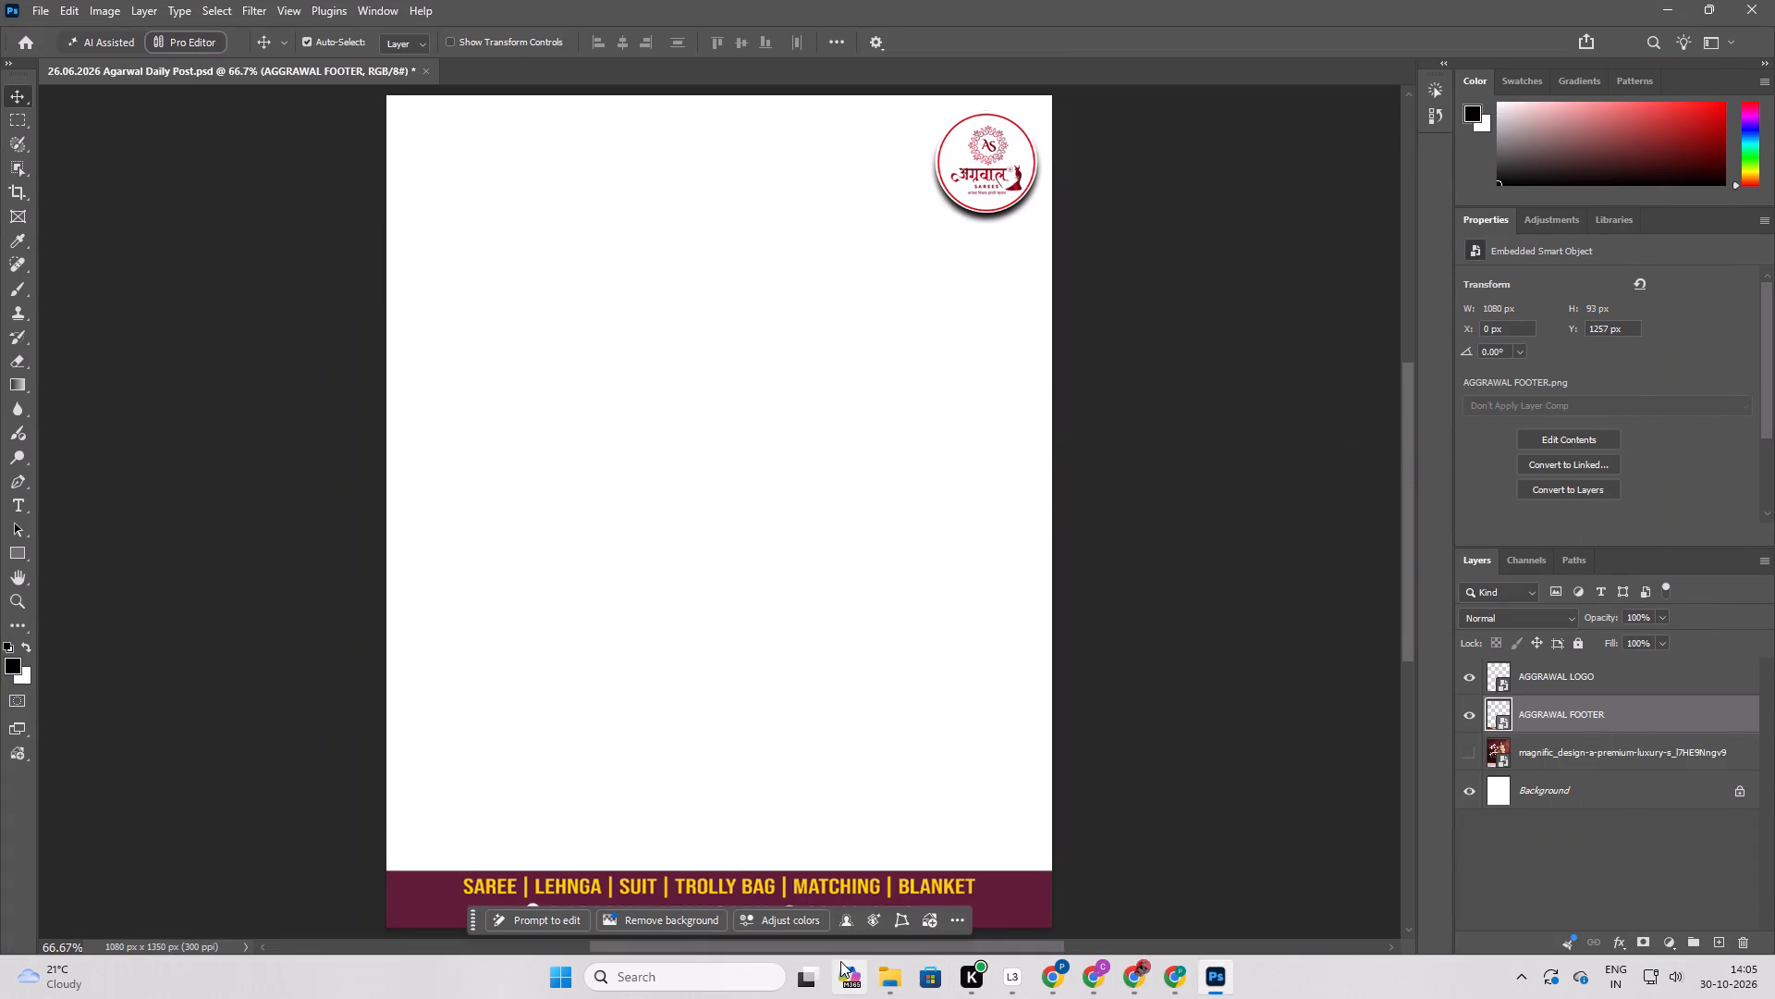
pyautogui.click(891, 982)
pyautogui.click(1377, 293)
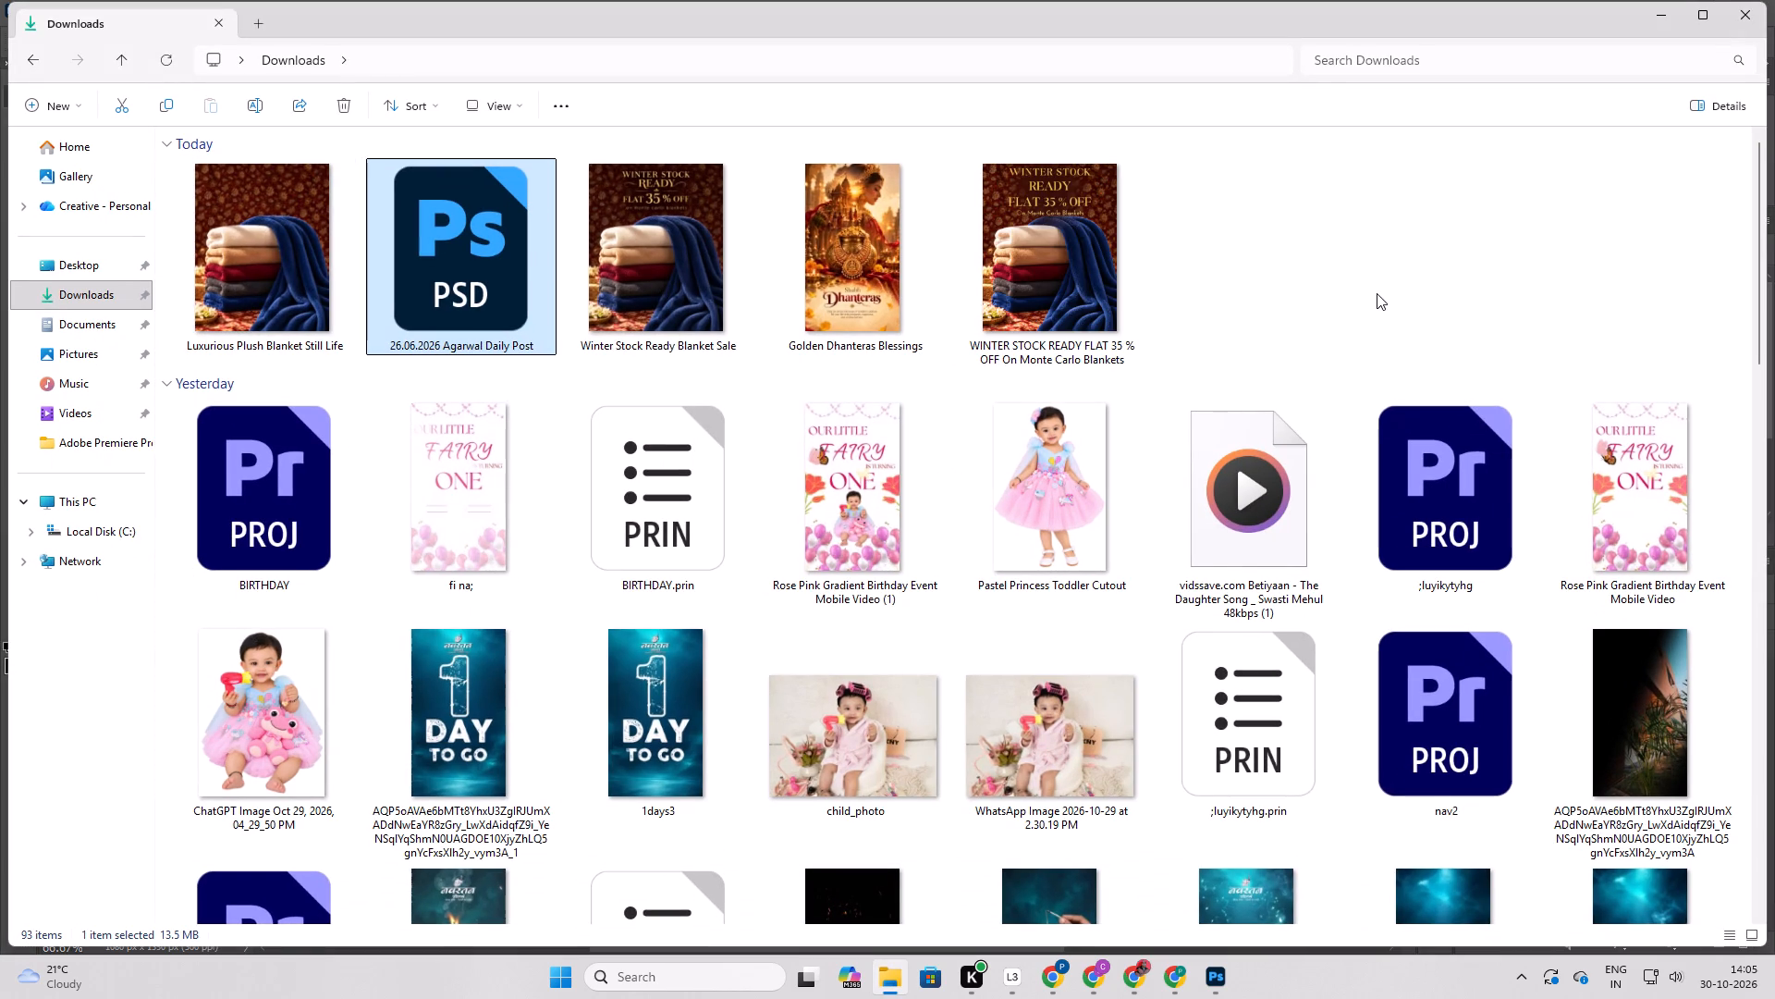
pyautogui.hotkey('ctrl', 'r')
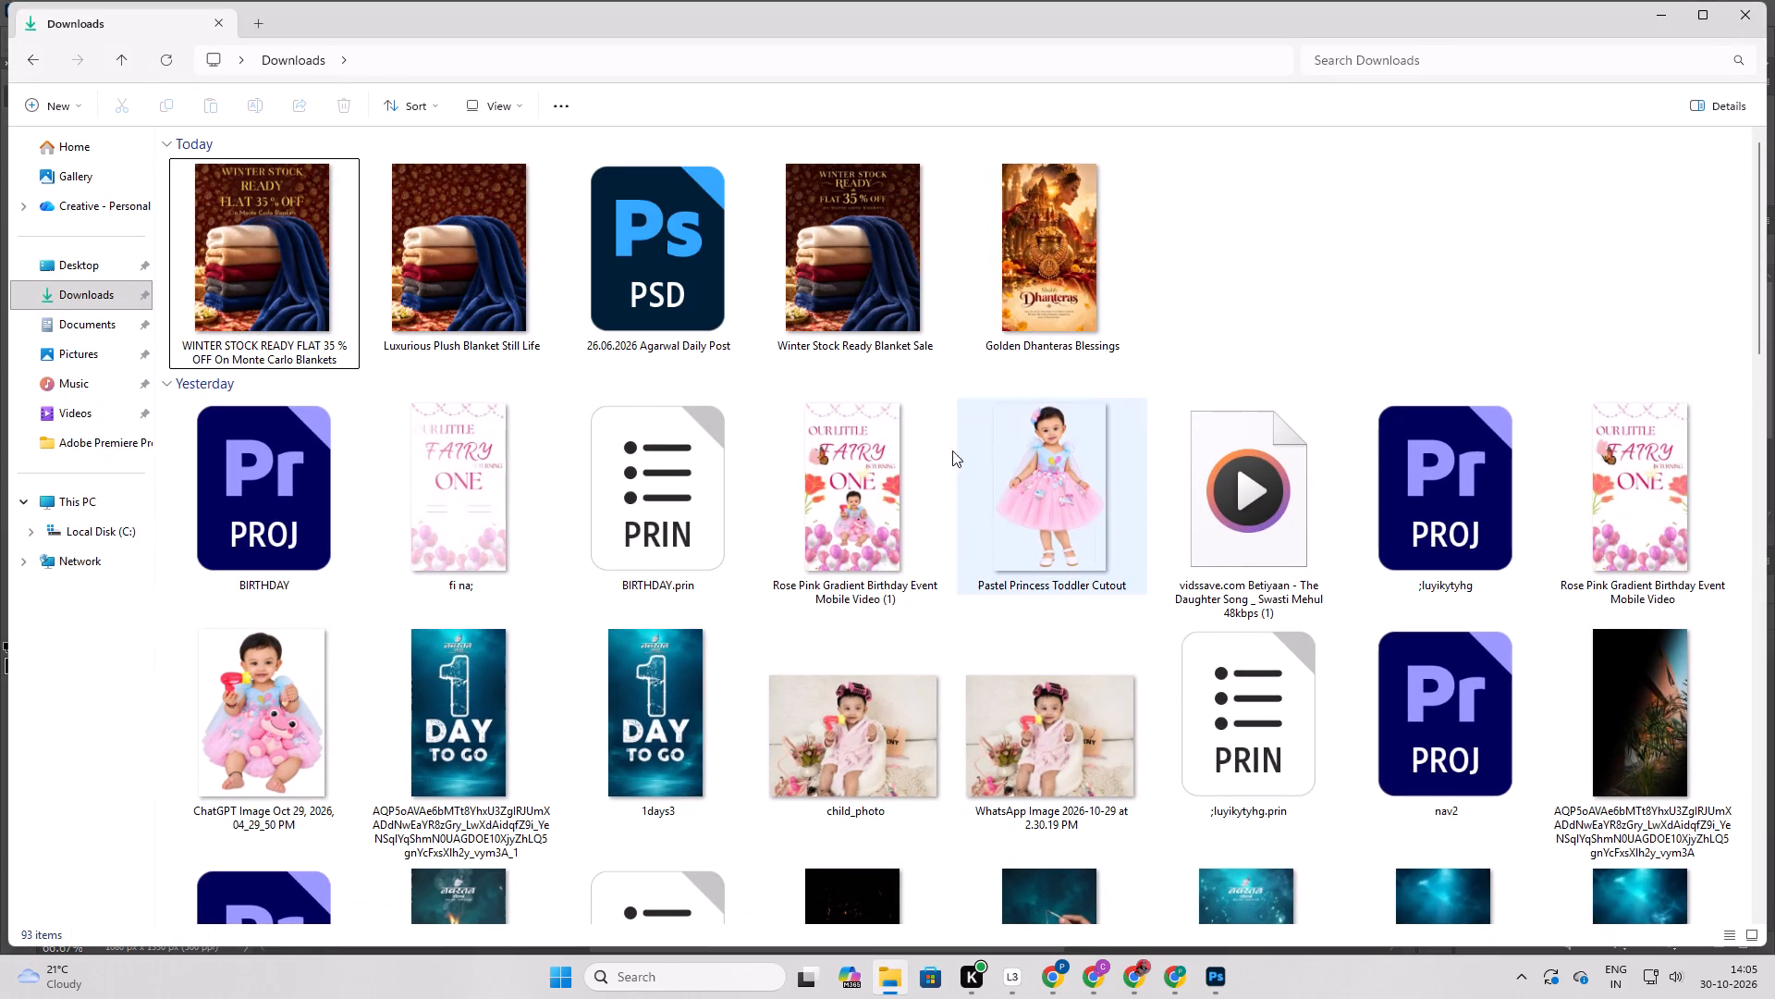
pyautogui.click(262, 226)
pyautogui.moveTo(250, 205); pyautogui.dragTo(1233, 968)
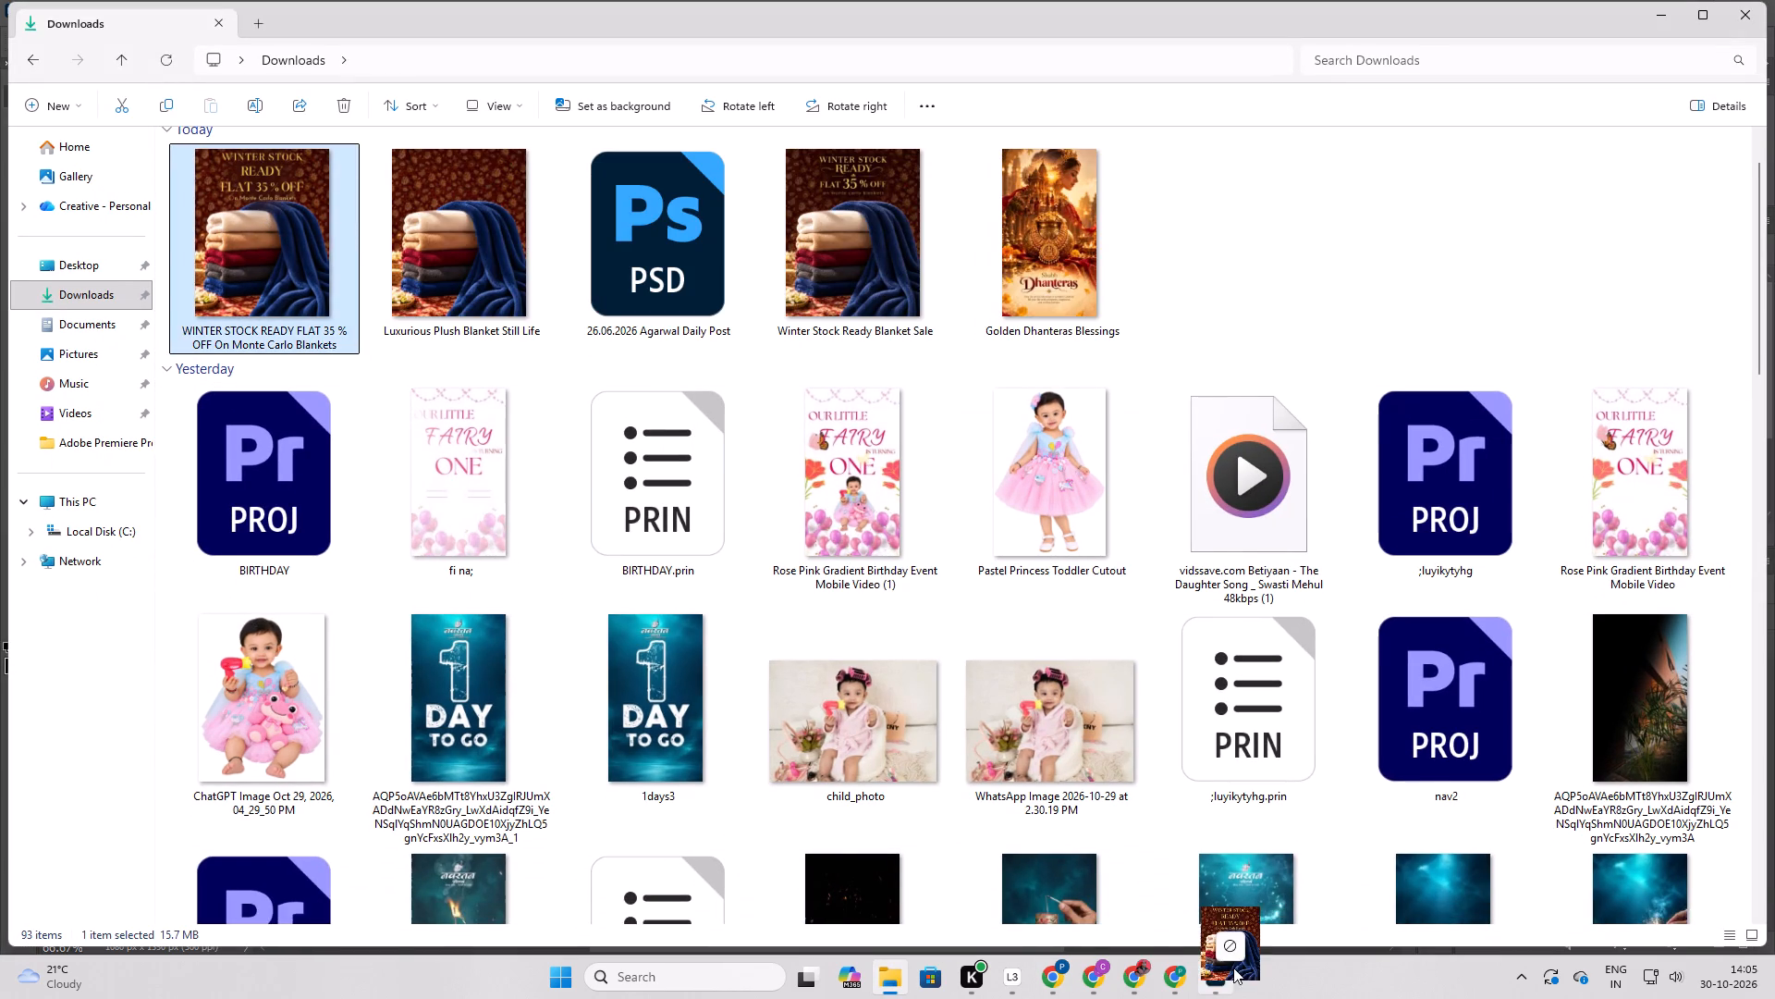
pyautogui.moveTo(1233, 968); pyautogui.dragTo(722, 574)
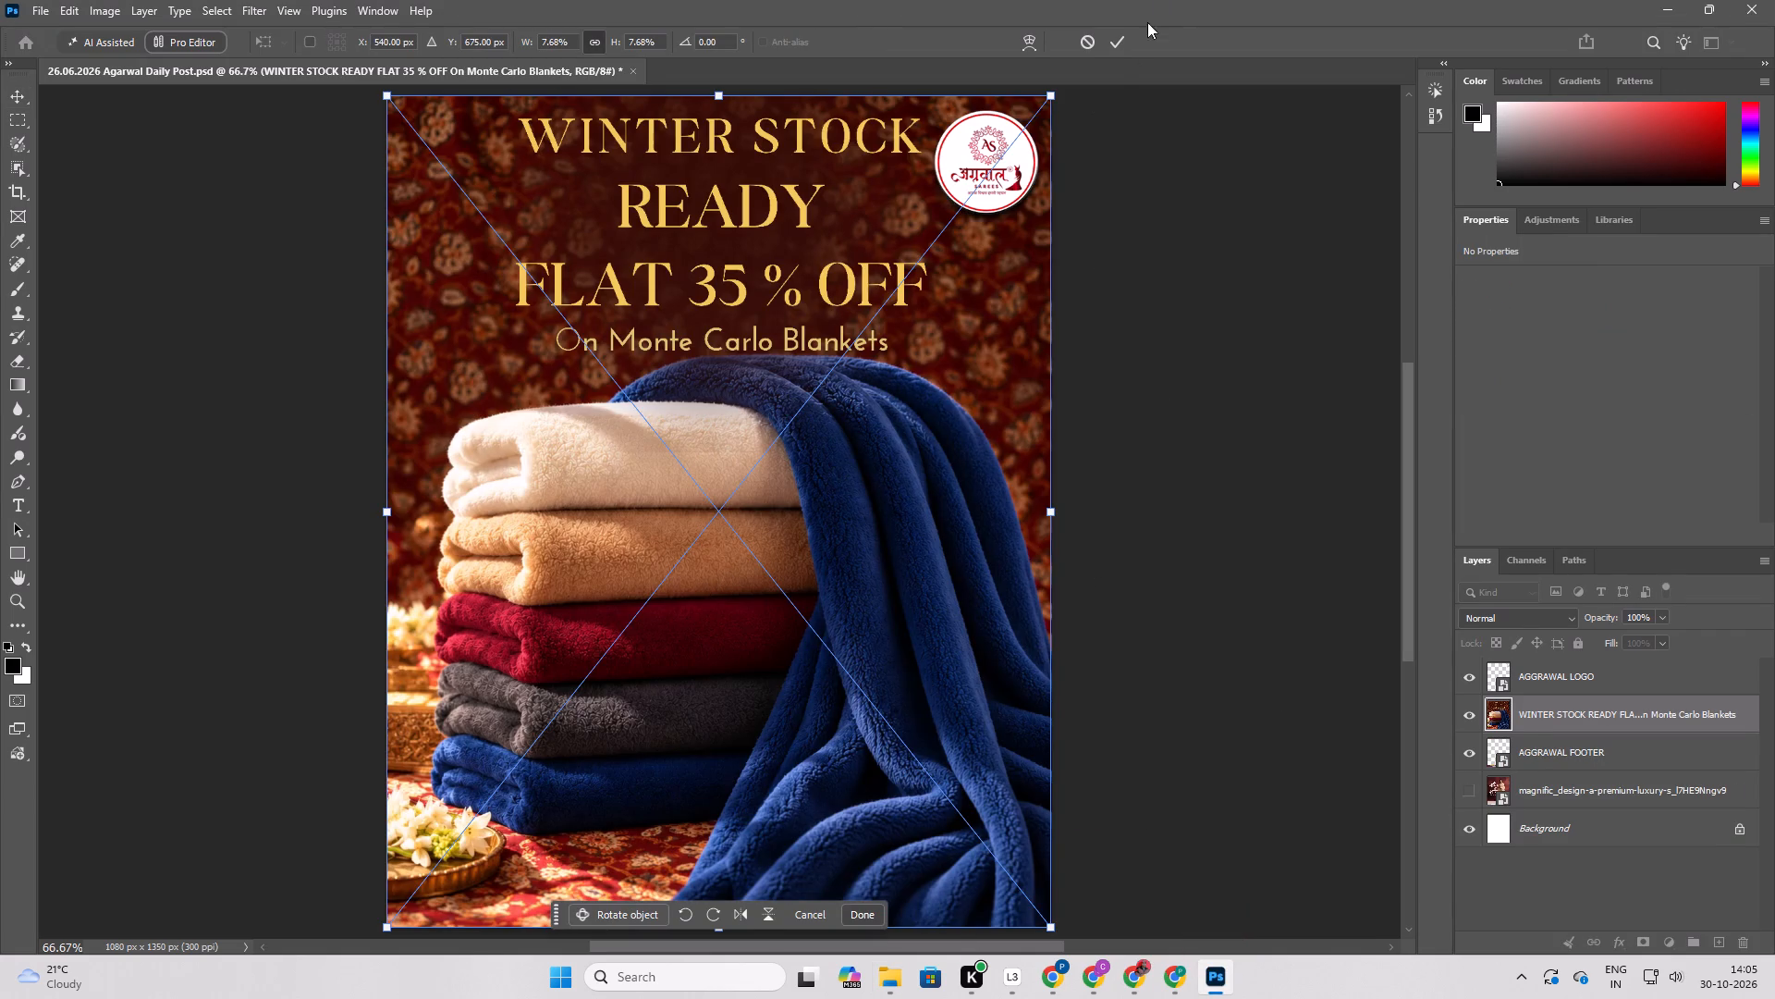
pyautogui.click(1116, 44)
# Reorder the placed poster layer directly beneath AGGRAWAL FOOTER and above the hidden magnific image layer.
pyautogui.hotkey('ctrl', '[')
pyautogui.moveTo(1556, 759); pyautogui.dragTo(1555, 778)
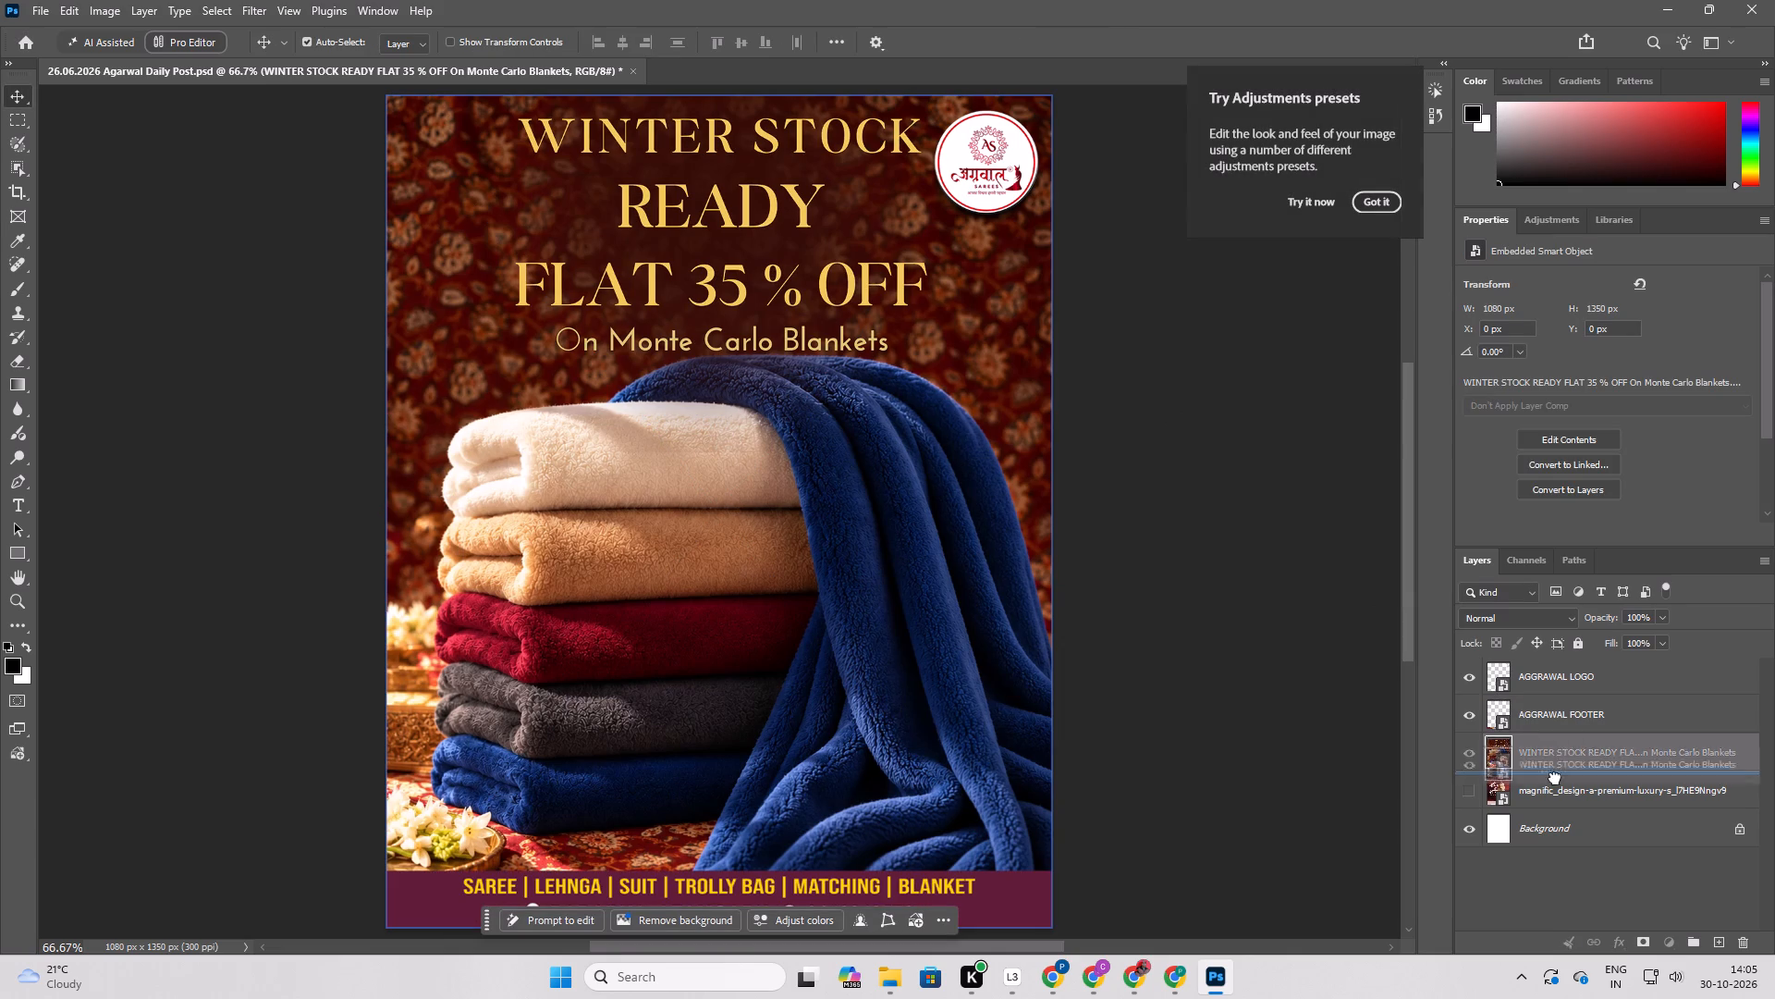
pyautogui.moveTo(1555, 778); pyautogui.dragTo(1553, 808)
pyautogui.moveTo(1538, 795); pyautogui.dragTo(1528, 671)
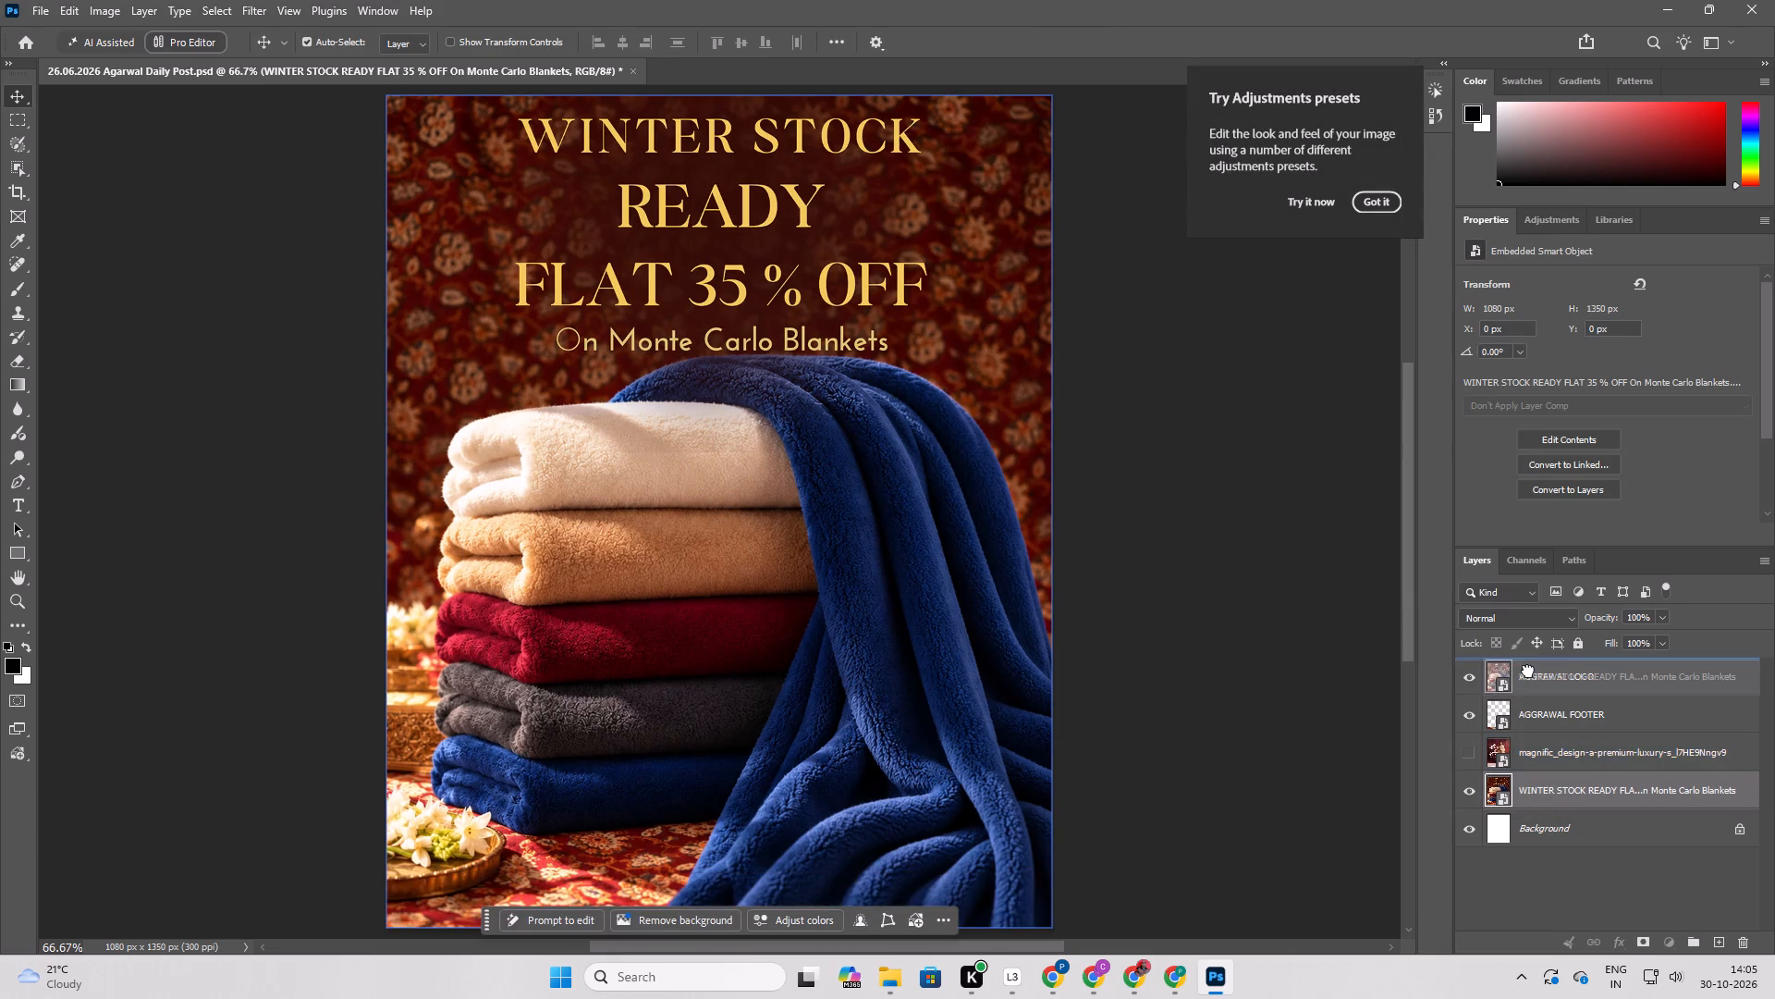
pyautogui.moveTo(1528, 671); pyautogui.dragTo(1524, 746)
pyautogui.click(1139, 650)
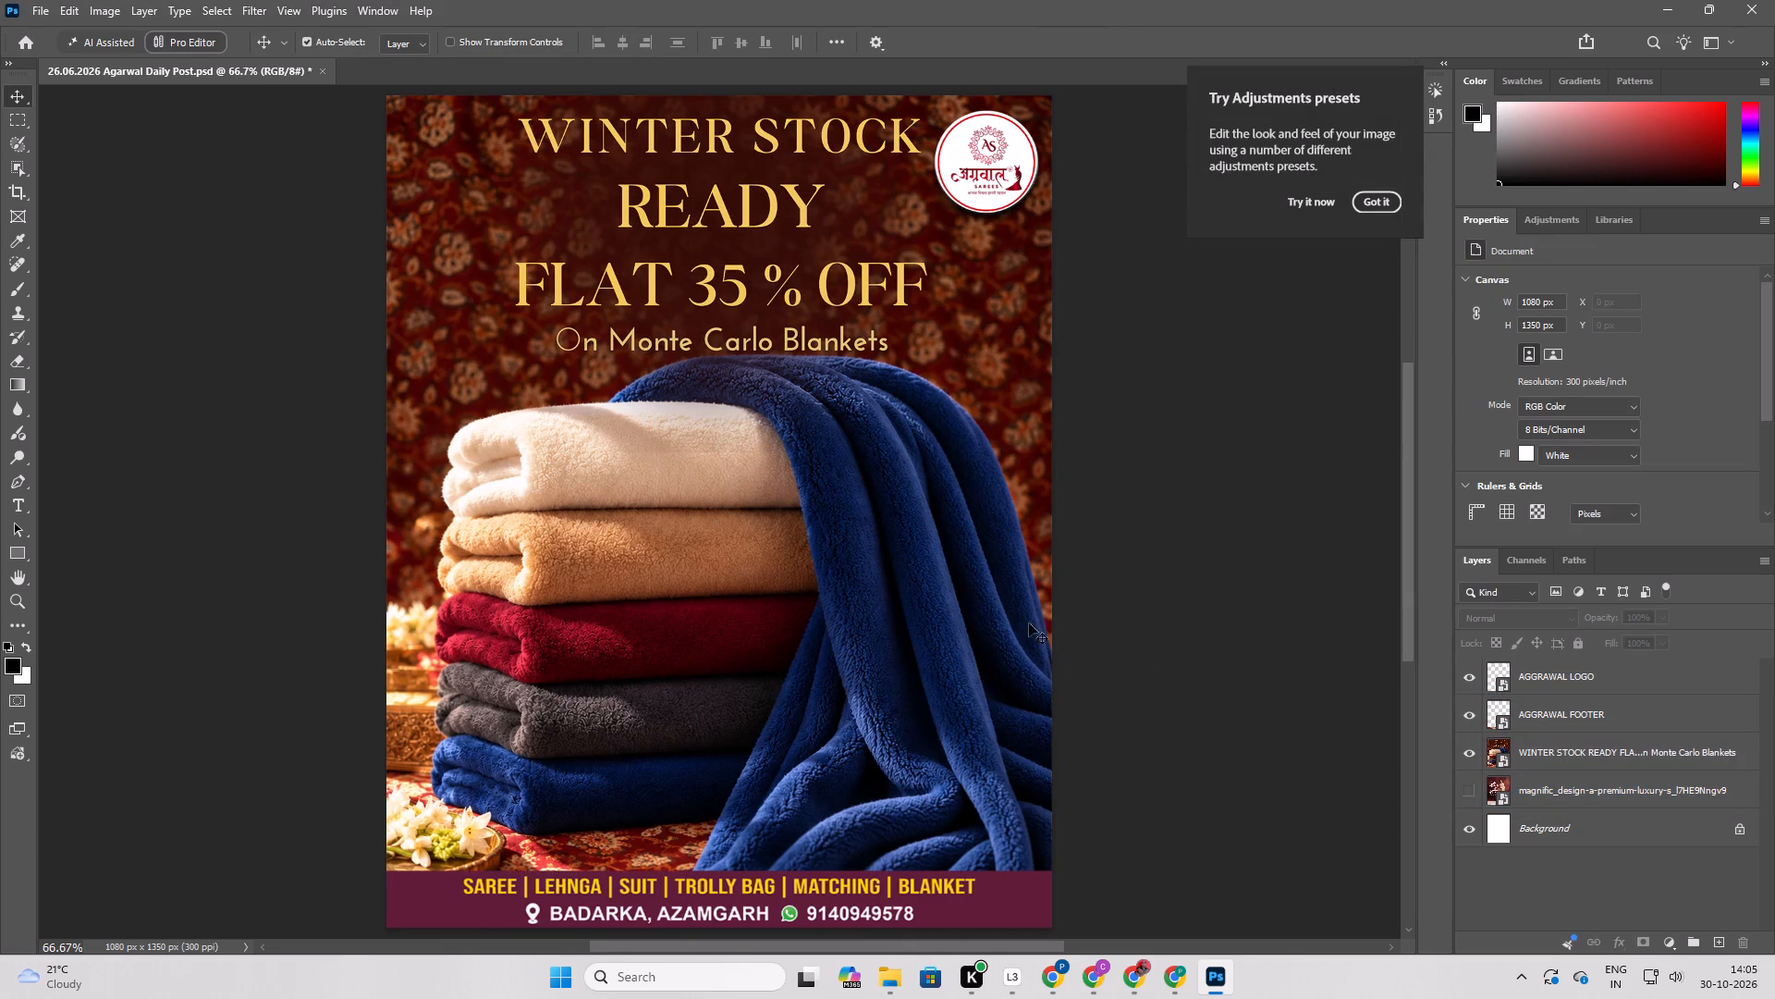
# Scale the AGGRAWAL LOGO down around its centre to 5.78% beside the headline.
pyautogui.click(985, 163)
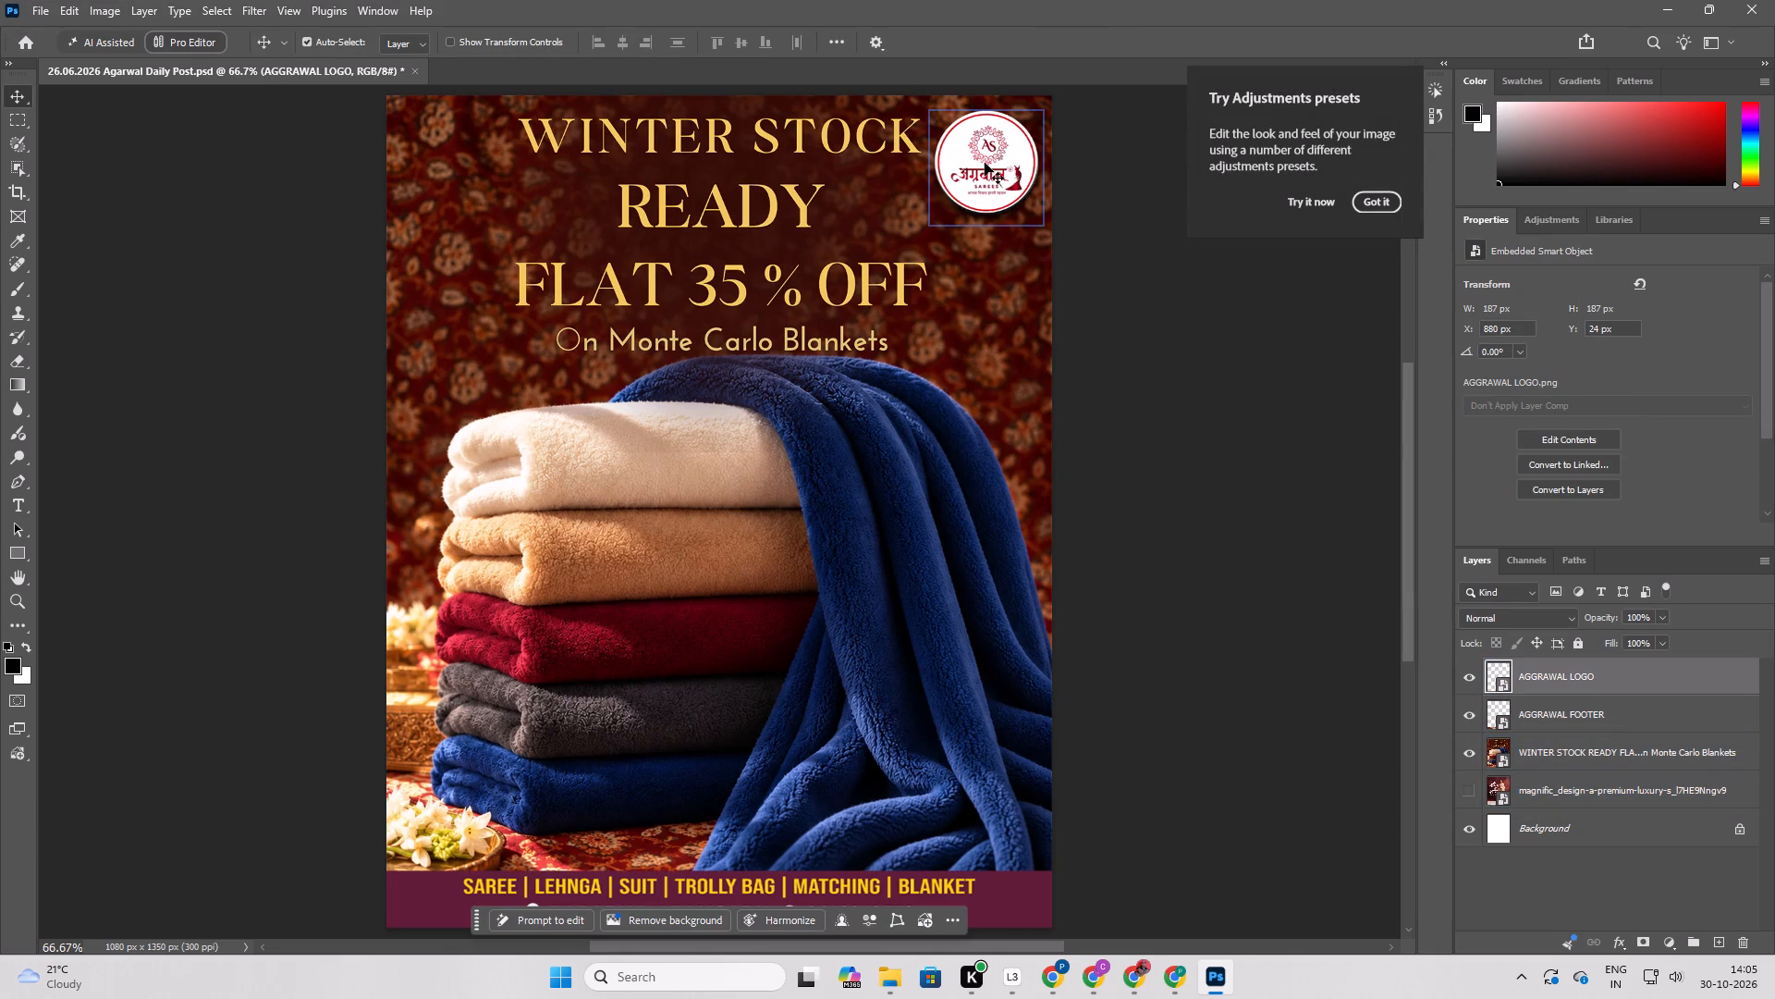
pyautogui.click(990, 190)
pyautogui.click(995, 208)
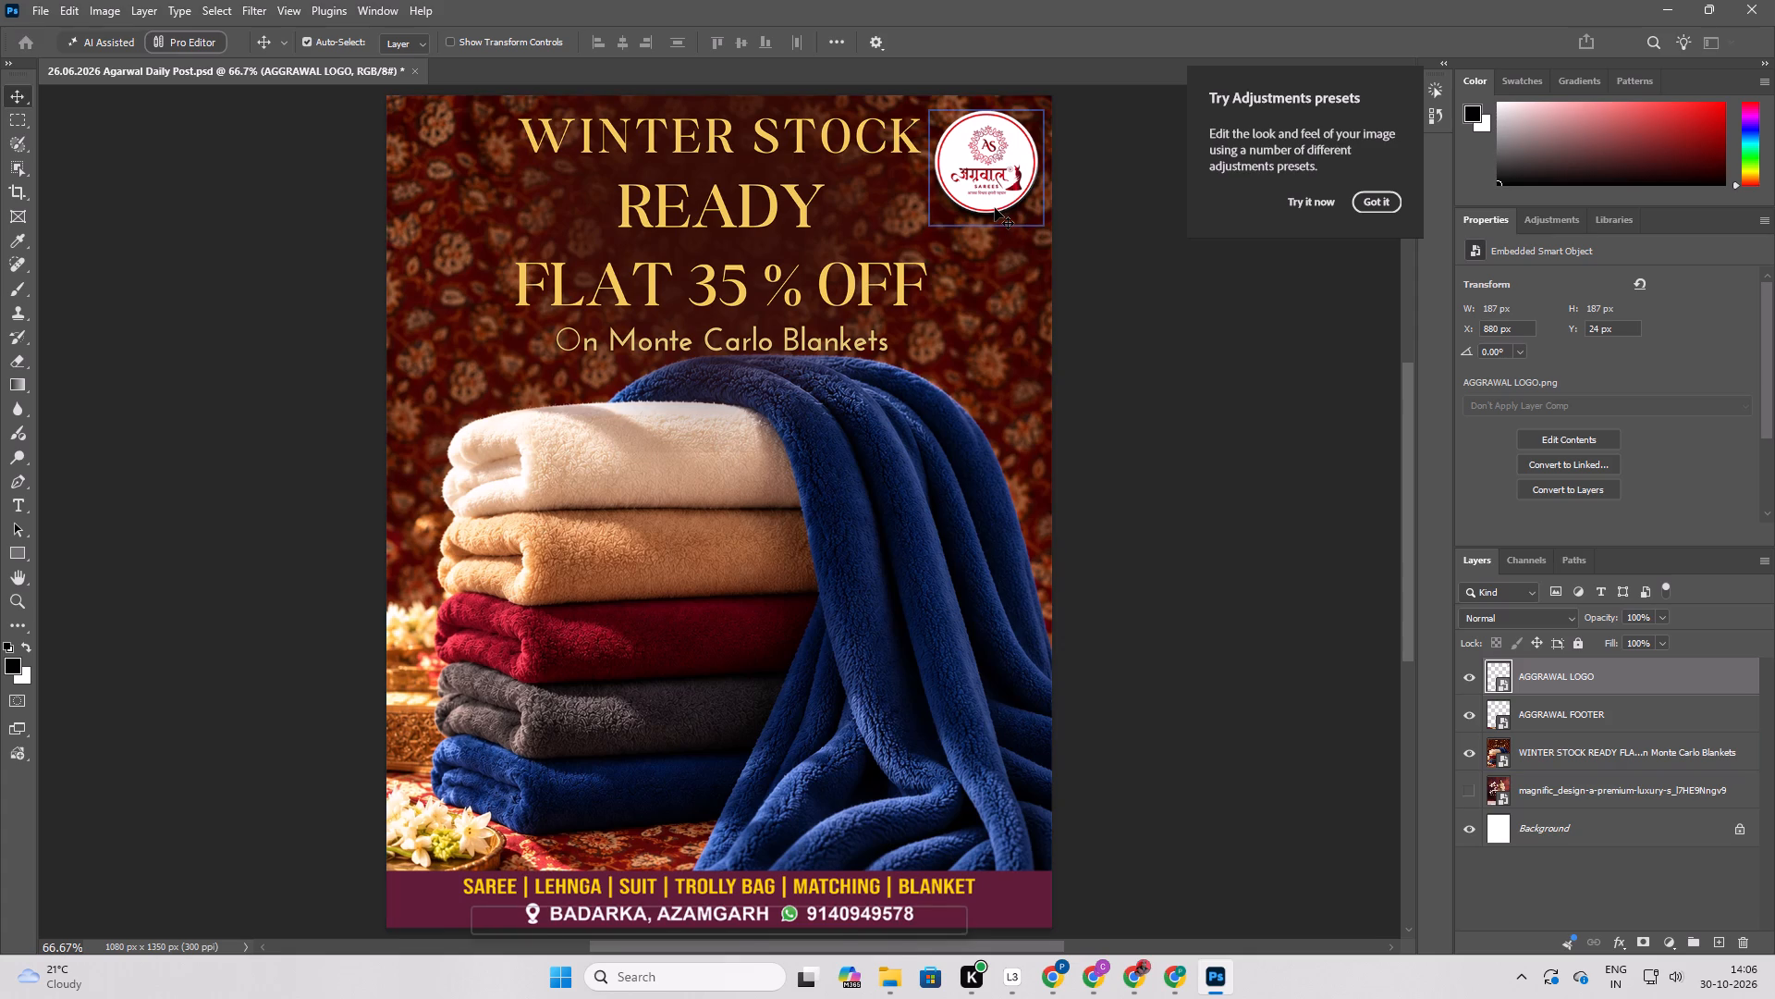
pyautogui.hotkey('ctrl', 't')
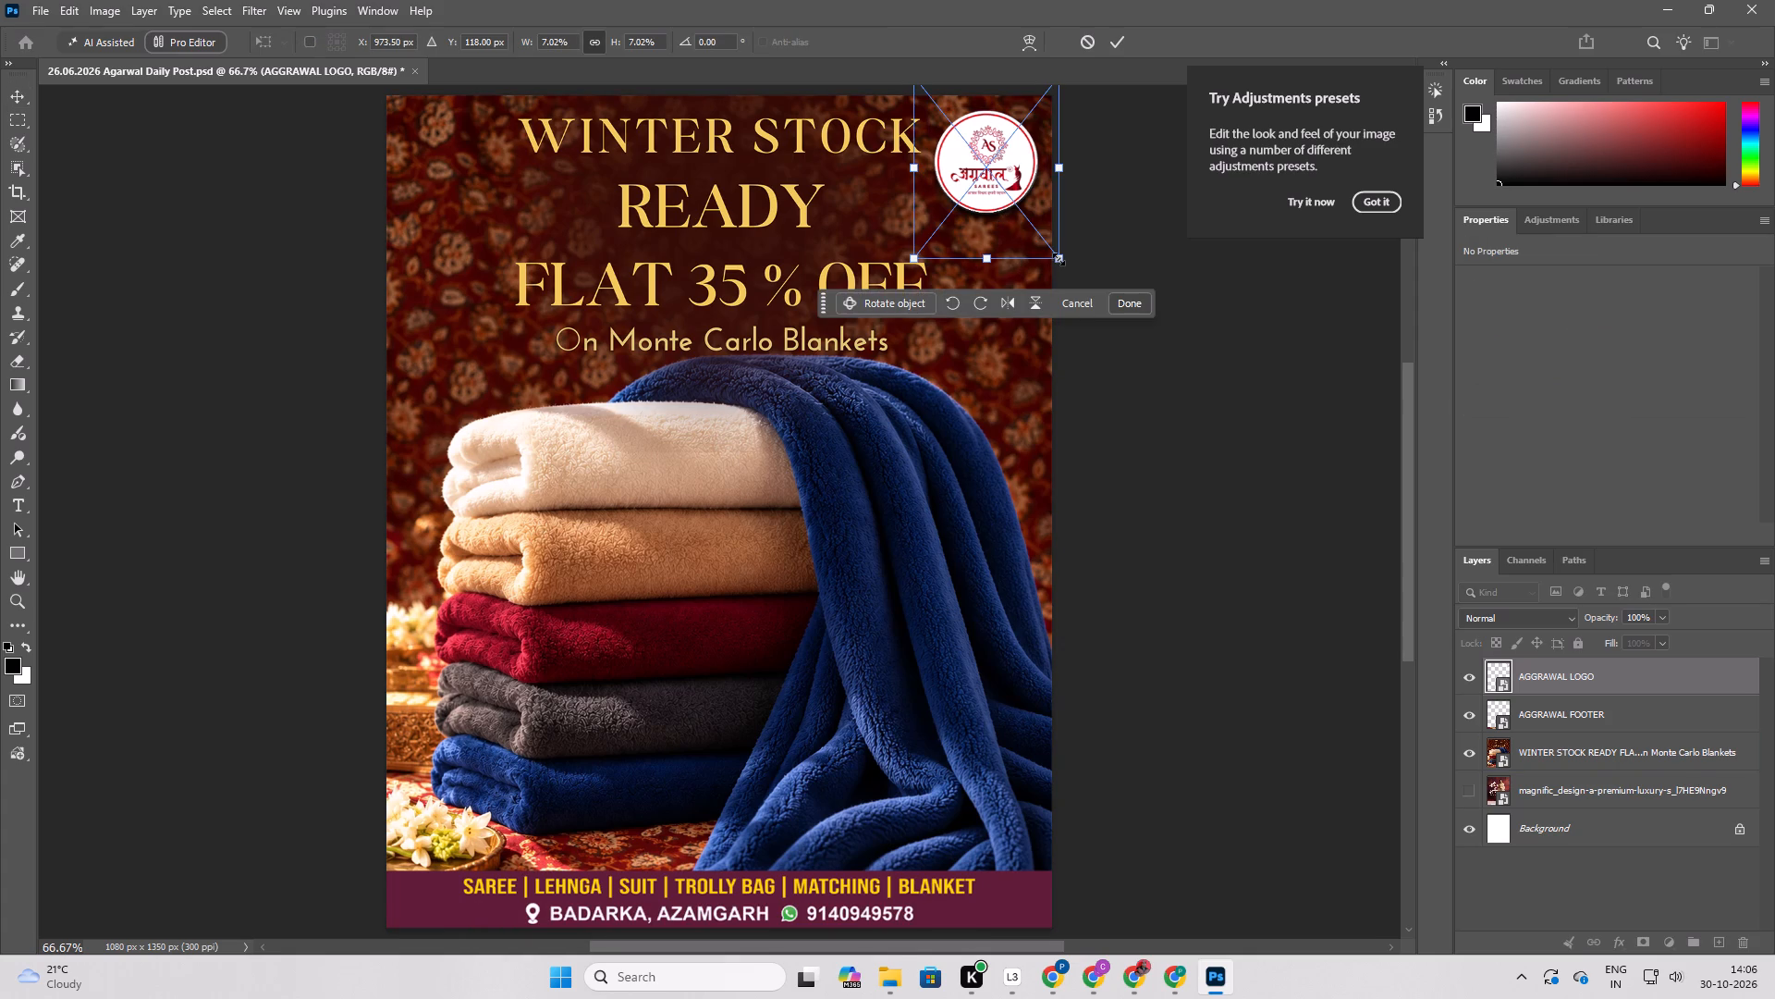
pyautogui.keyDown('alt'); pyautogui.moveTo(1059, 259); pyautogui.dragTo(1043, 245); pyautogui.keyUp('alt')
pyautogui.click(1129, 239)
pyautogui.hotkey('ctrl', 'z')
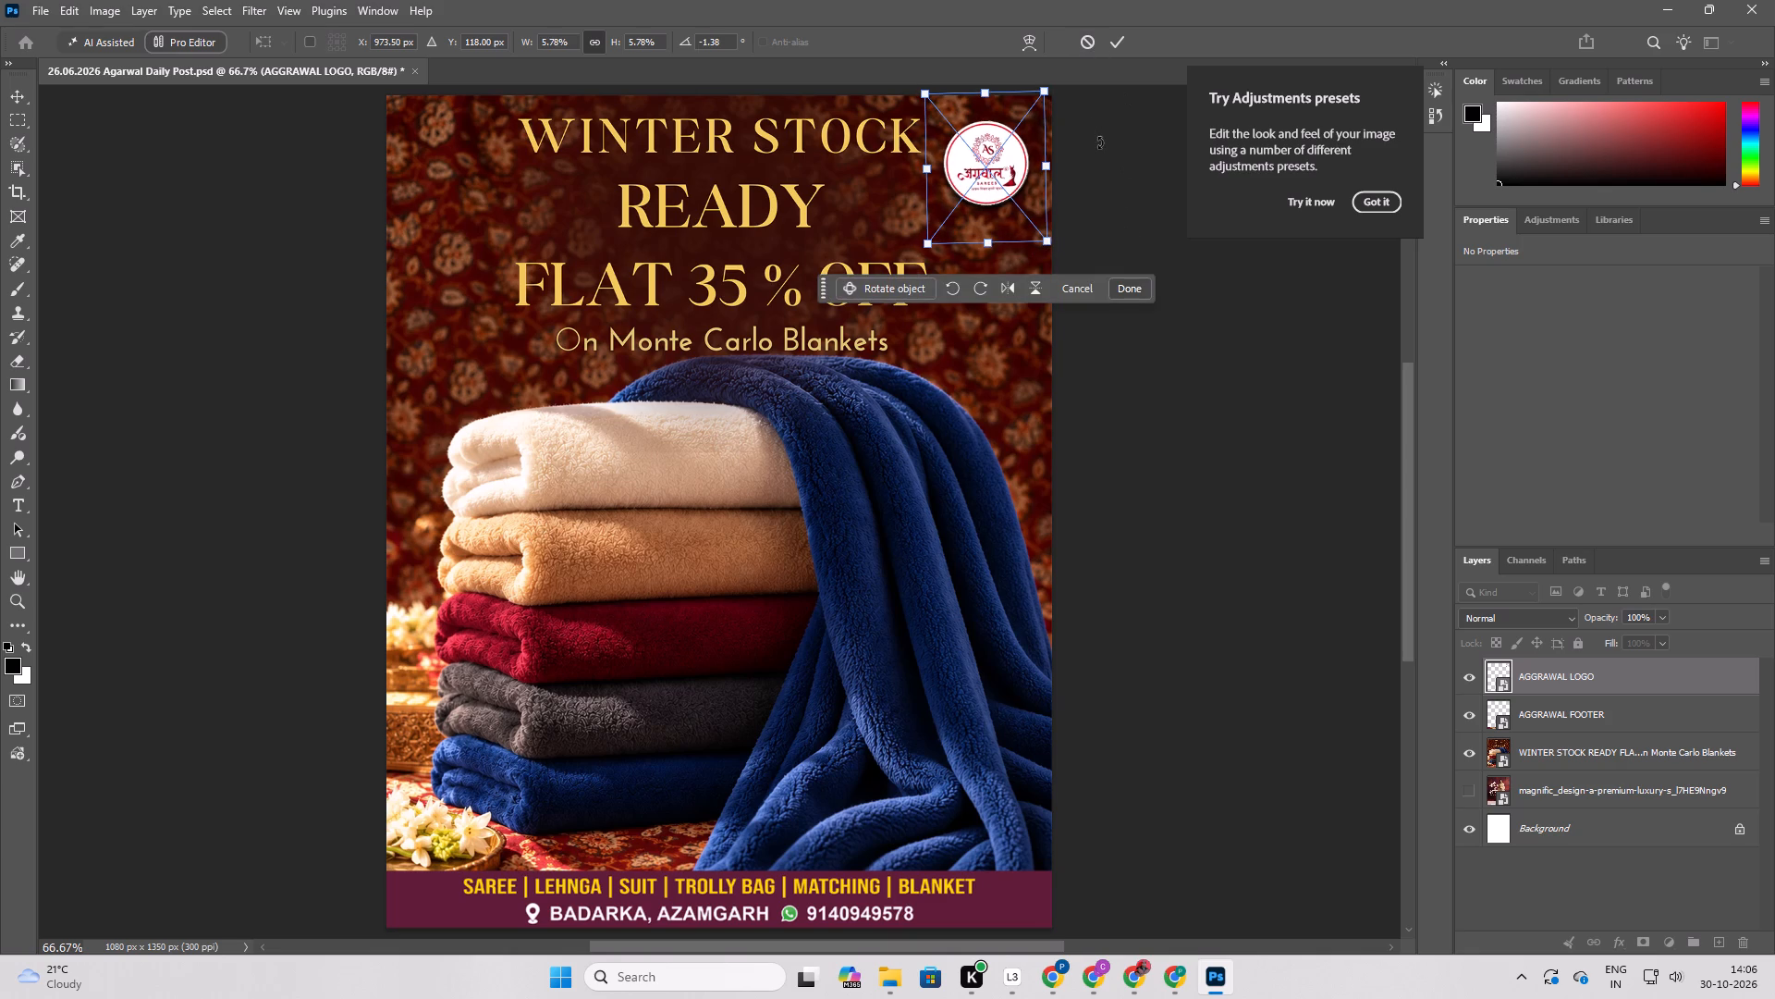
pyautogui.click(1115, 45)
pyautogui.click(1117, 189)
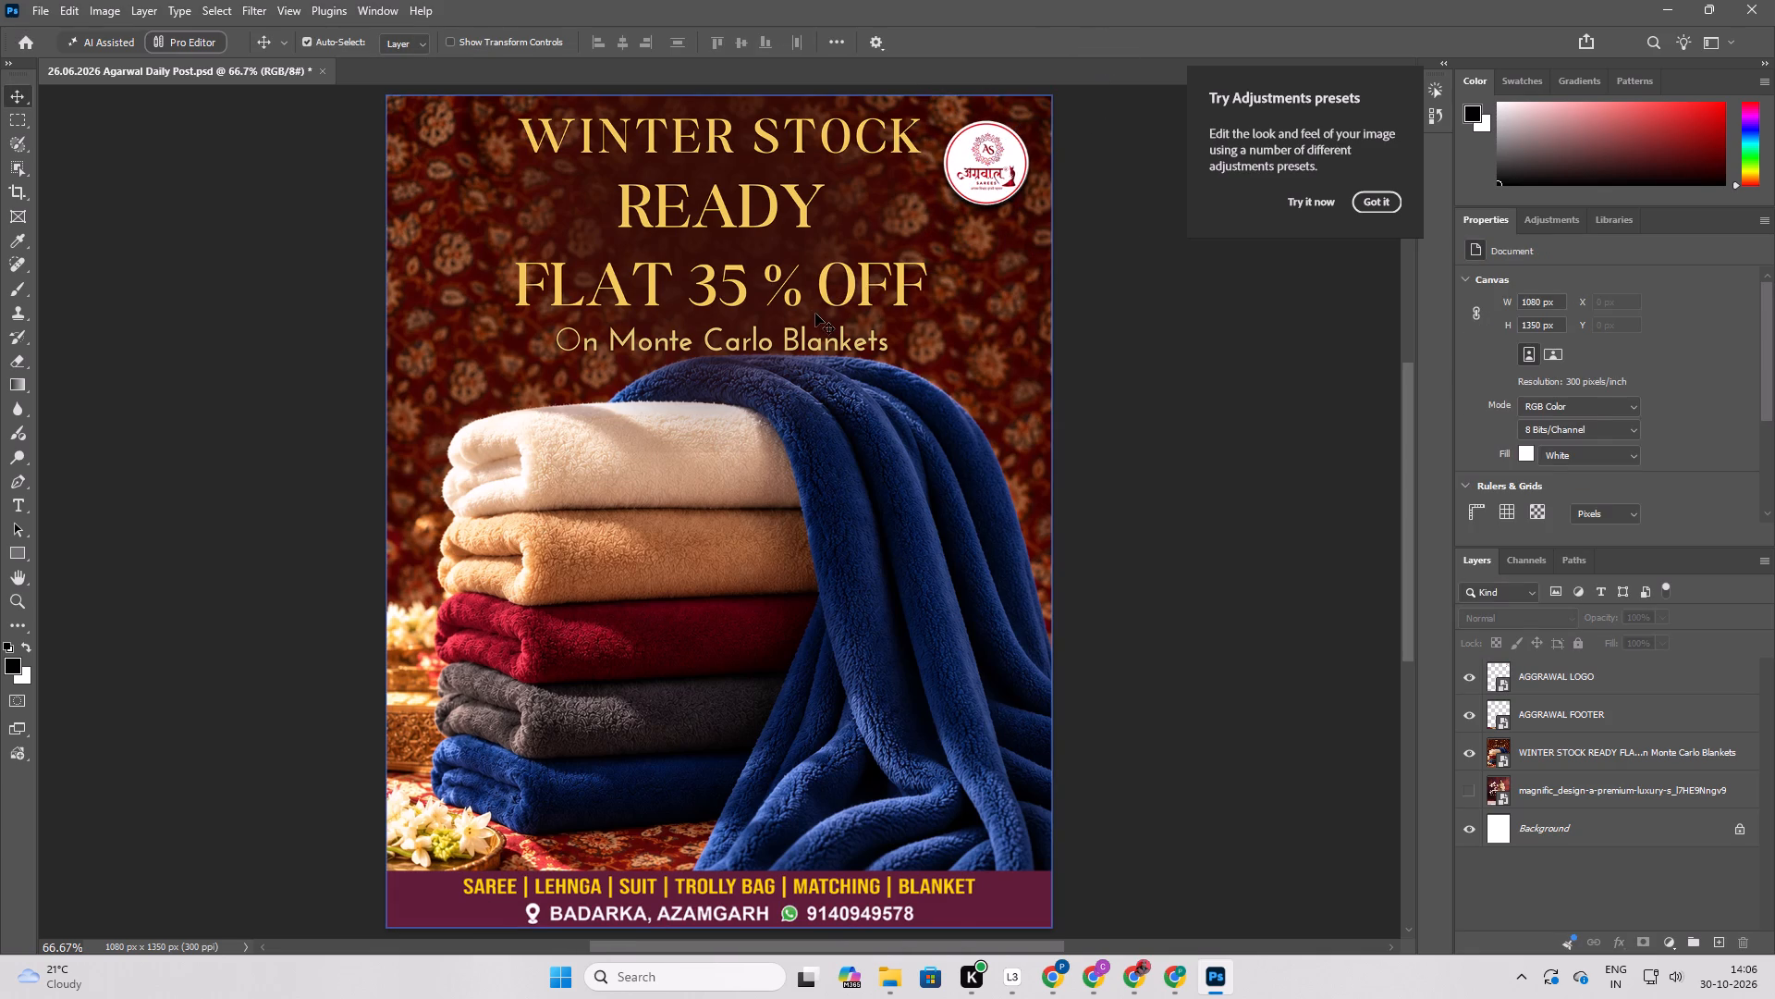
# Add a new blank layer at the top of the layer stack.
pyautogui.click(810, 309)
pyautogui.click(800, 295)
pyautogui.click(1242, 447)
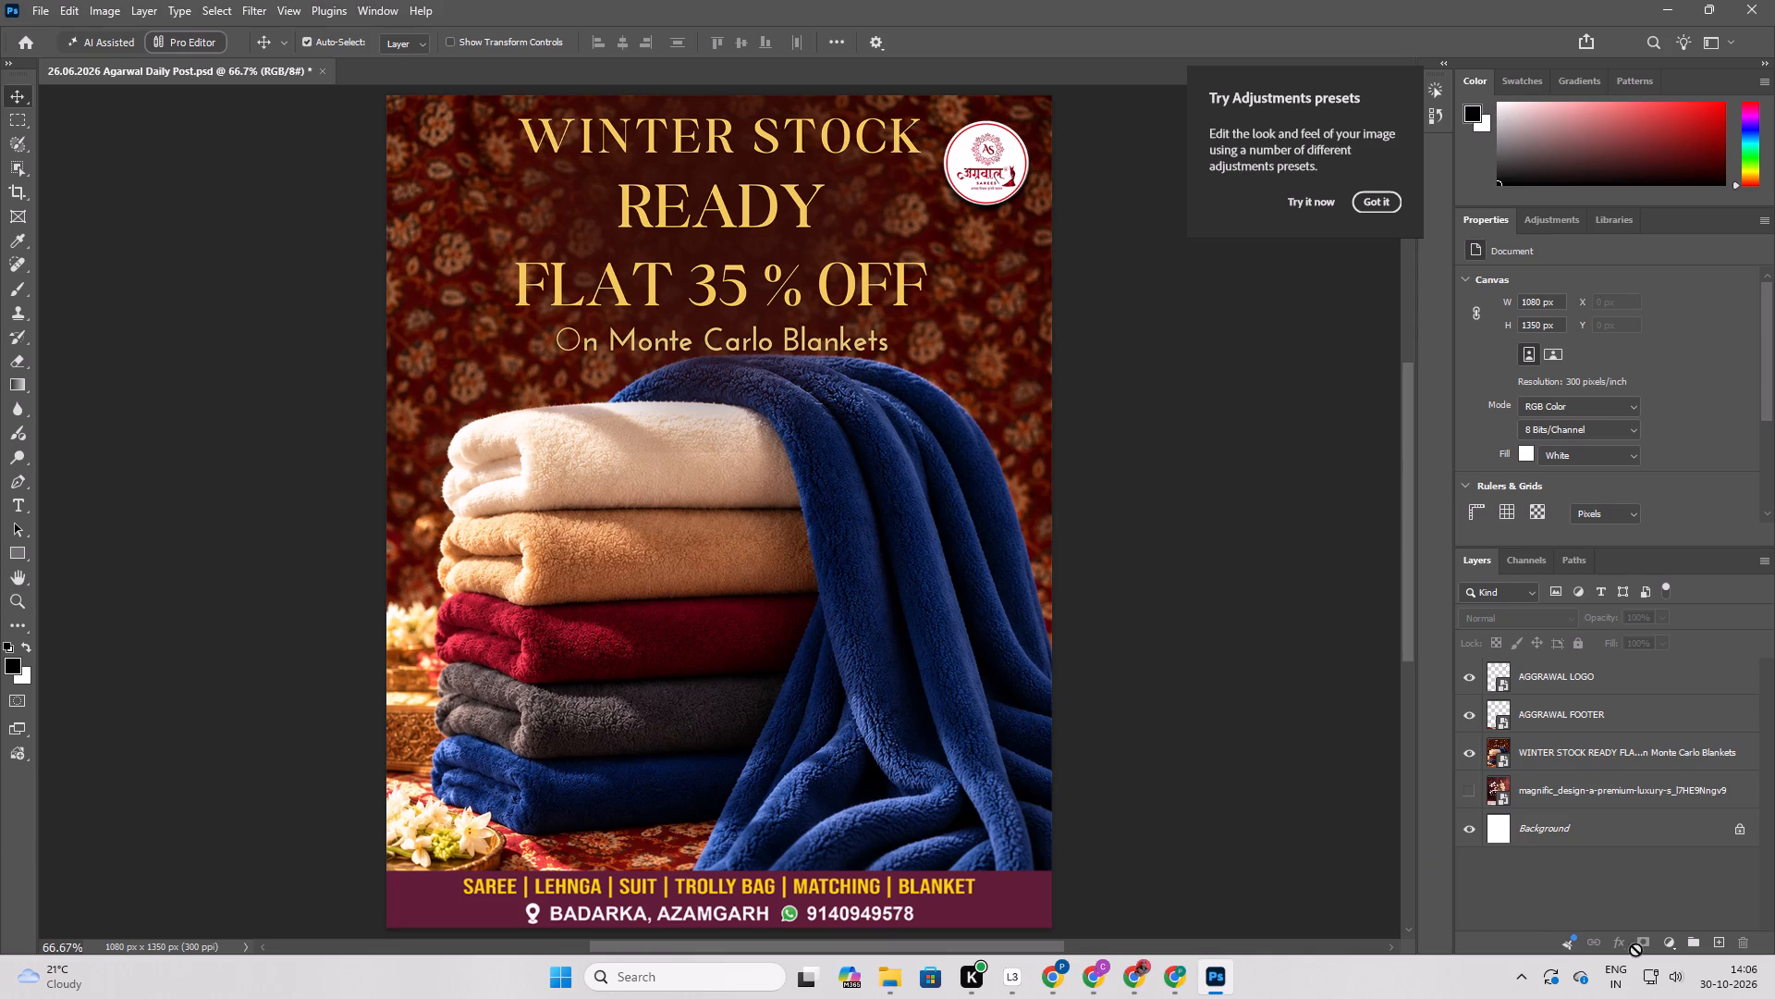
pyautogui.click(1713, 945)
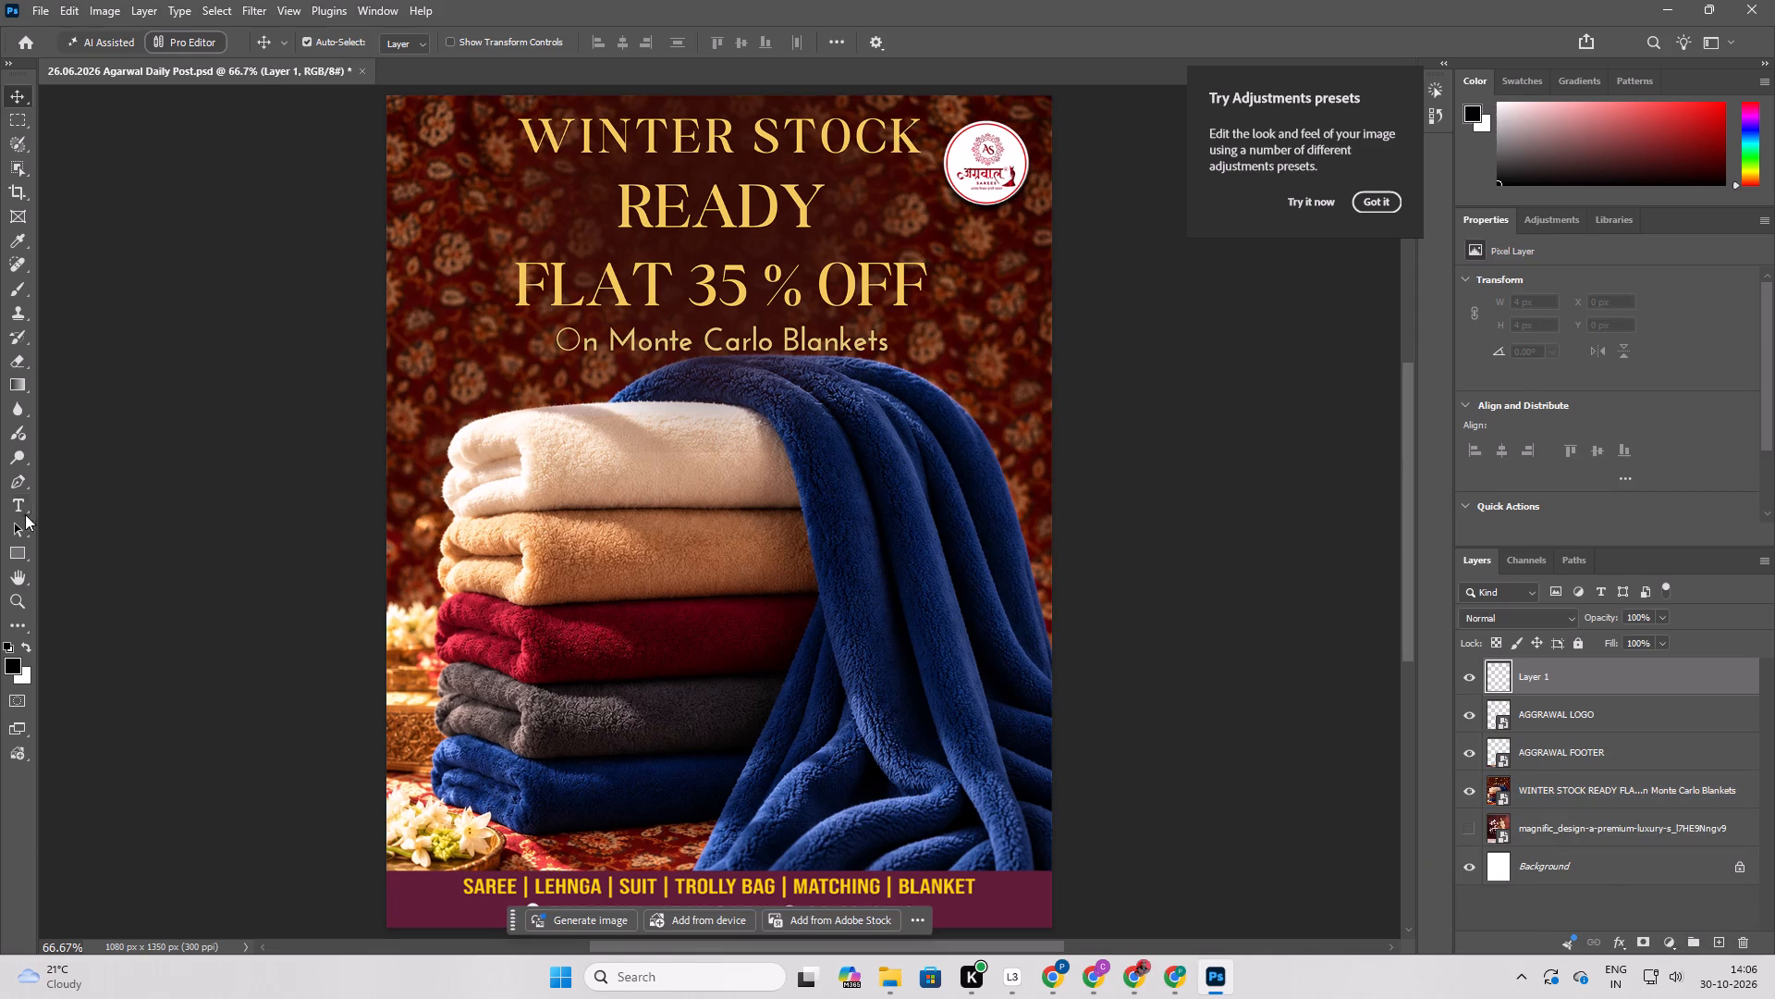
# Set up the Brush with dark maroon #420201 sampled from the poster background, Overlay mode and 48% opacity.
pyautogui.click(18, 285)
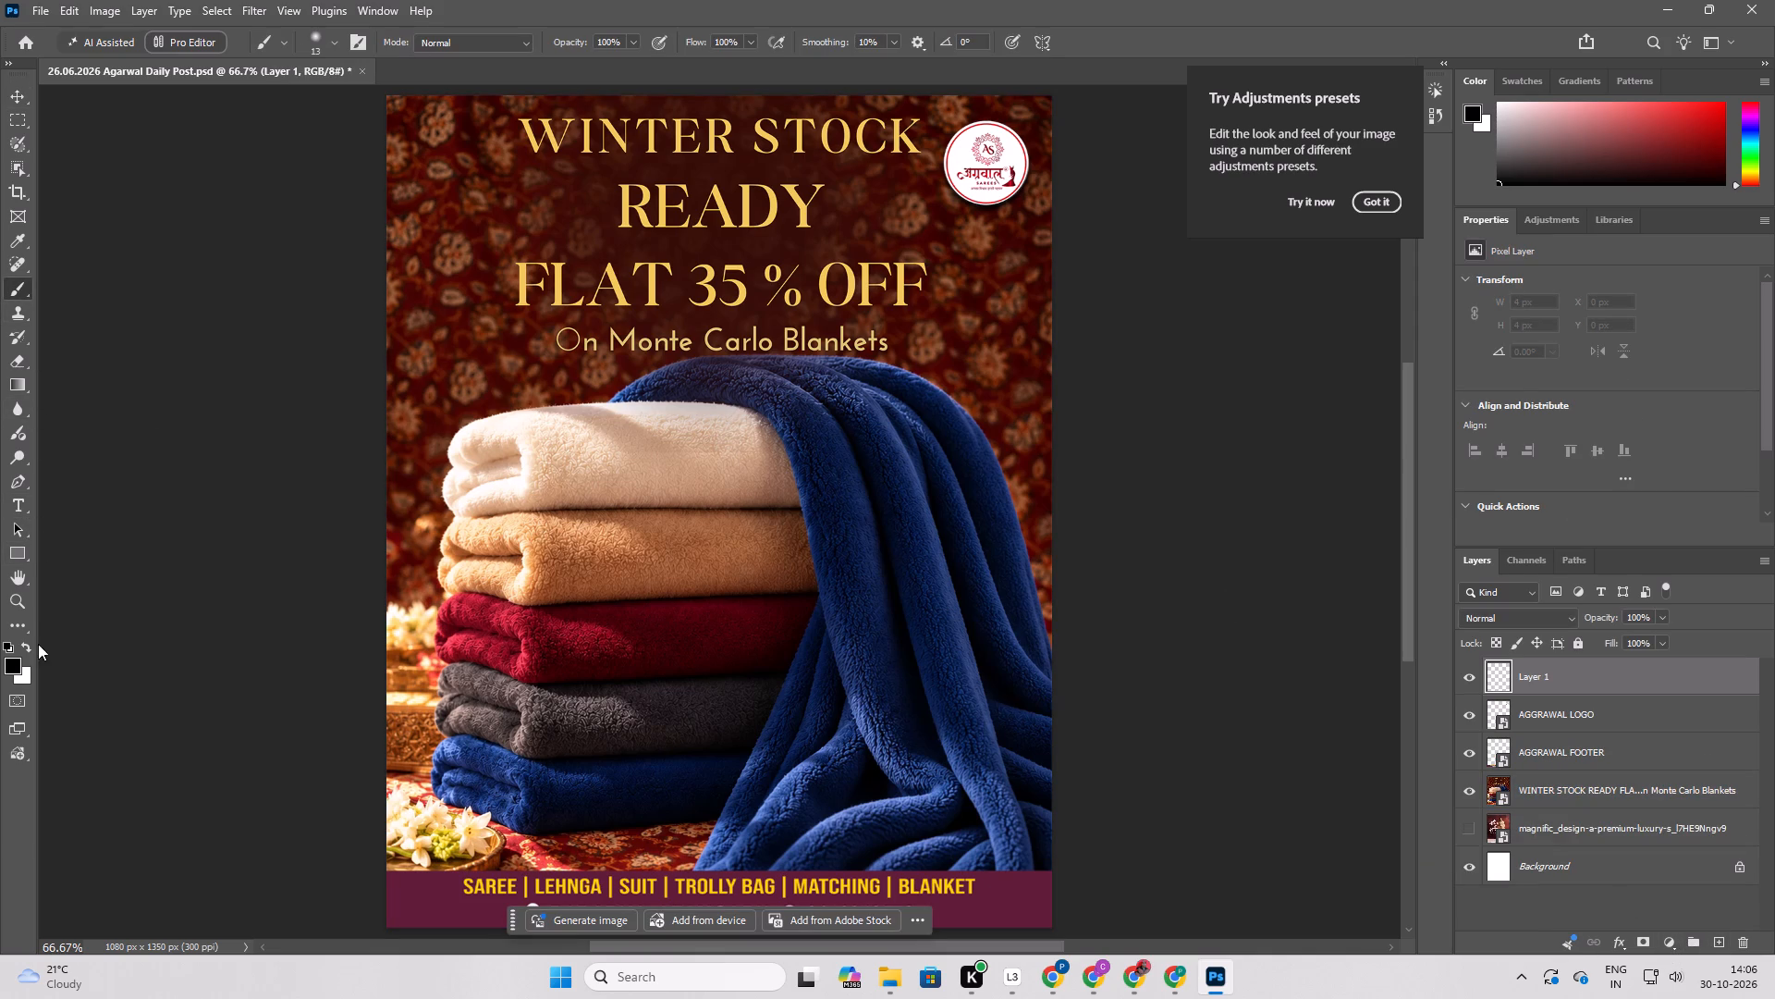
pyautogui.doubleClick(15, 660)
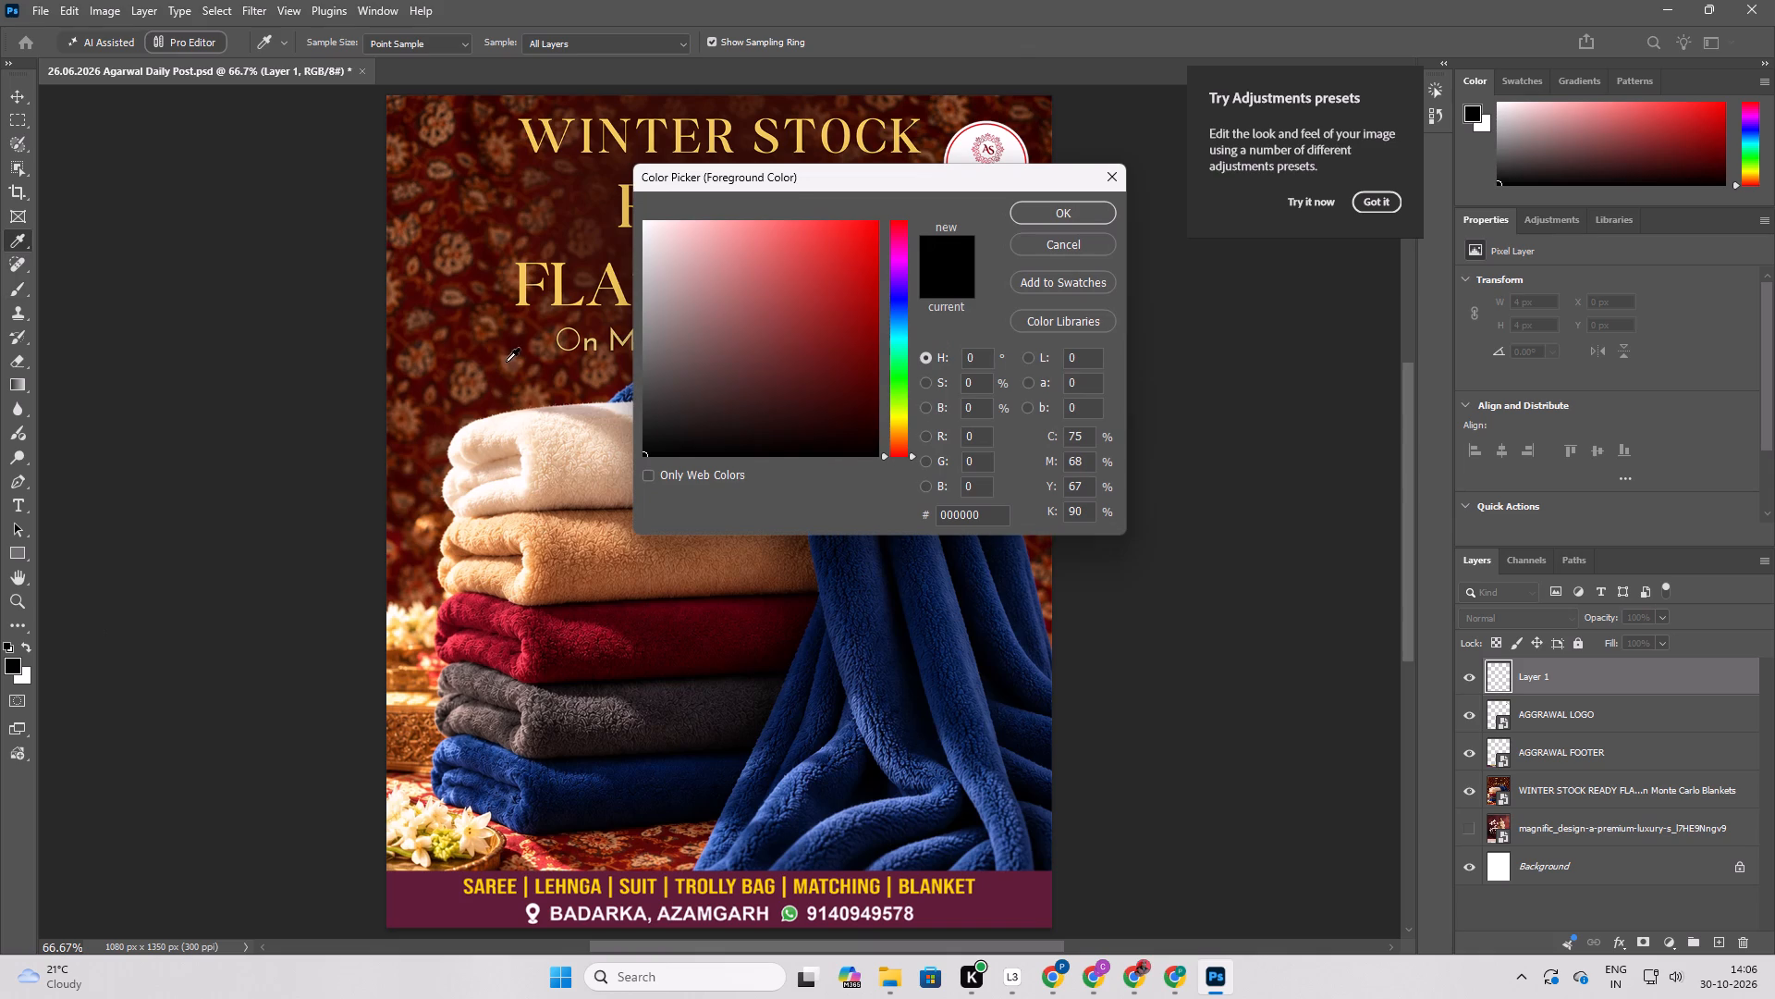
pyautogui.click(481, 356)
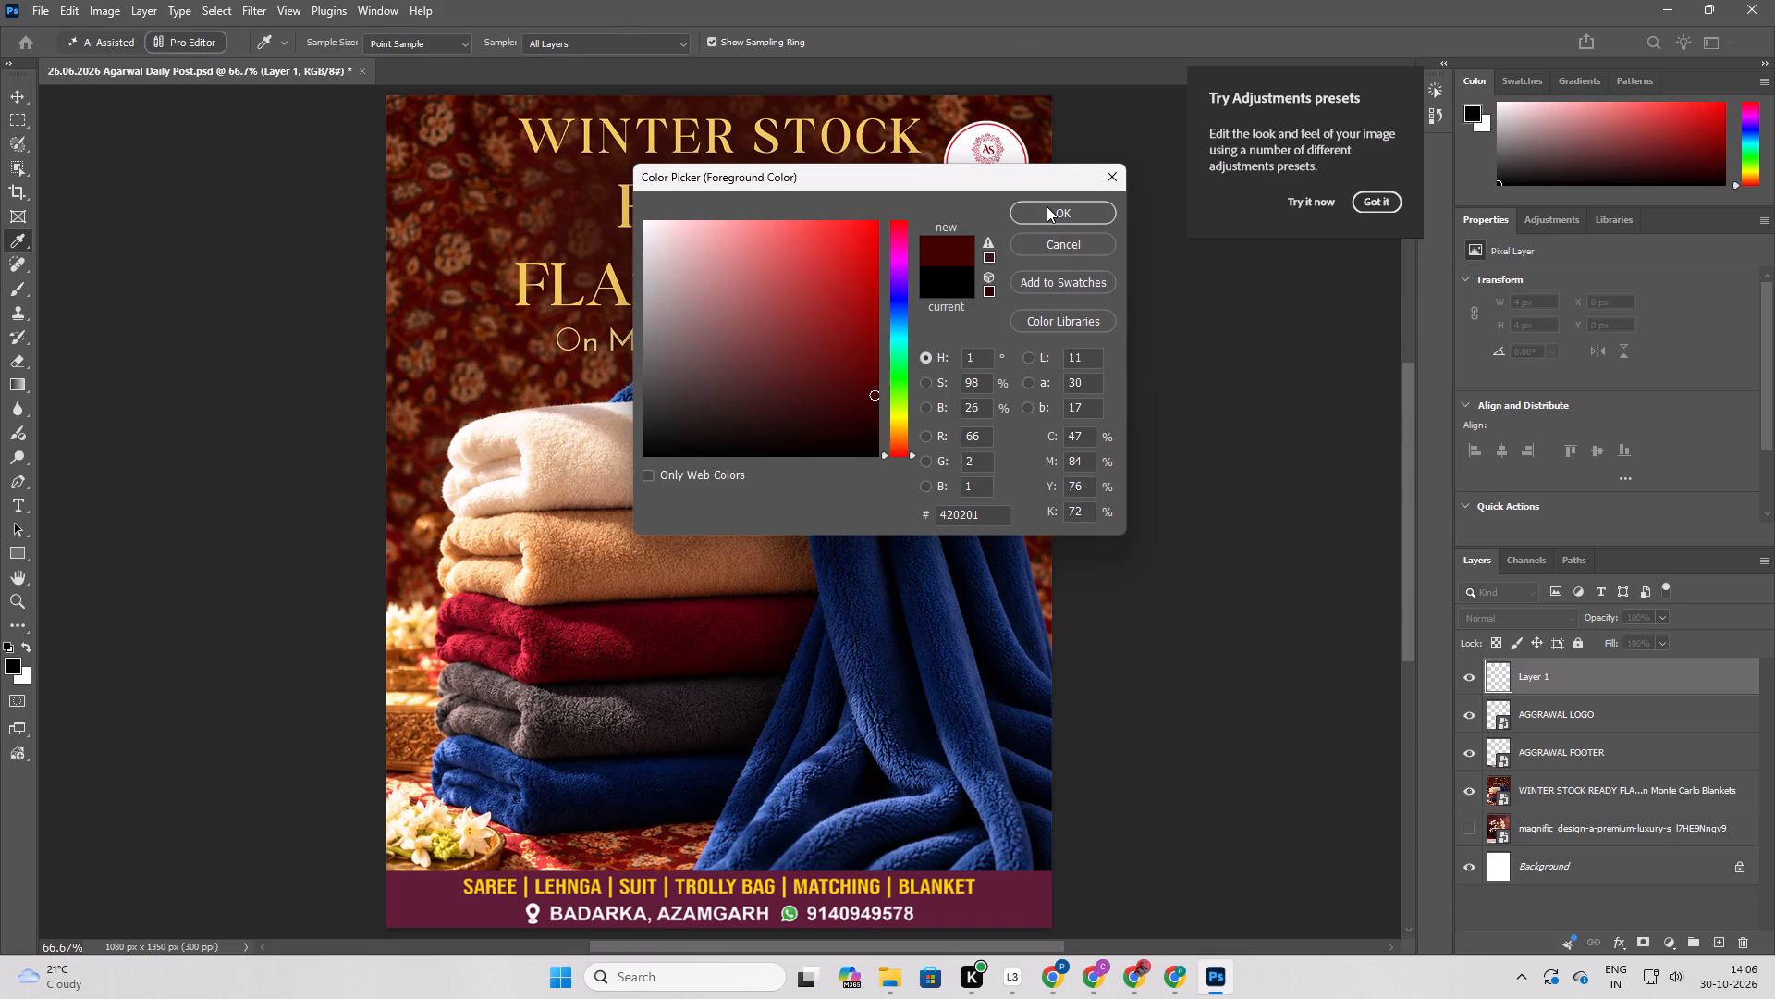
pyautogui.click(1047, 206)
pyautogui.click(470, 43)
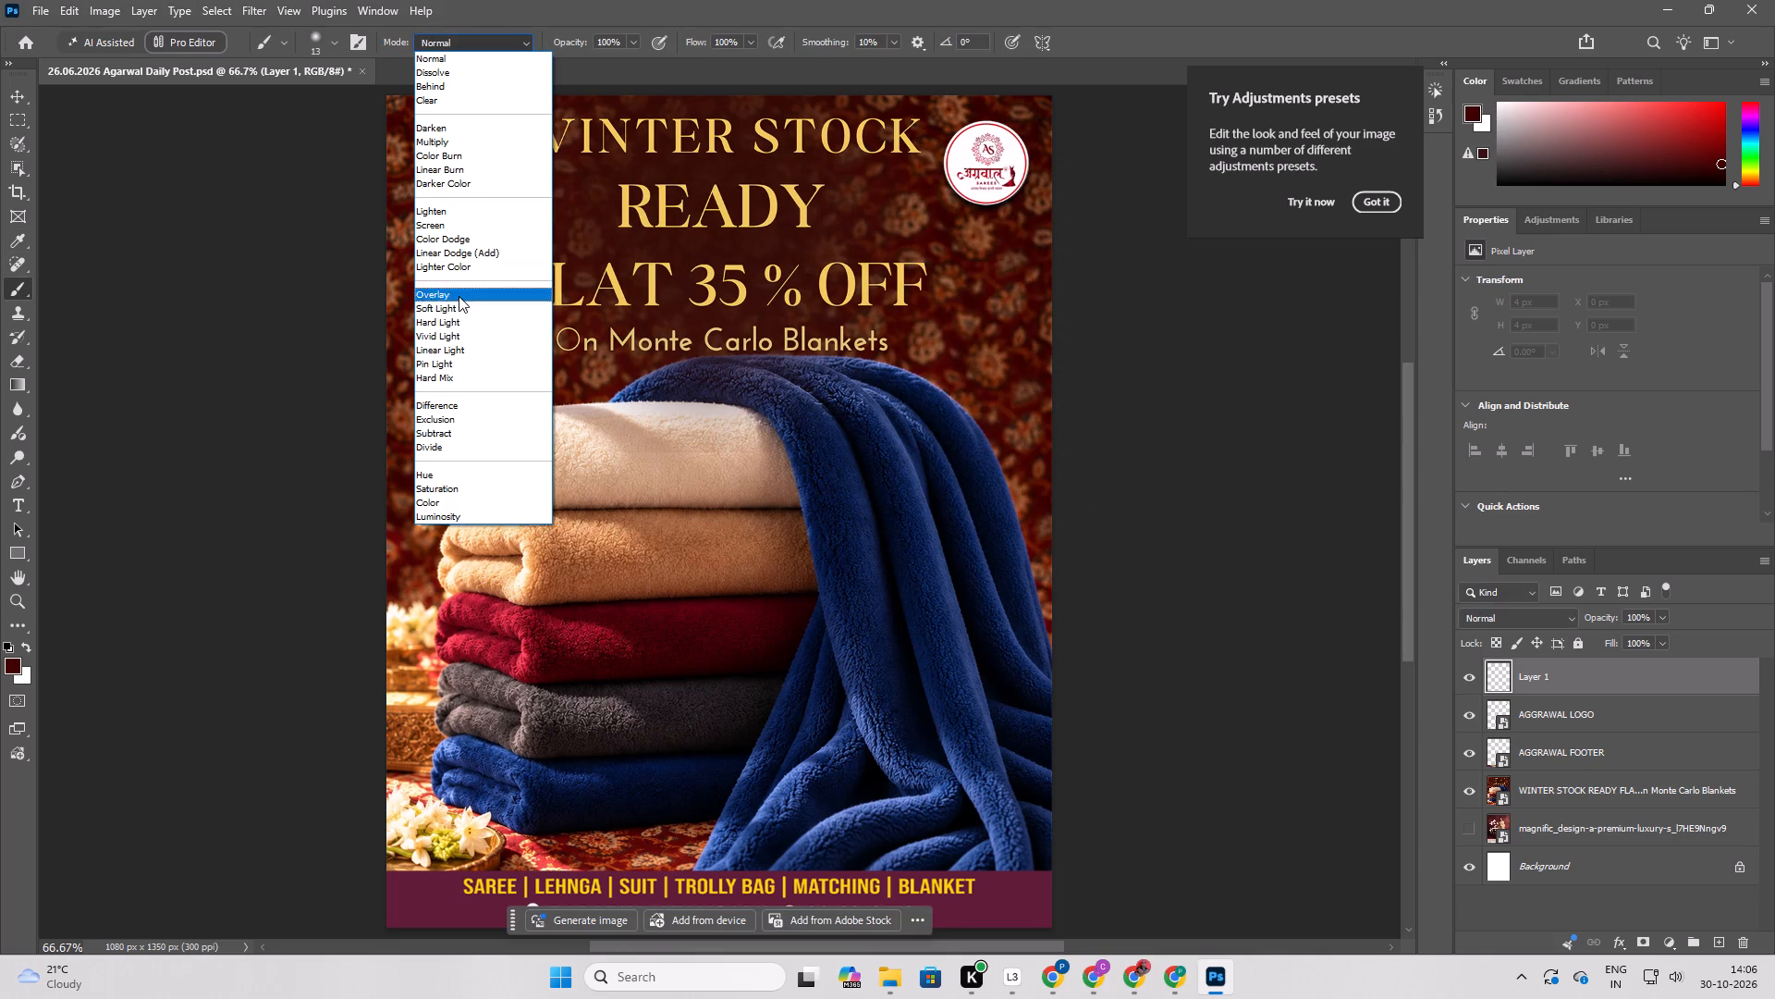
pyautogui.click(465, 291)
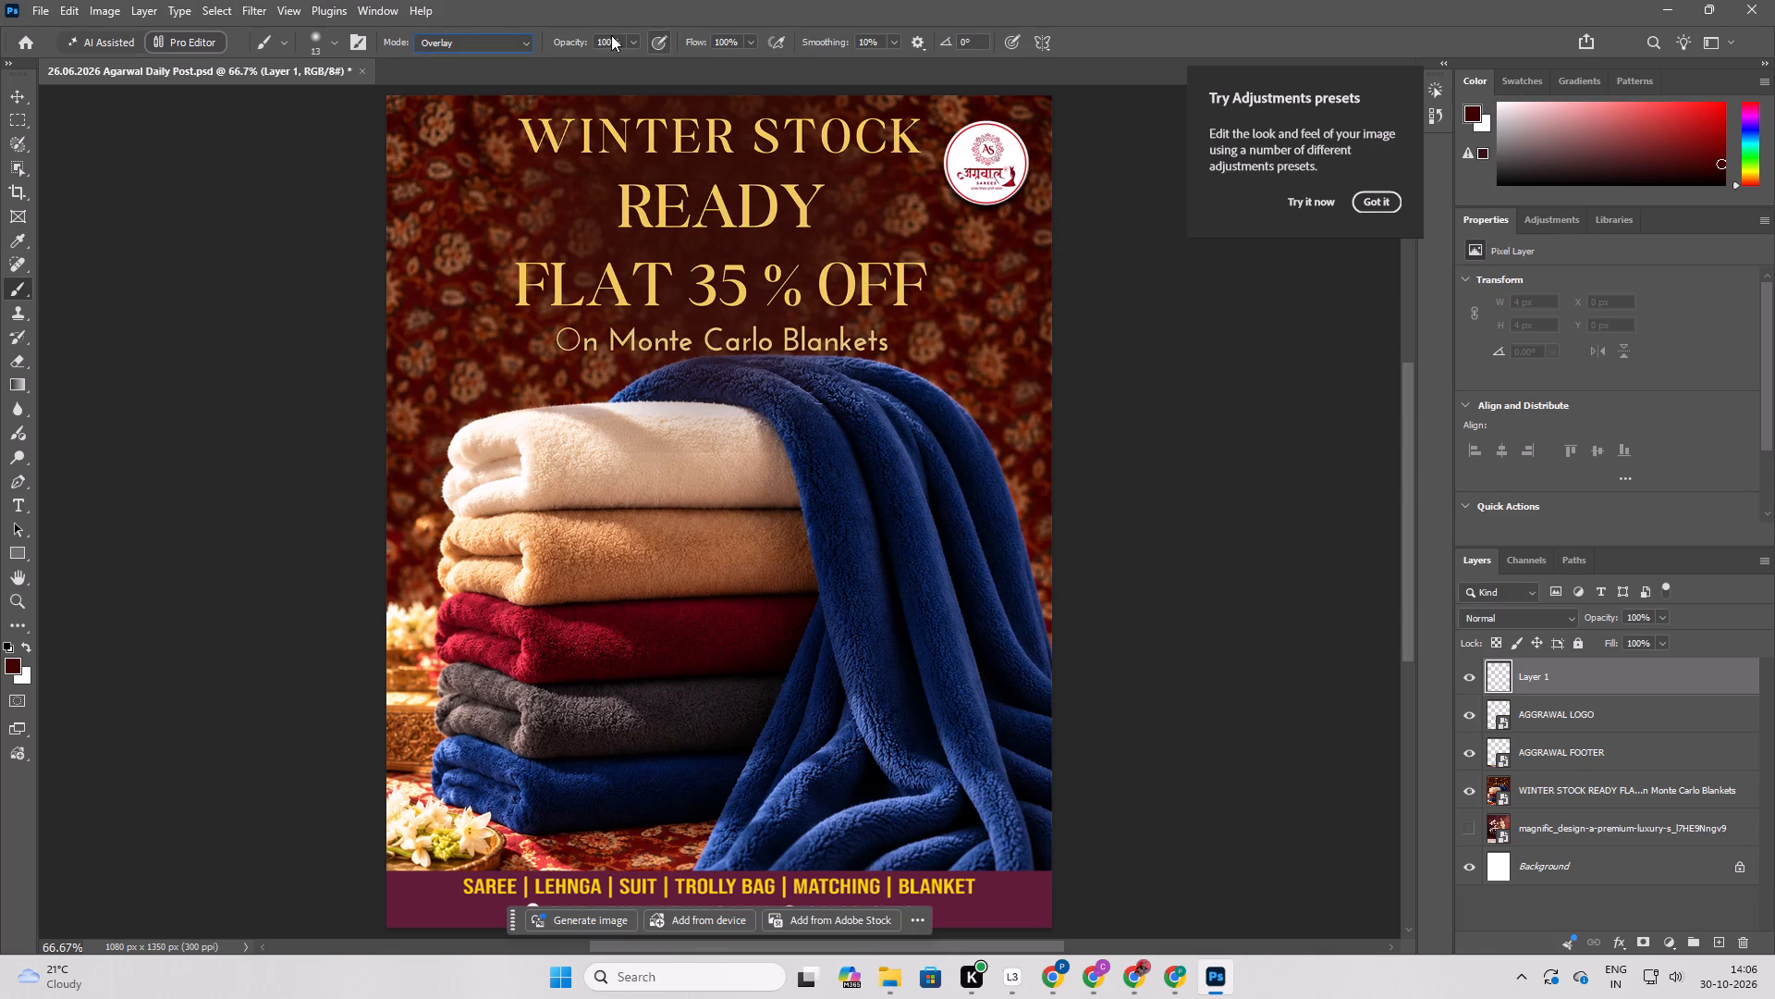
pyautogui.click(629, 36)
pyautogui.moveTo(631, 65); pyautogui.dragTo(589, 78)
# Move the new blank layer between AGGRAWAL FOOTER and the winter stock poster layer.
pyautogui.moveTo(1536, 681); pyautogui.dragTo(1534, 791)
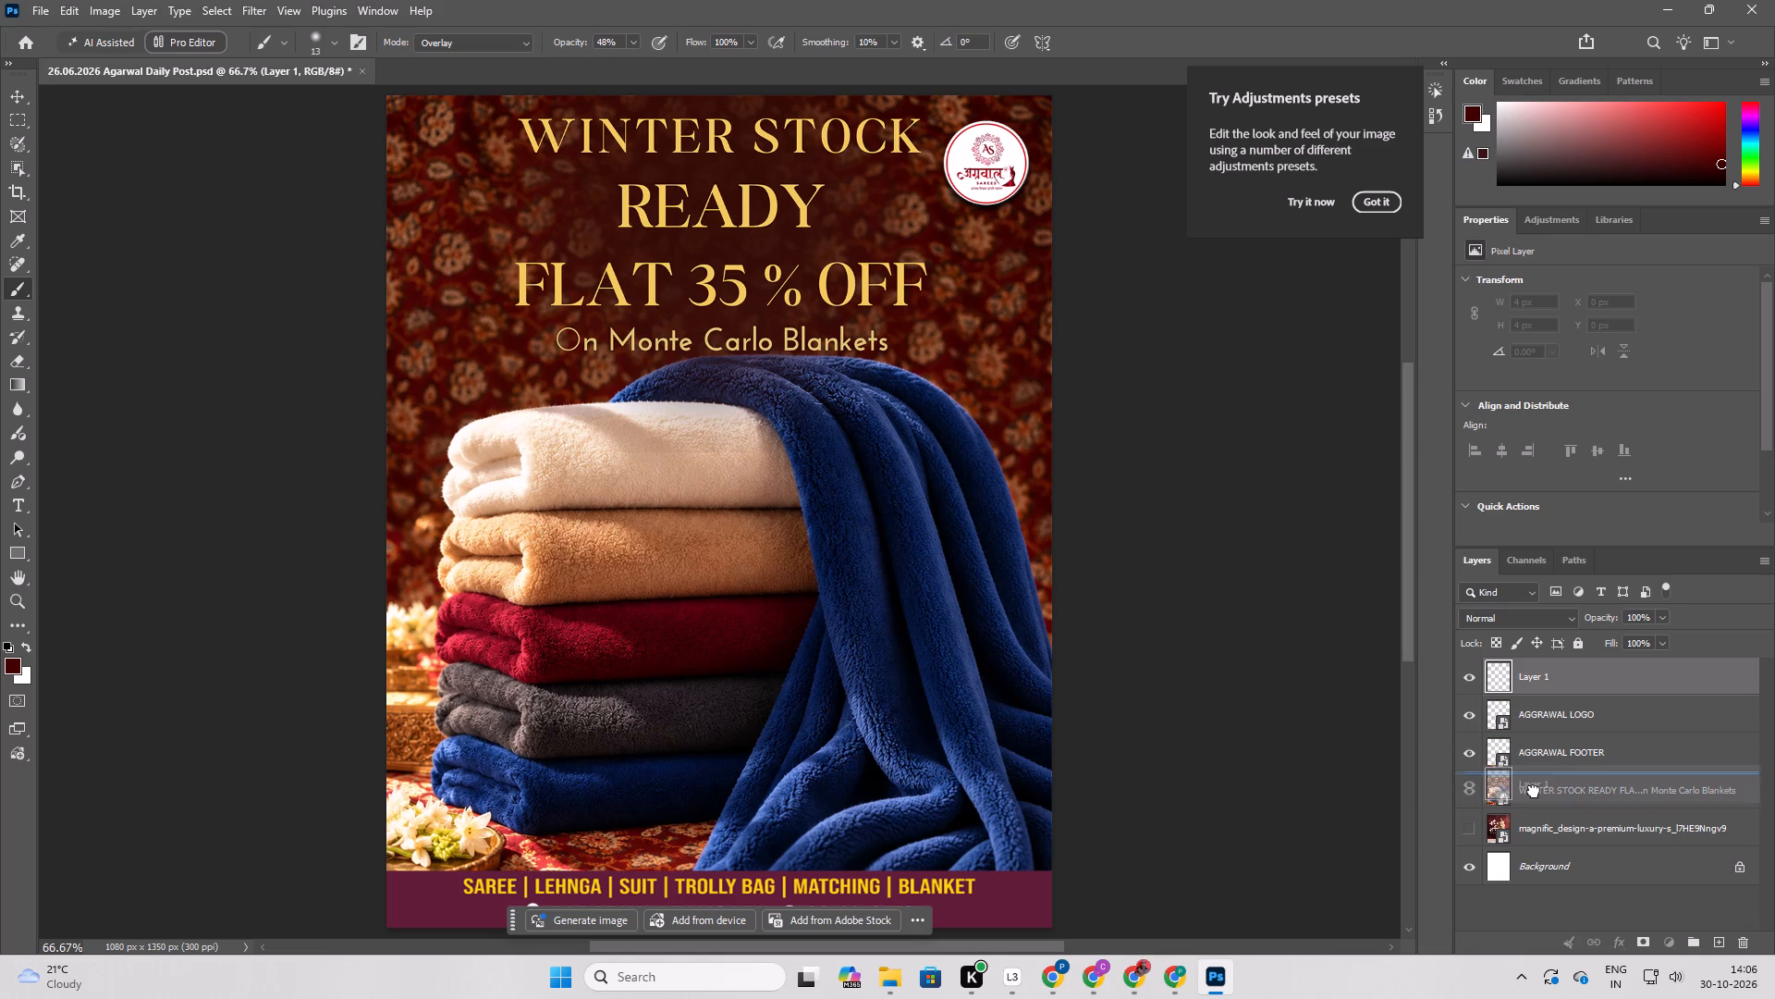
pyautogui.moveTo(1534, 791); pyautogui.dragTo(1533, 776)
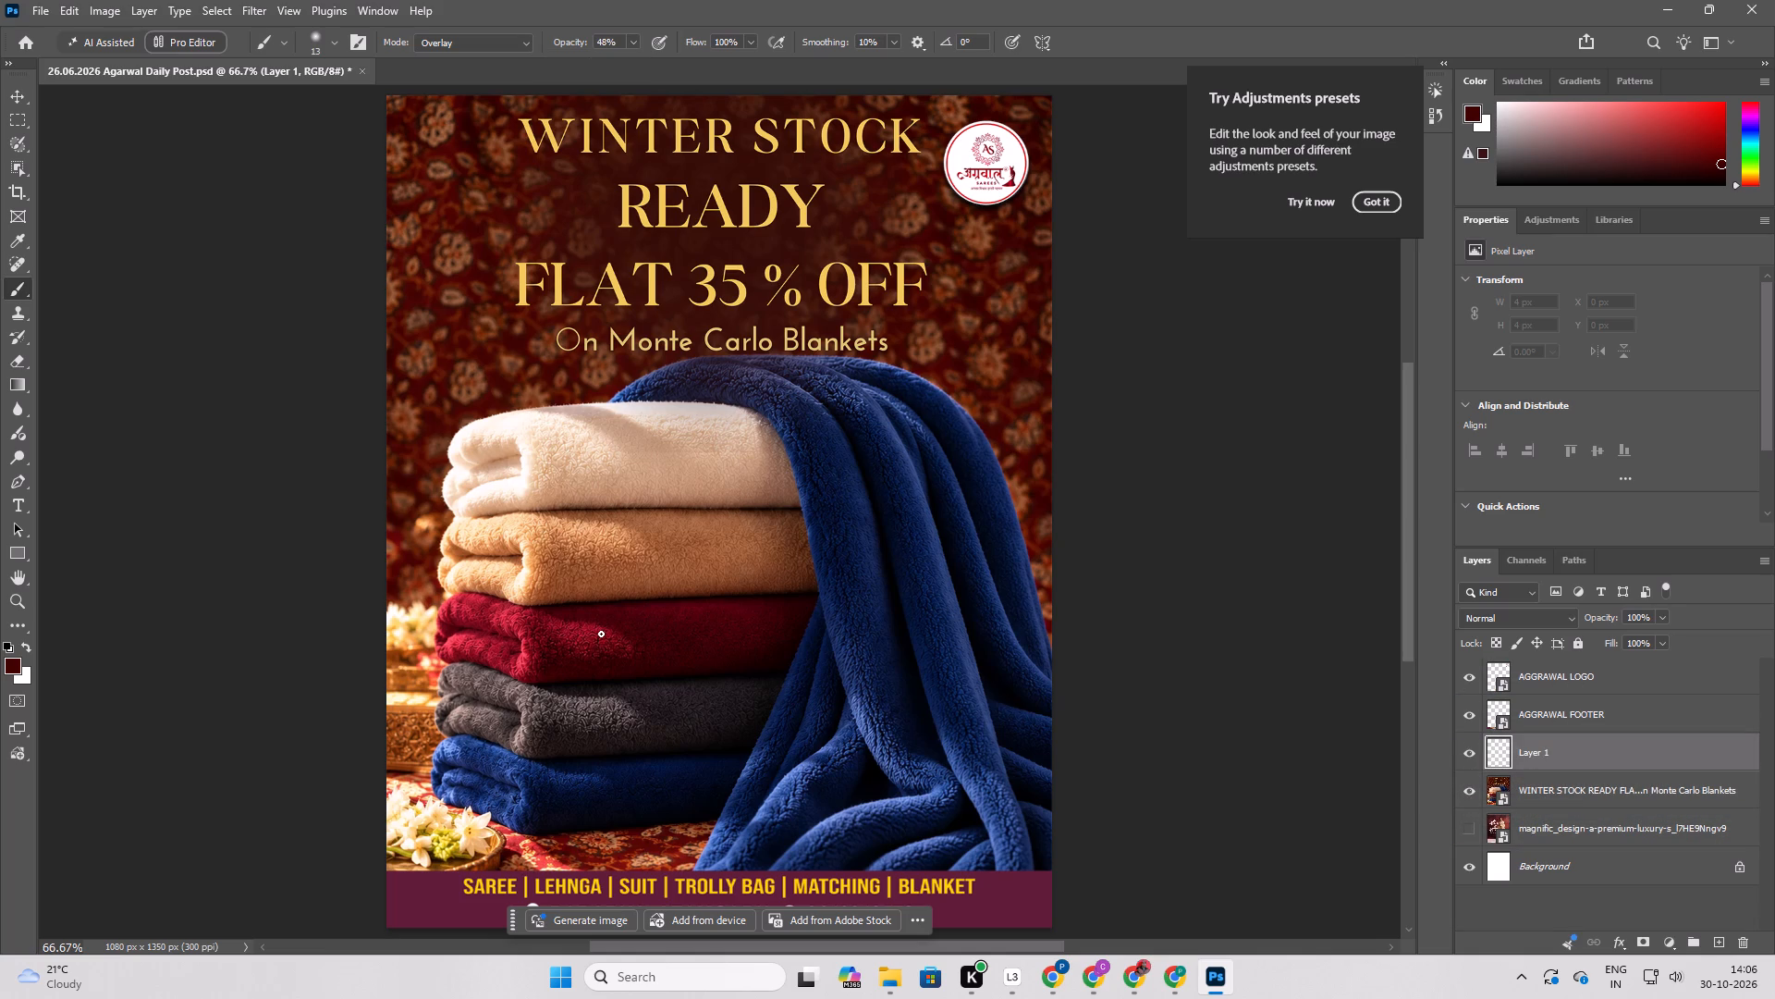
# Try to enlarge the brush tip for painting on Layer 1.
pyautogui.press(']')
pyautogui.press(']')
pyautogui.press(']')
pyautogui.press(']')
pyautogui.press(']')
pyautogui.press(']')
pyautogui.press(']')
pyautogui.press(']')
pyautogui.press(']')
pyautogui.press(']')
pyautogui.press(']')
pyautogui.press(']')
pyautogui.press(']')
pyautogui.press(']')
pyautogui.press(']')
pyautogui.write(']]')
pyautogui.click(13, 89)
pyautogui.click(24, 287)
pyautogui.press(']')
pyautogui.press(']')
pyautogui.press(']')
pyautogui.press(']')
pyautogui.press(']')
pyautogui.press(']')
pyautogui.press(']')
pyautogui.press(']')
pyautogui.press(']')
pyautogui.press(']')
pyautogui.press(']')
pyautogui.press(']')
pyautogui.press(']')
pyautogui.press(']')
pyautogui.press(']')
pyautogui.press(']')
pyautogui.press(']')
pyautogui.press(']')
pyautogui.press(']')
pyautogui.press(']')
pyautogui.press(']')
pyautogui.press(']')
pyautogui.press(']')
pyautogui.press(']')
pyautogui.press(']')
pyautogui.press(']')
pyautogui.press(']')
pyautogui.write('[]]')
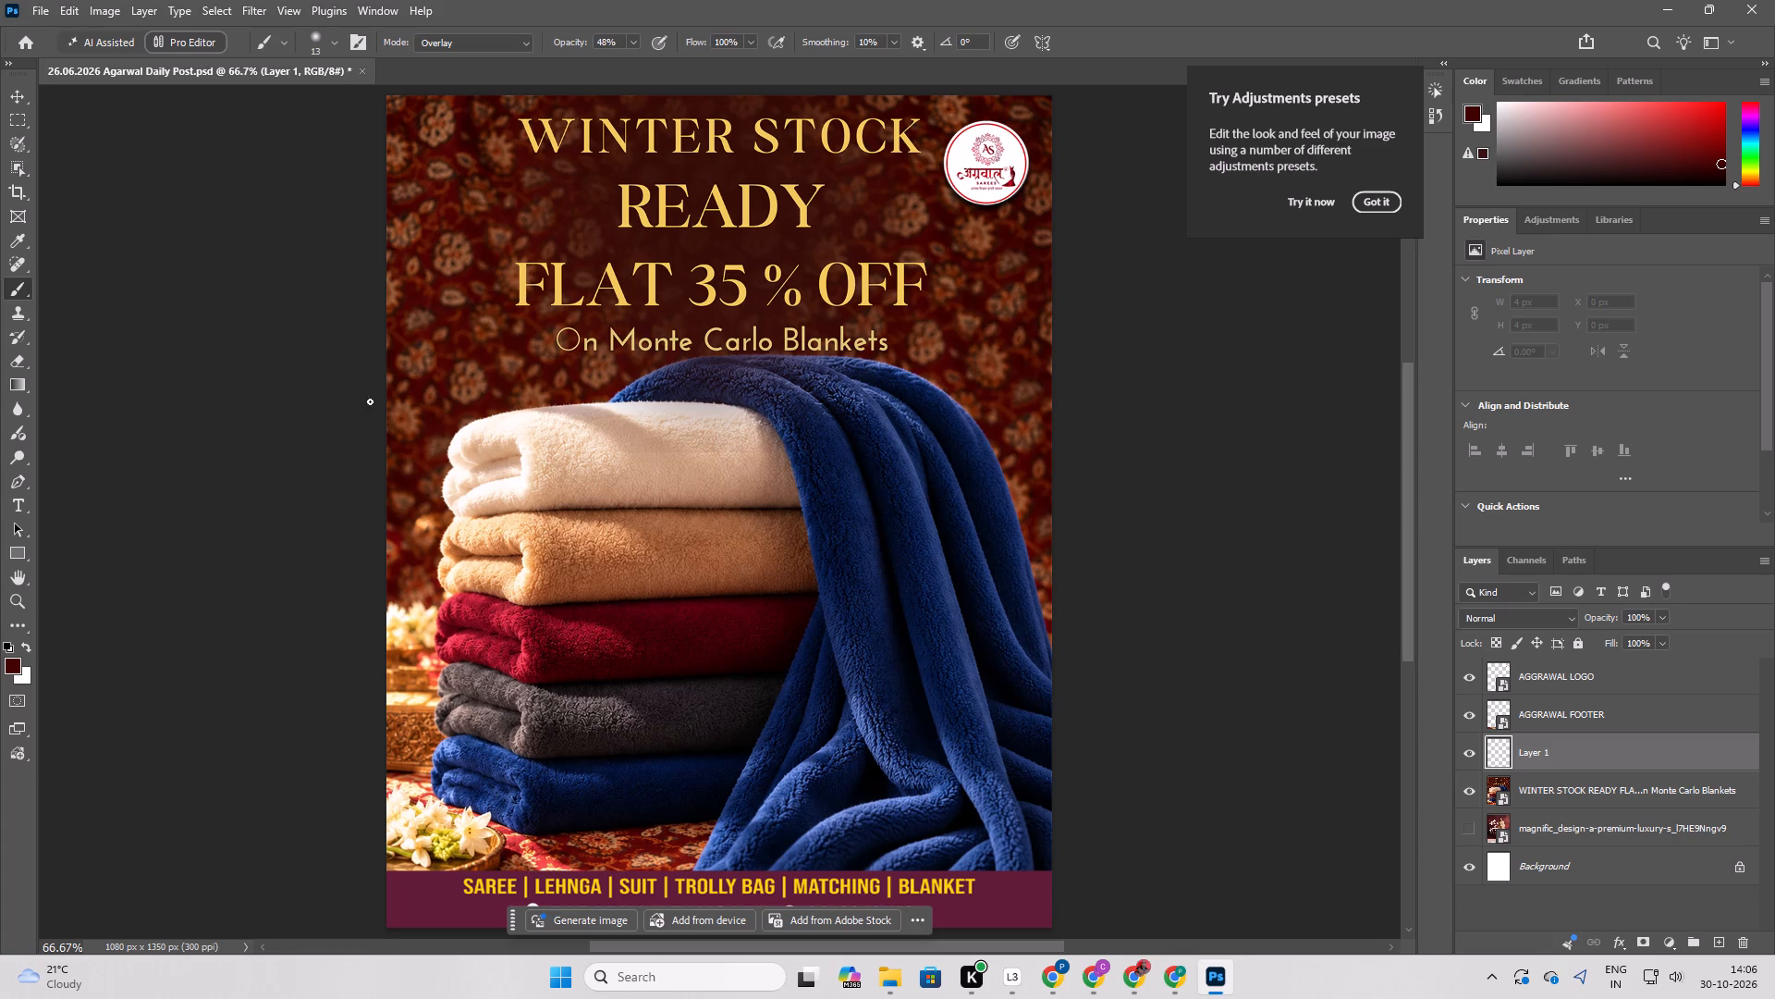
# Dismiss the Adjustments presets tip and enlarge the brush to 1000 px.
pyautogui.click(1365, 207)
pyautogui.press(']')
pyautogui.press(']')
pyautogui.press(']')
pyautogui.press(']')
pyautogui.press(']')
pyautogui.press(']')
pyautogui.press(']')
pyautogui.press(']')
pyautogui.press(']')
pyautogui.press(']')
pyautogui.press(']')
pyautogui.press(']')
pyautogui.press(']')
pyautogui.press(']')
pyautogui.press(']')
pyautogui.press(']')
pyautogui.press(']')
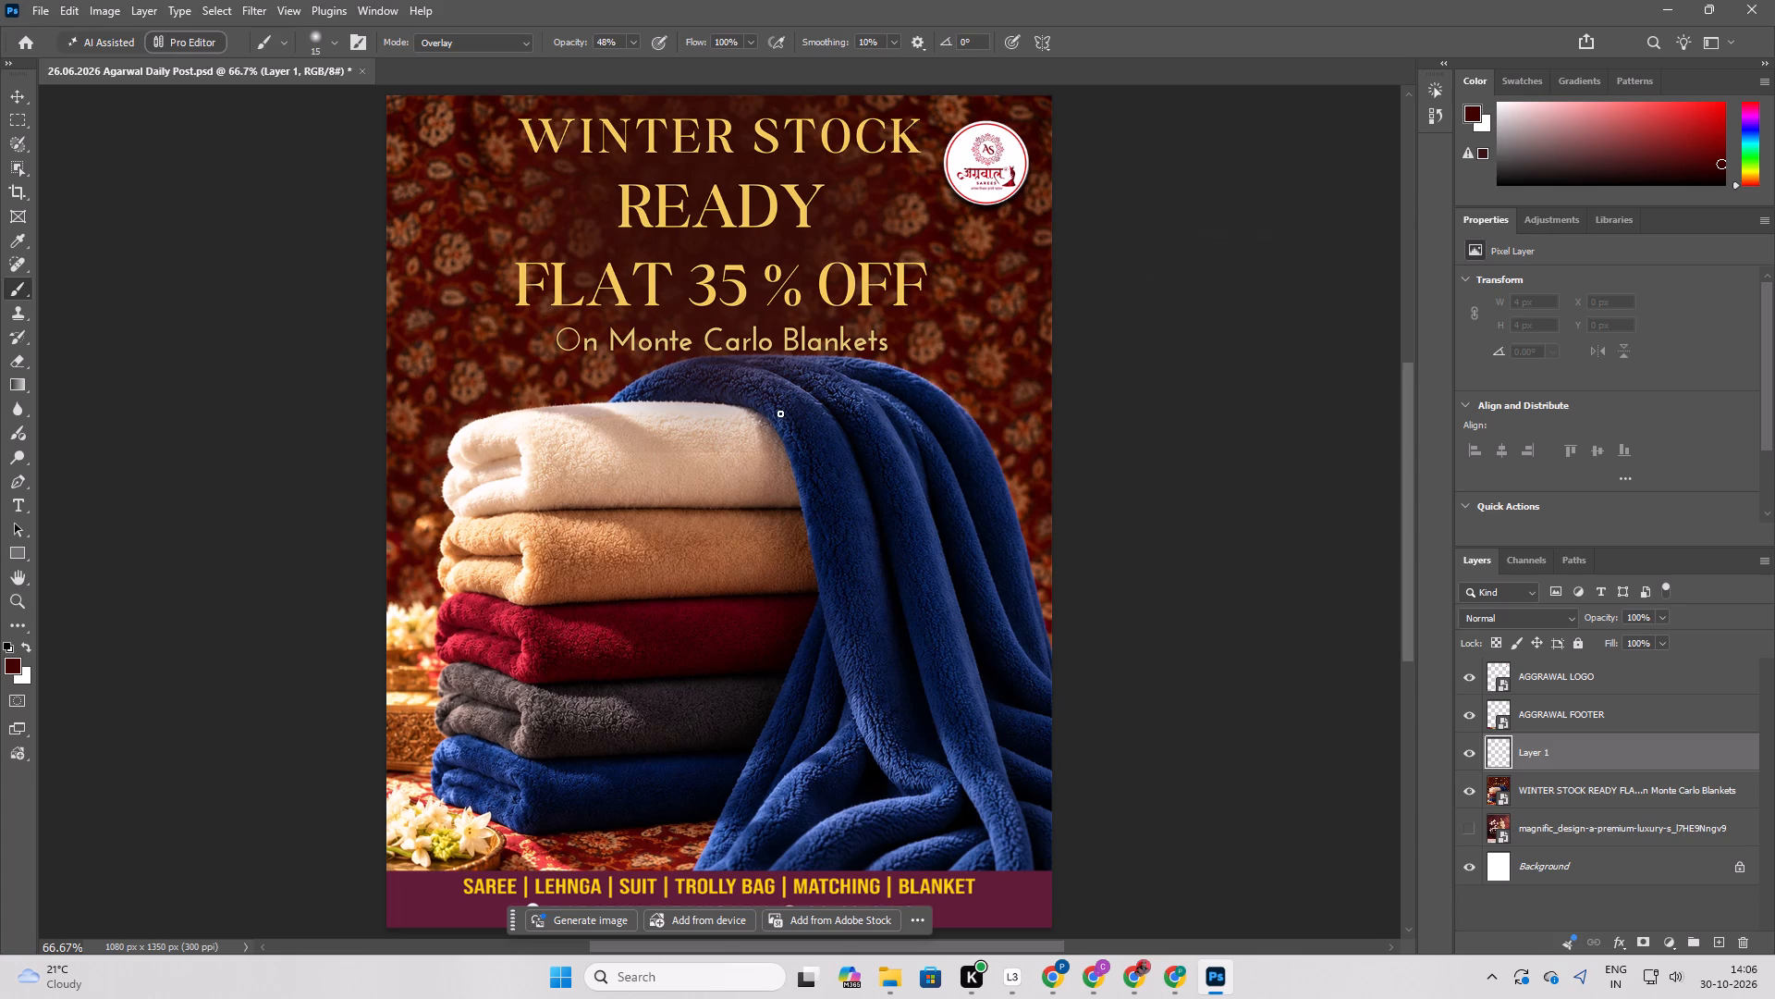
pyautogui.press(']')
pyautogui.press(']')
pyautogui.press(']')
pyautogui.press(']')
pyautogui.press(']')
pyautogui.press(']')
pyautogui.press(']')
pyautogui.press(']')
pyautogui.press(']')
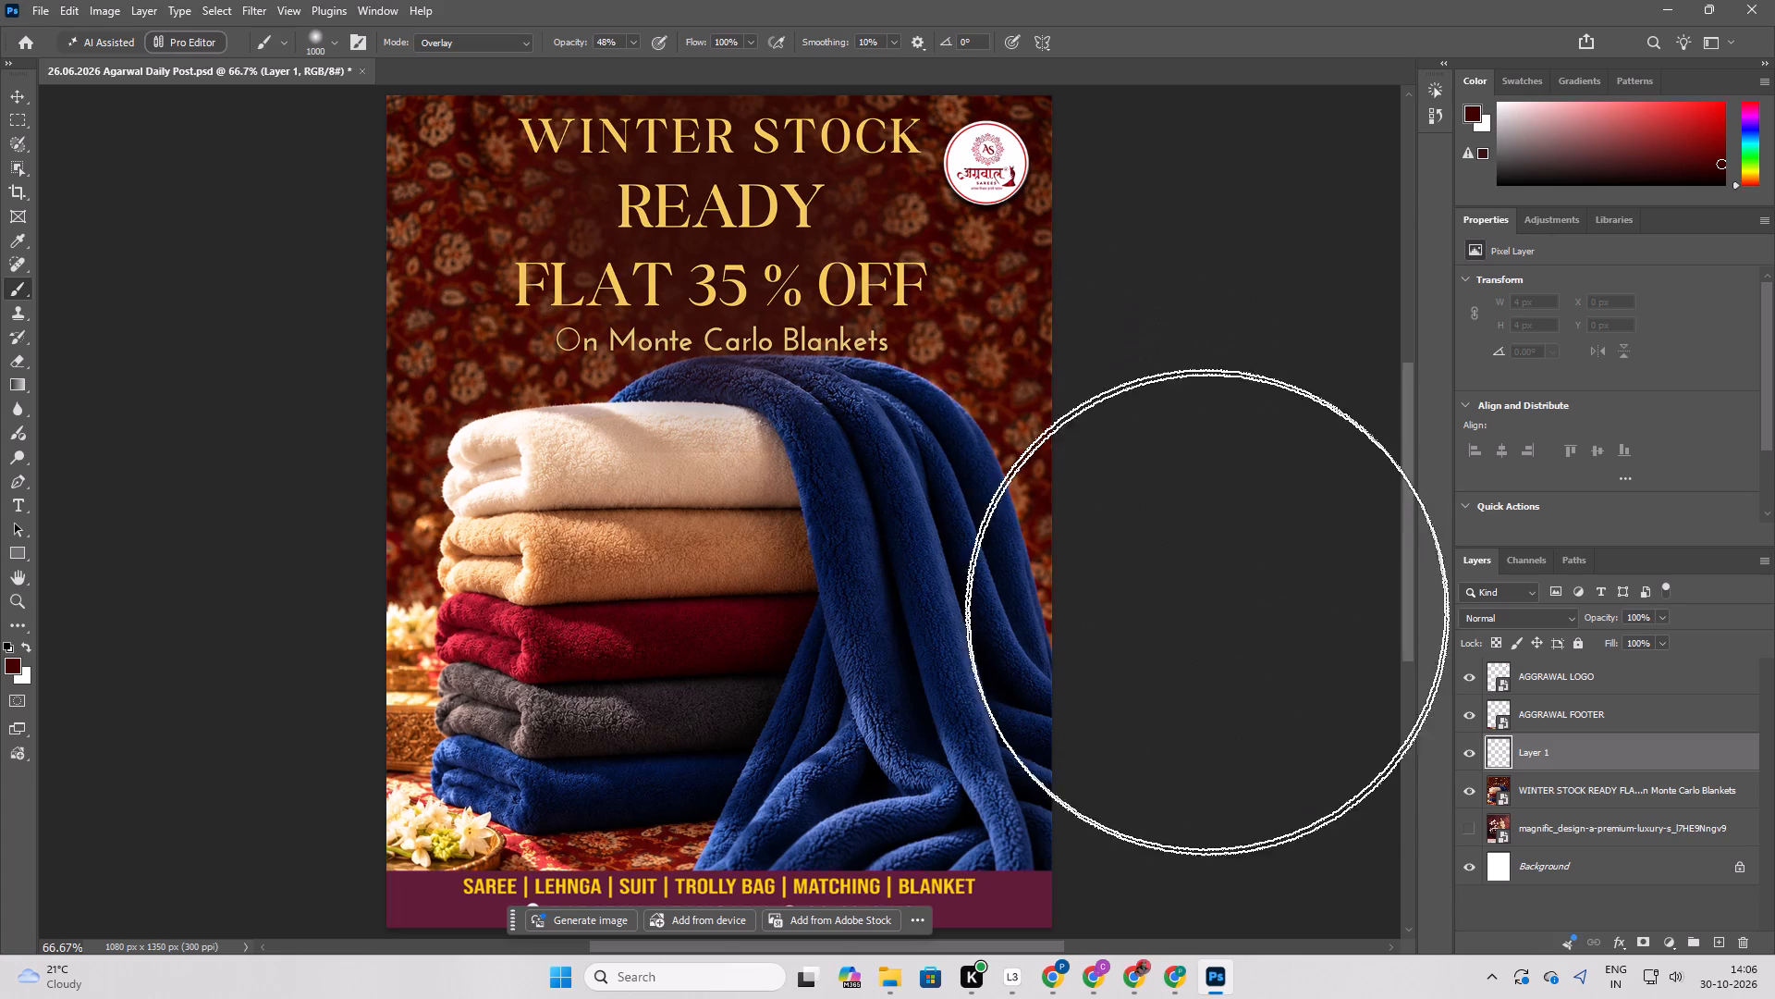
# Paint soft maroon shading along the poster's right and left edges on Layer 1, keeping the brush centre outside the canvas.
pyautogui.click(1244, 658)
pyautogui.click(1216, 450)
pyautogui.click(1242, 798)
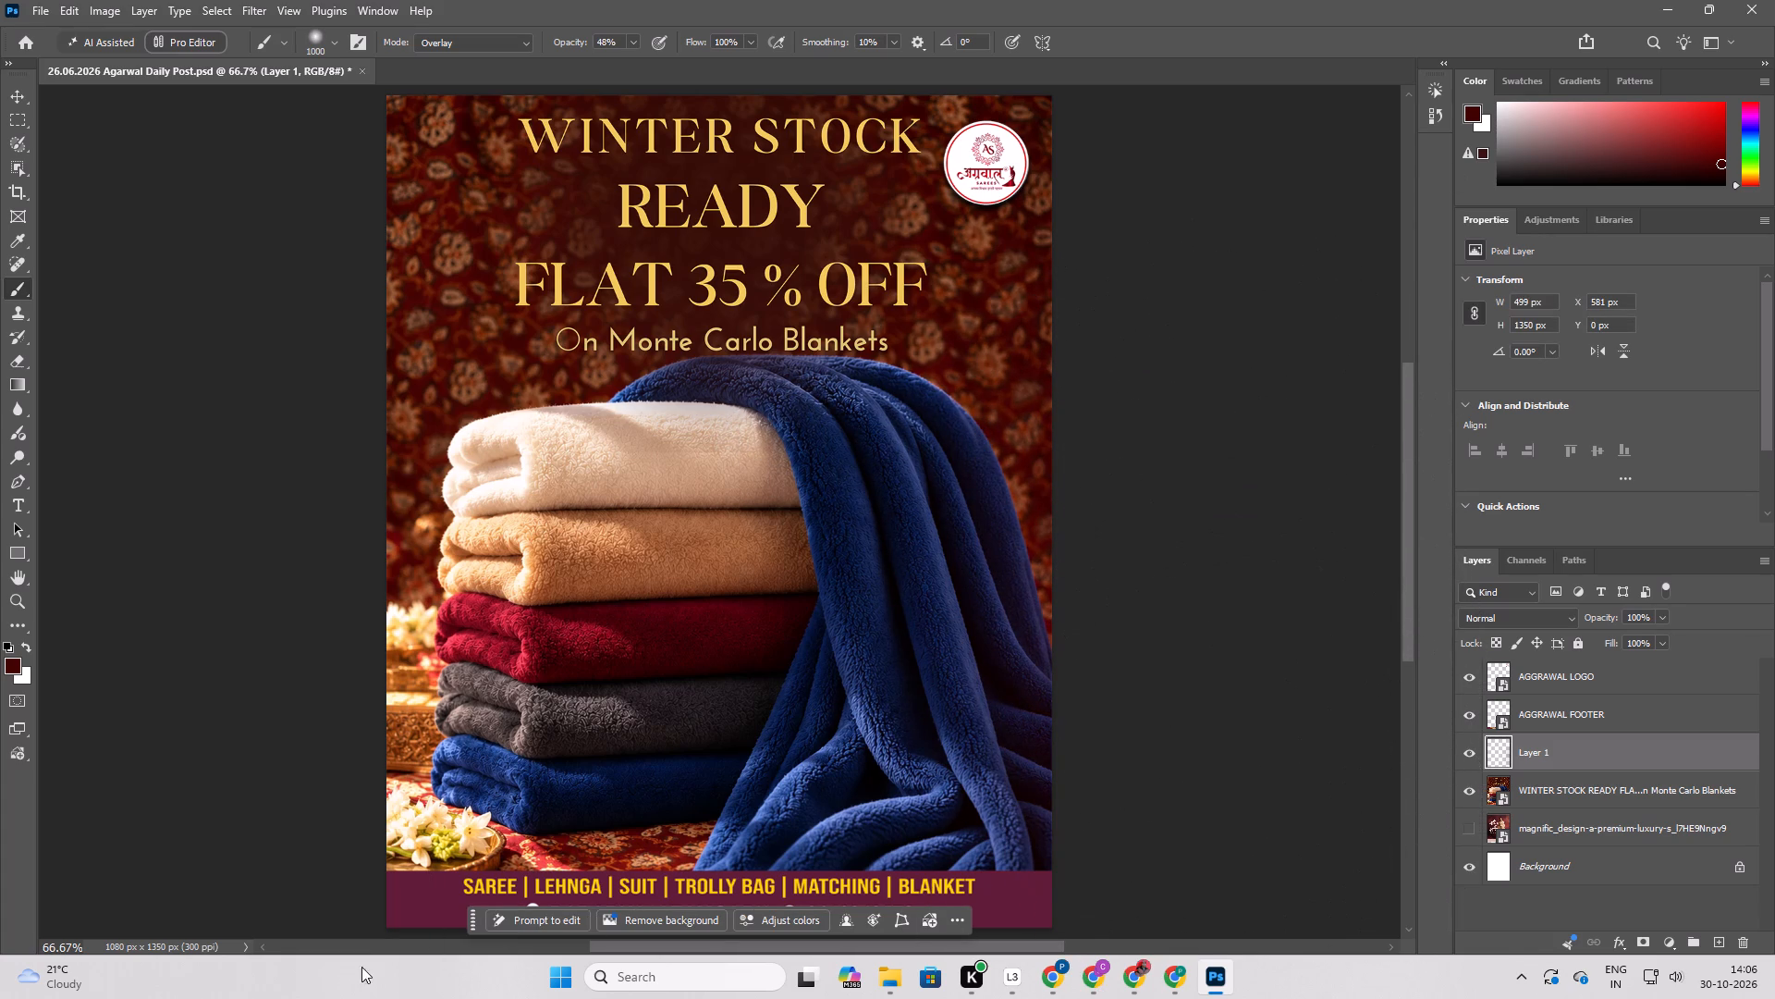
pyautogui.moveTo(242, 875); pyautogui.dragTo(192, 805)
pyautogui.moveTo(174, 569); pyautogui.dragTo(174, 545)
pyautogui.scroll(4, 177, 441)
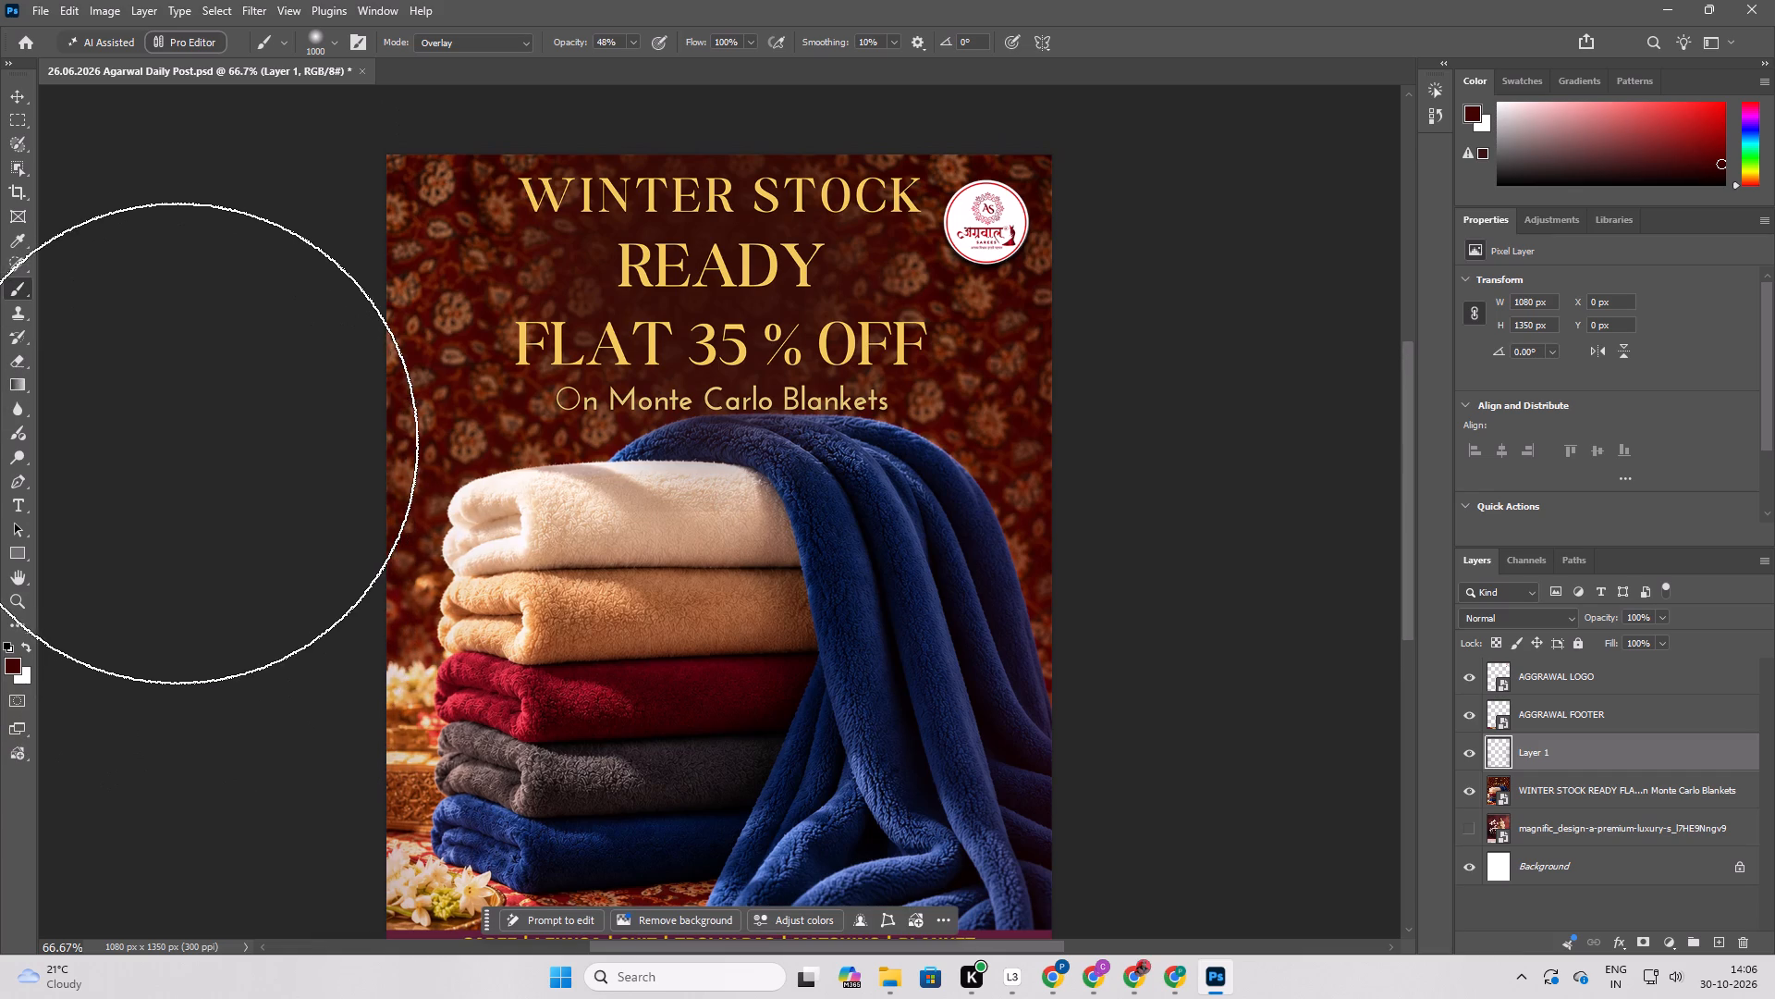
pyautogui.moveTo(202, 393); pyautogui.dragTo(195, 375)
pyautogui.click(198, 263)
# Paint the same maroon shading along the poster's bottom edge and strengthen it along the left edge.
pyautogui.scroll(-11, 384, 611)
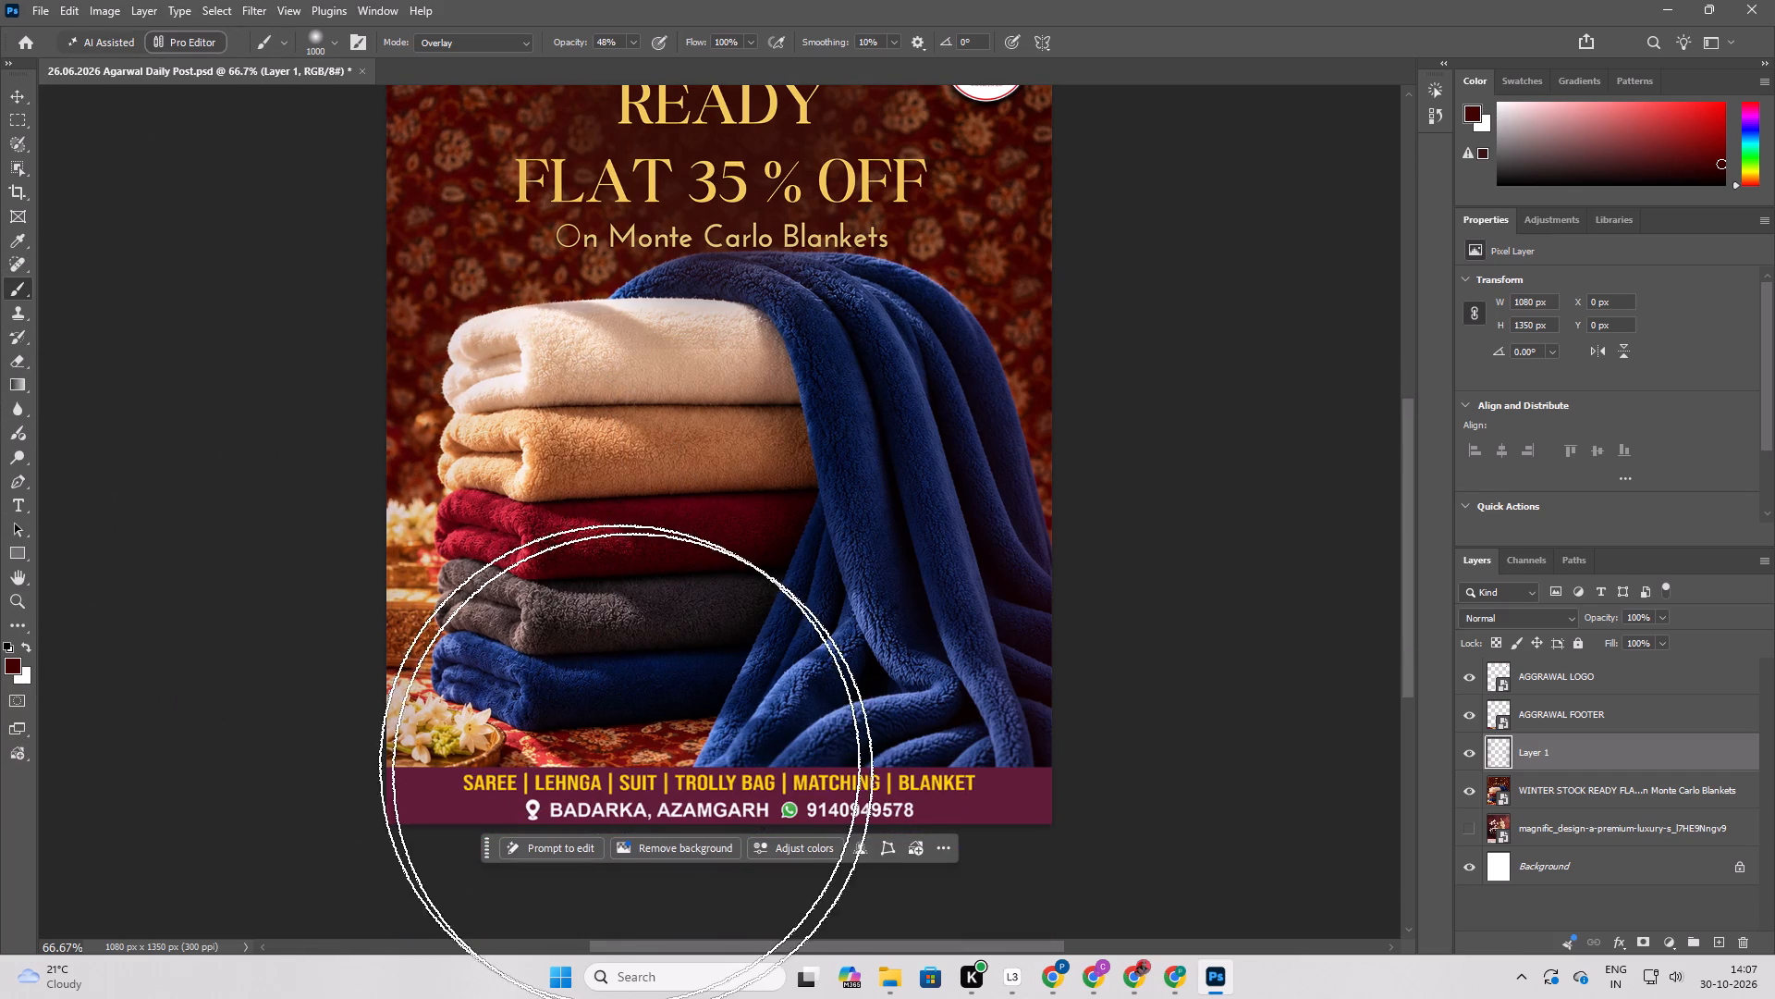
pyautogui.click(635, 861)
pyautogui.moveTo(364, 892); pyautogui.dragTo(387, 908)
pyautogui.click(677, 941)
pyautogui.click(850, 886)
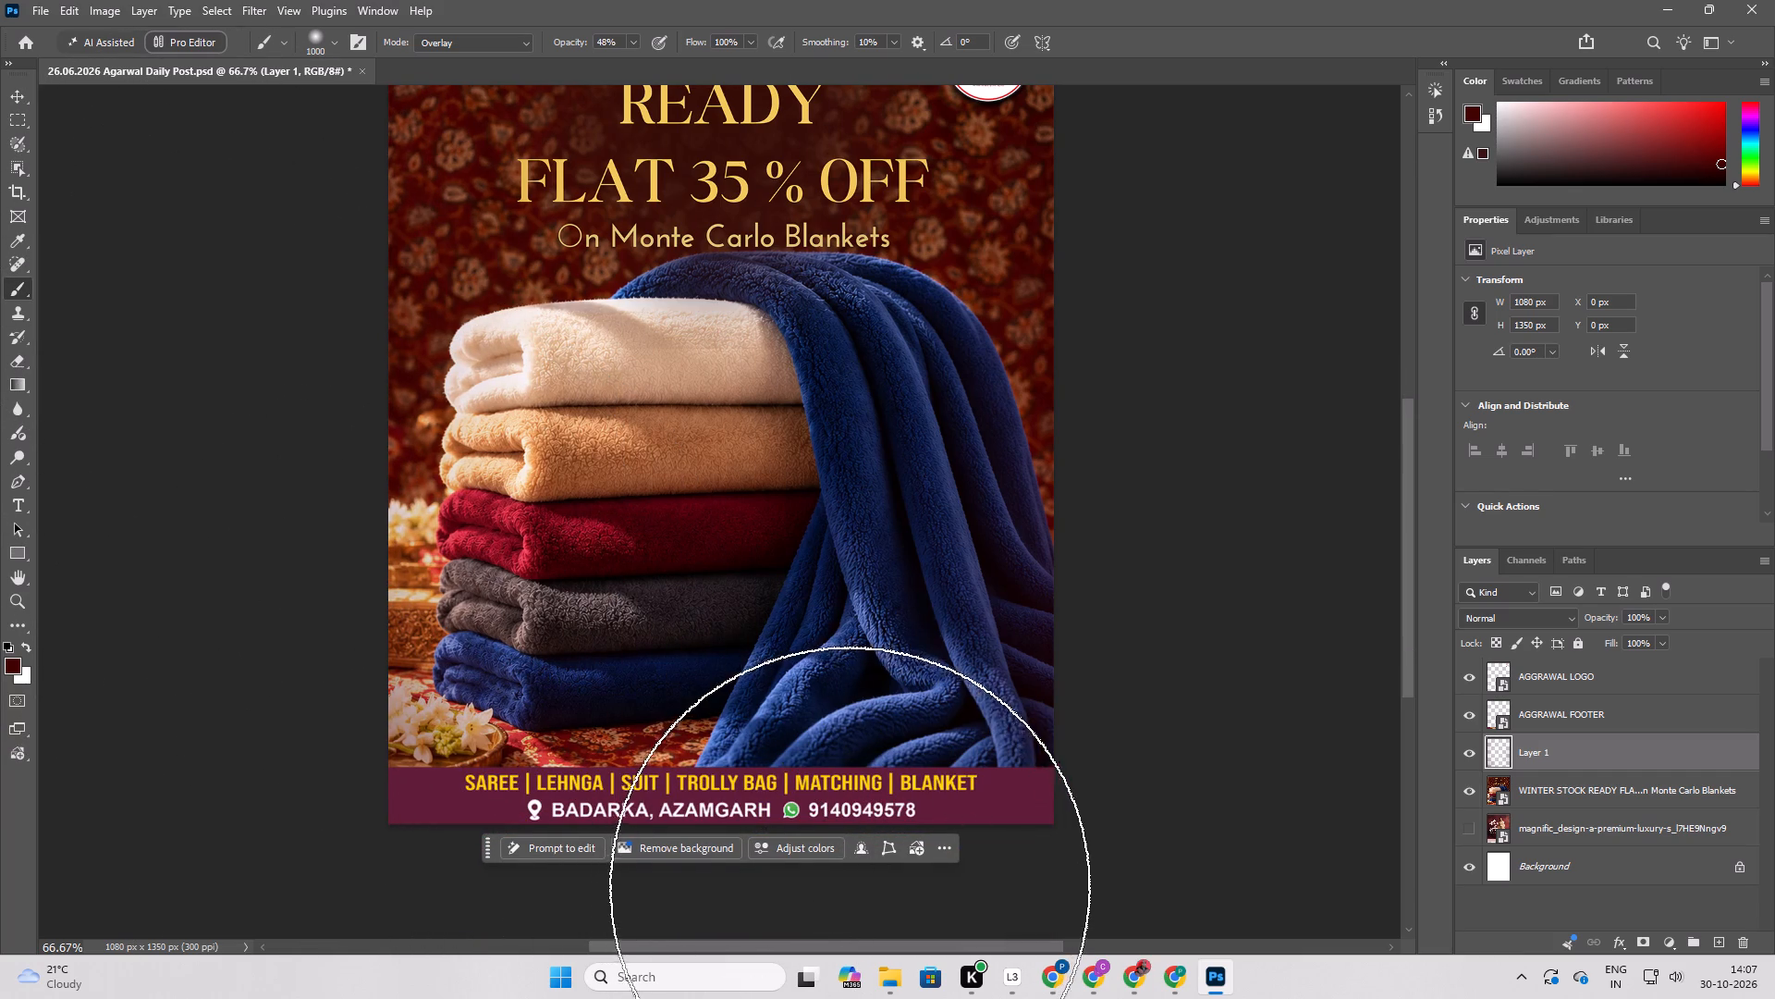
pyautogui.click(965, 852)
pyautogui.moveTo(490, 815); pyautogui.dragTo(382, 787)
pyautogui.scroll(5, 211, 540)
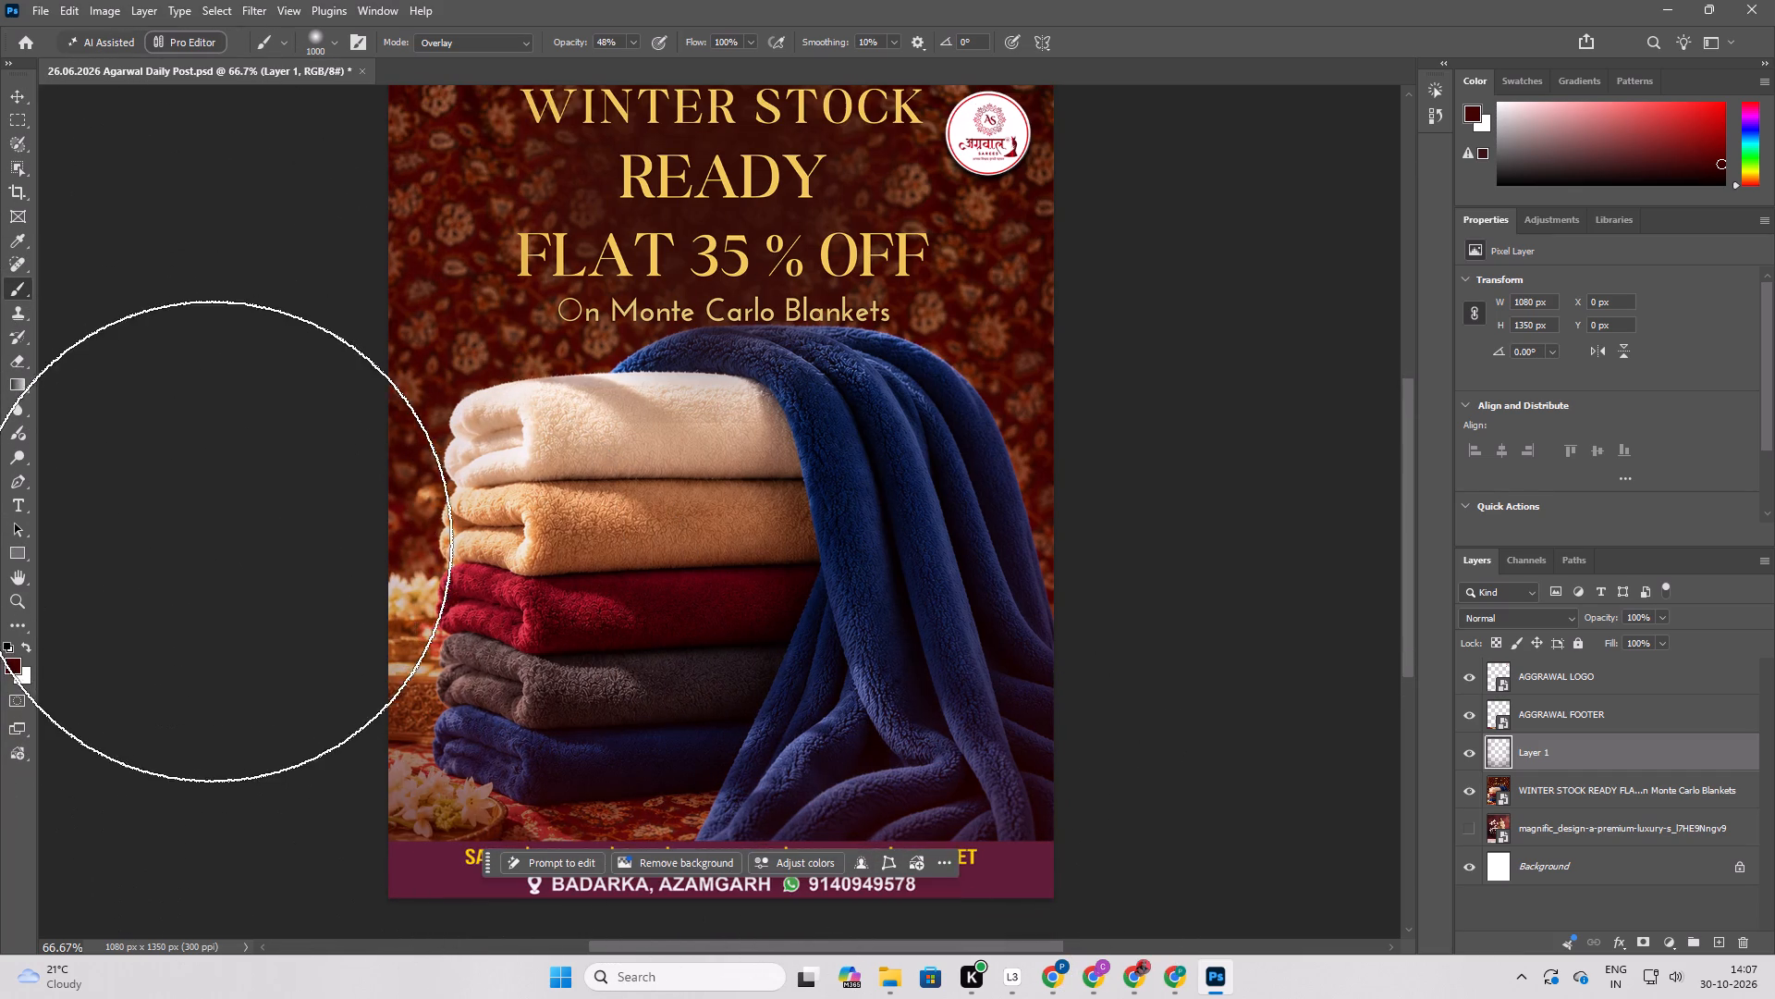
pyautogui.click(165, 312)
pyautogui.scroll(5, 218, 360)
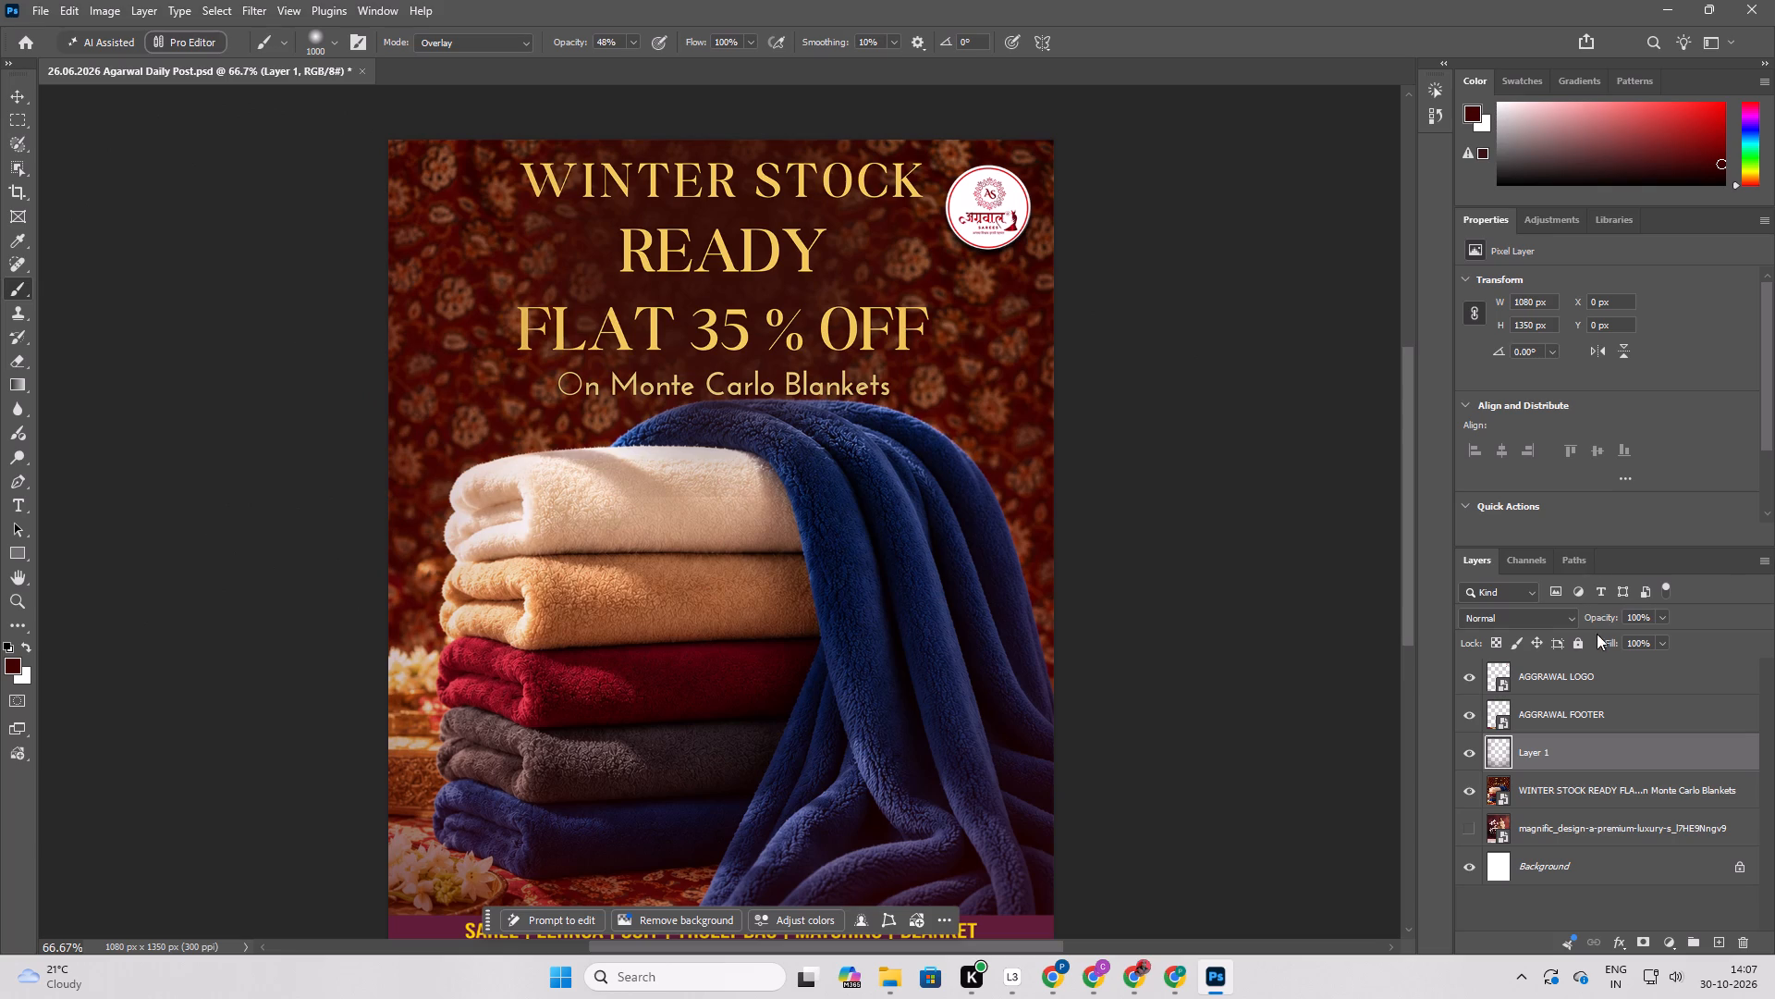
# Set Layer 1's blend mode to Overlay and its opacity to 61%.
pyautogui.click(1534, 618)
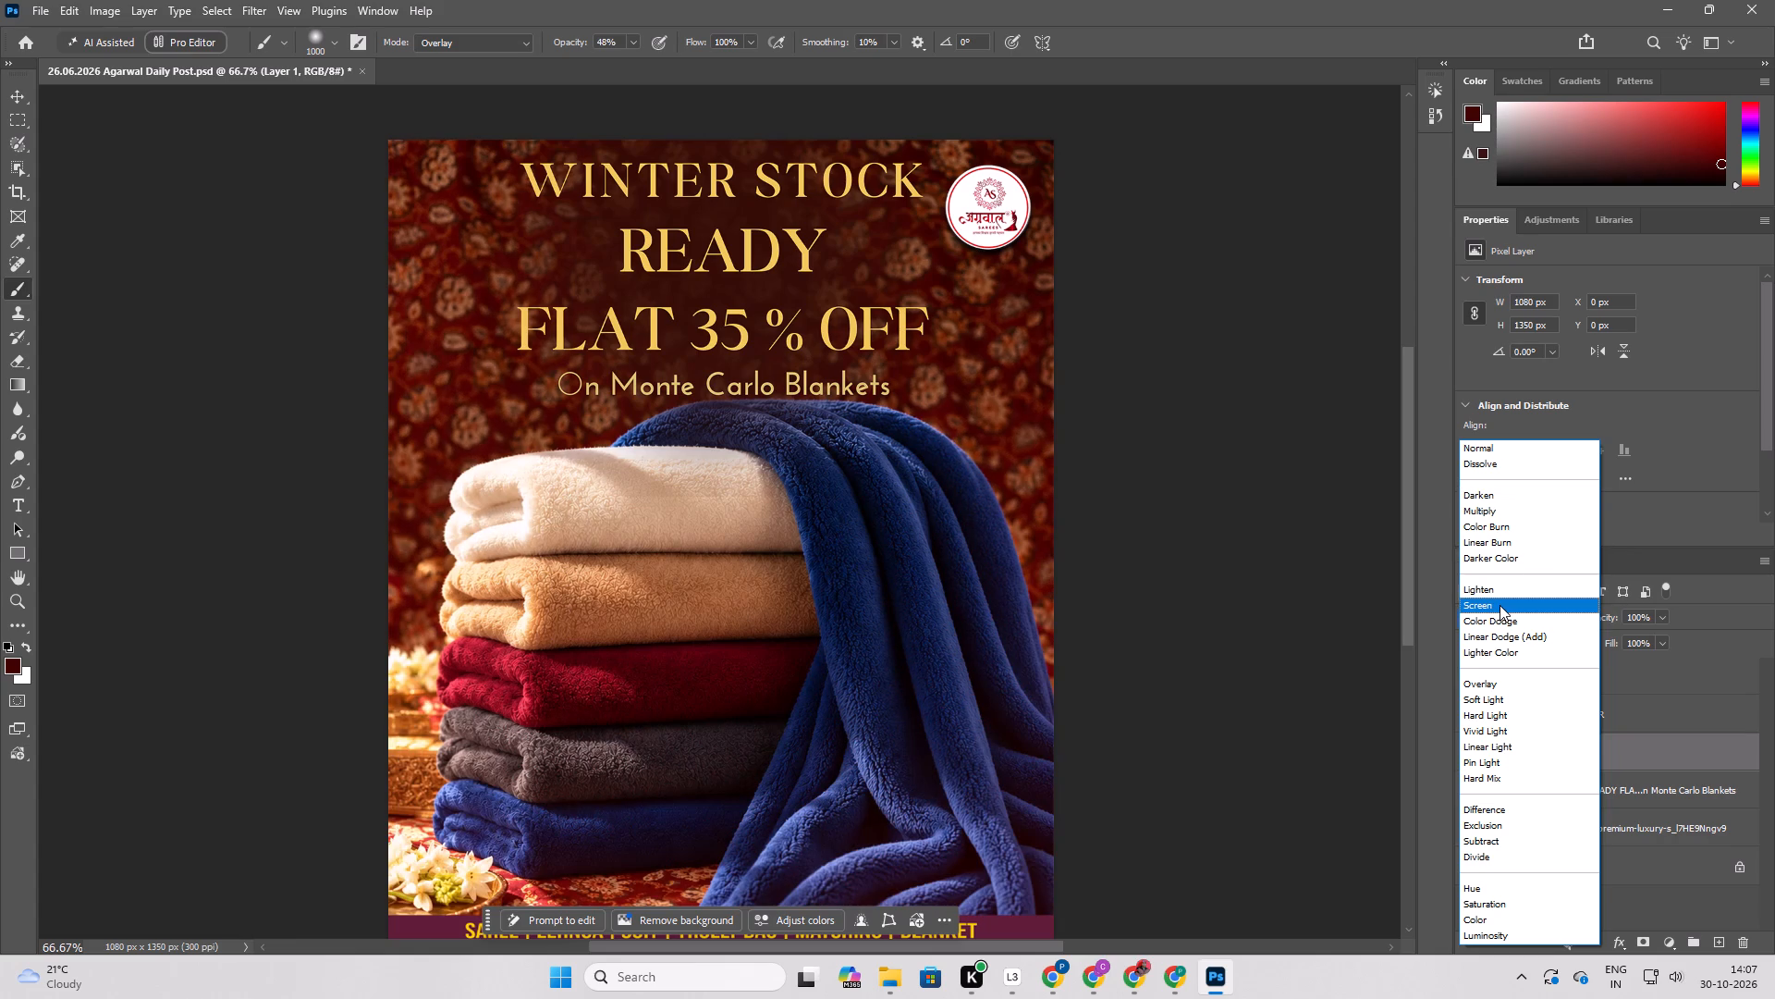
pyautogui.click(1512, 678)
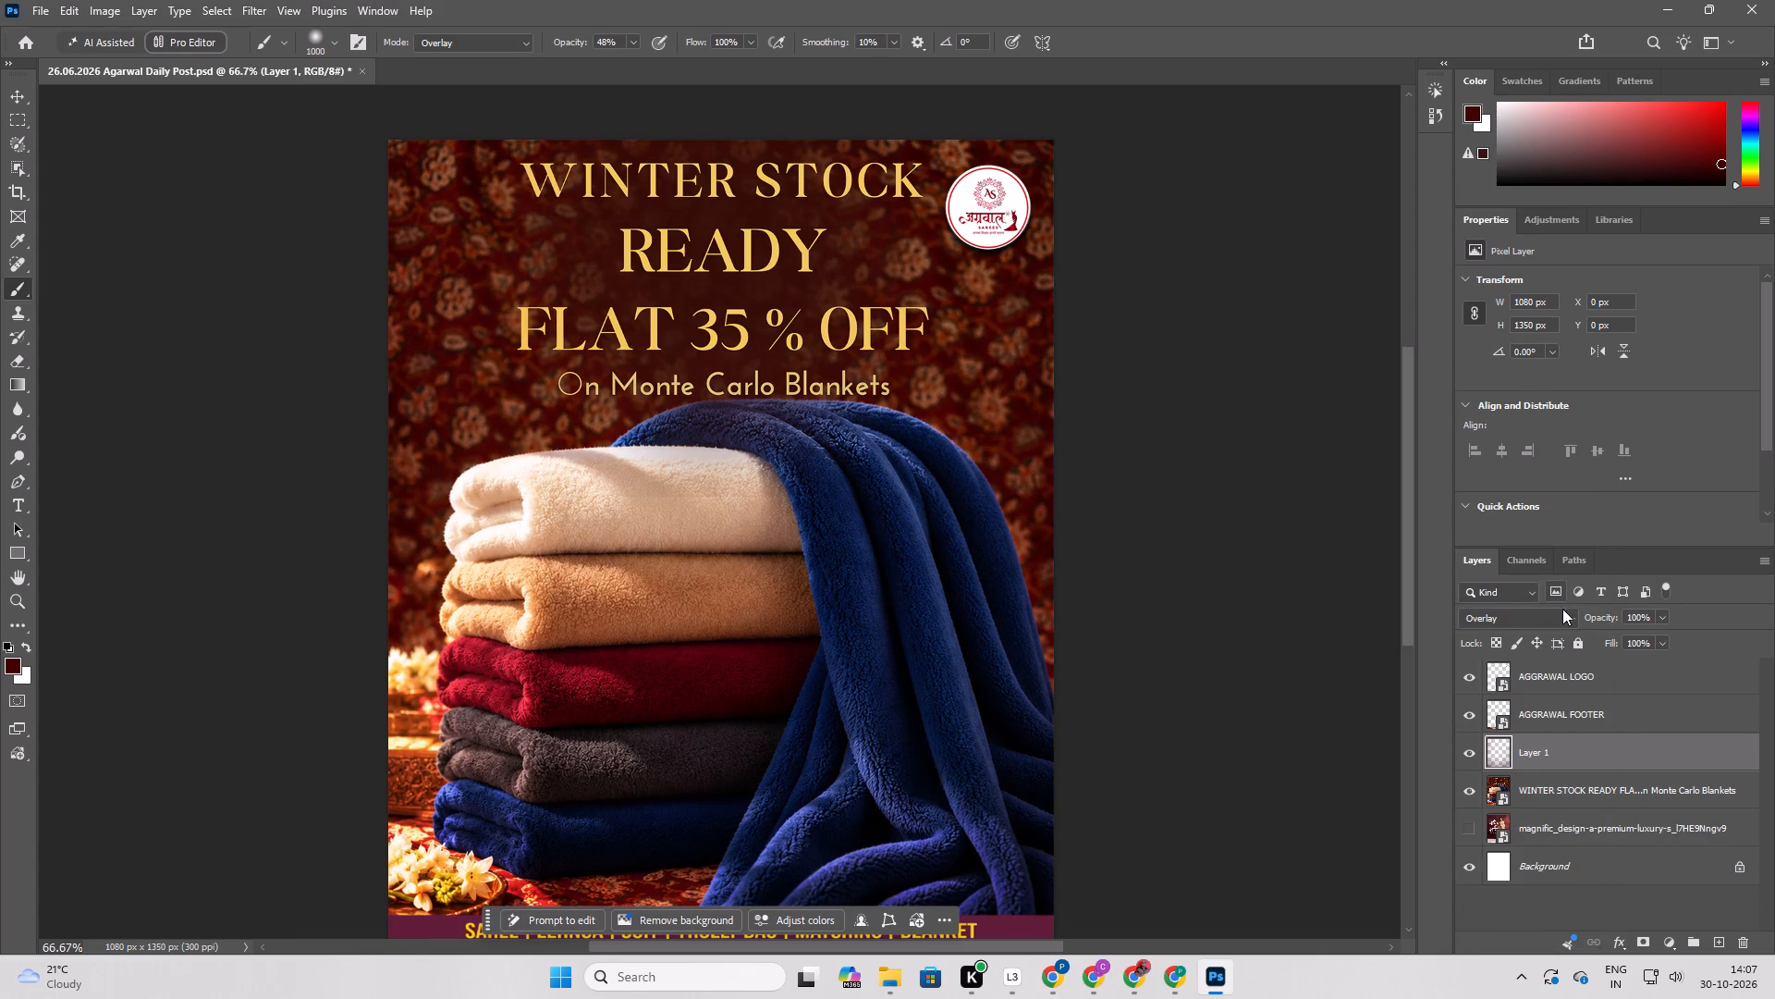
pyautogui.click(1660, 613)
pyautogui.moveTo(1660, 634); pyautogui.dragTo(1632, 649)
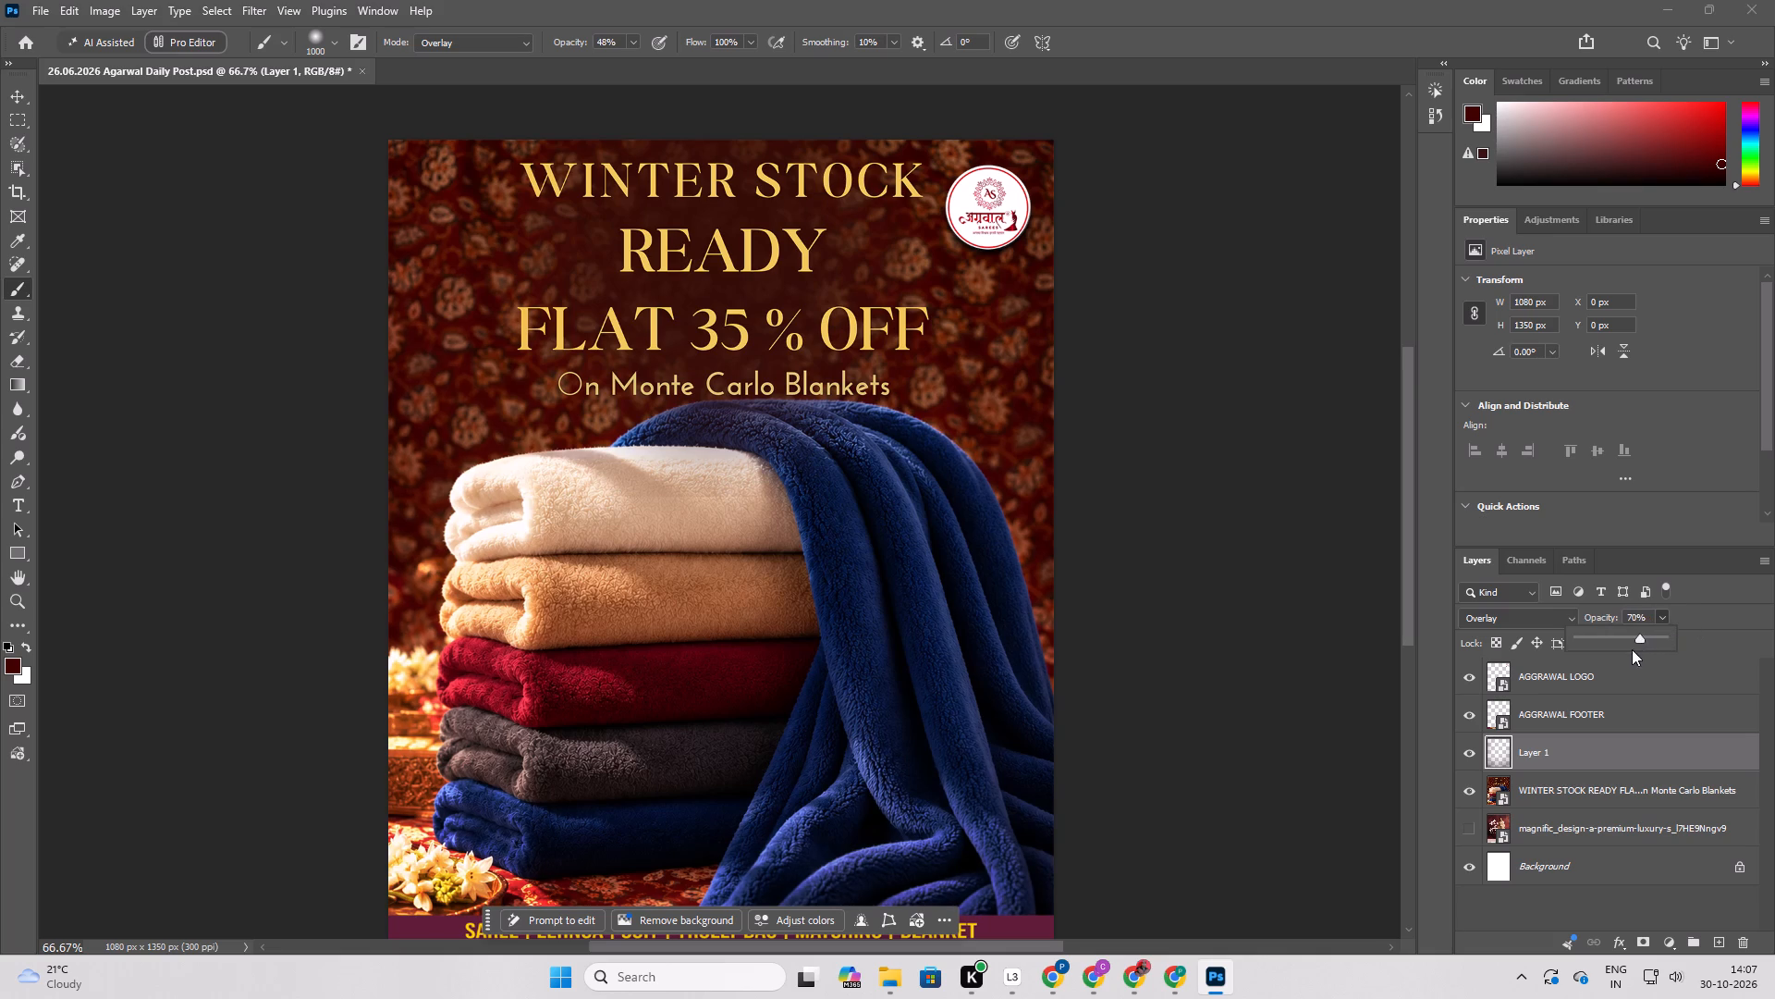
pyautogui.moveTo(1632, 649); pyautogui.dragTo(1630, 649)
pyautogui.click(1319, 602)
# Add another blank layer directly above Layer 1.
pyautogui.scroll(-4, 1055, 500)
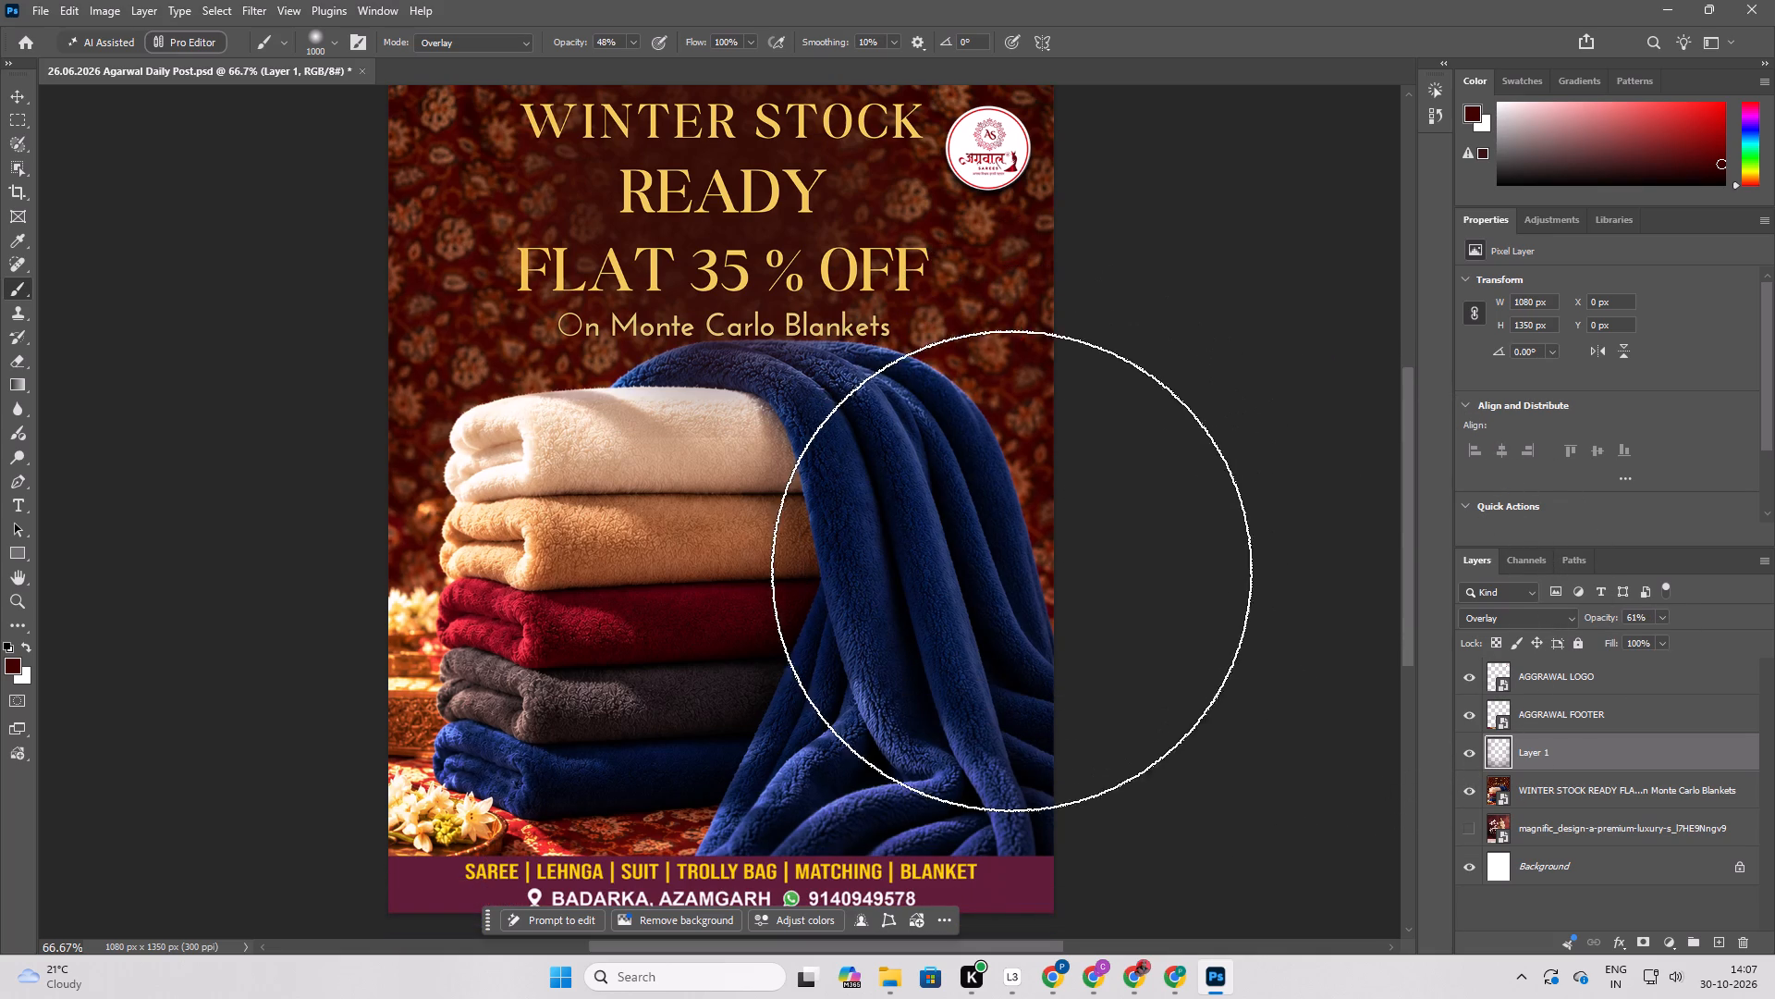
pyautogui.click(1717, 945)
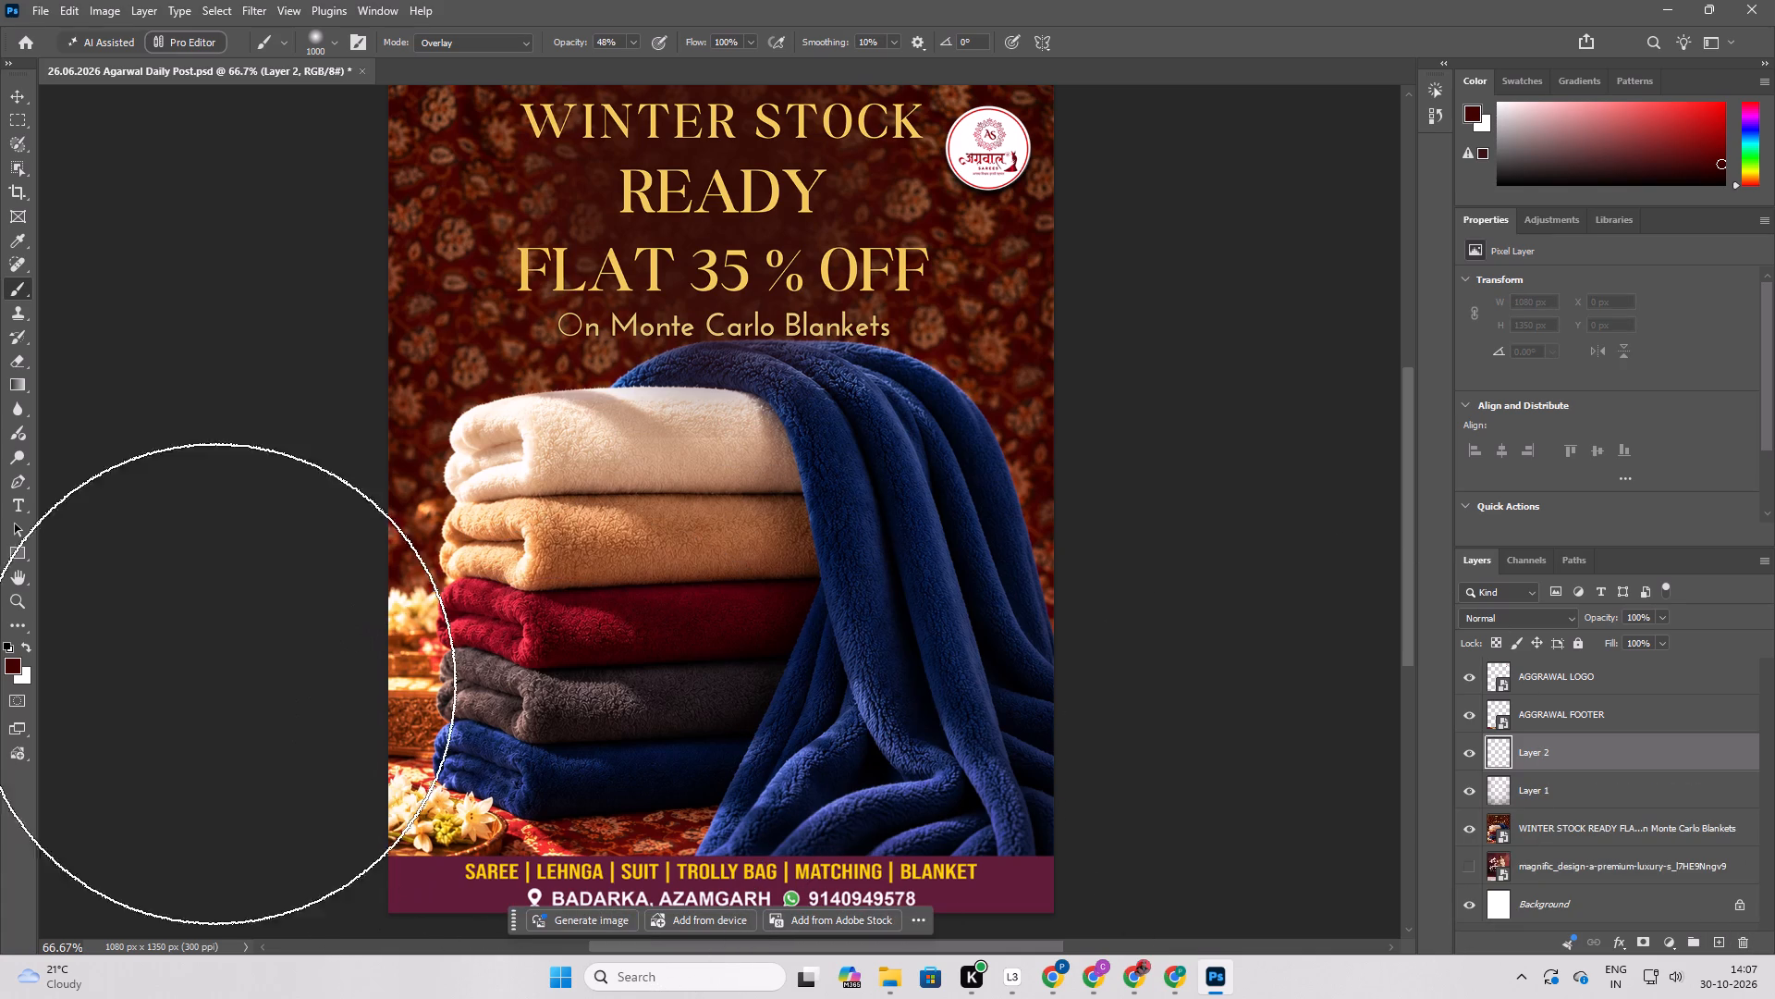
# Change the brush's foreground colour to near-black and its painting mode to Multiply.
pyautogui.click(12, 666)
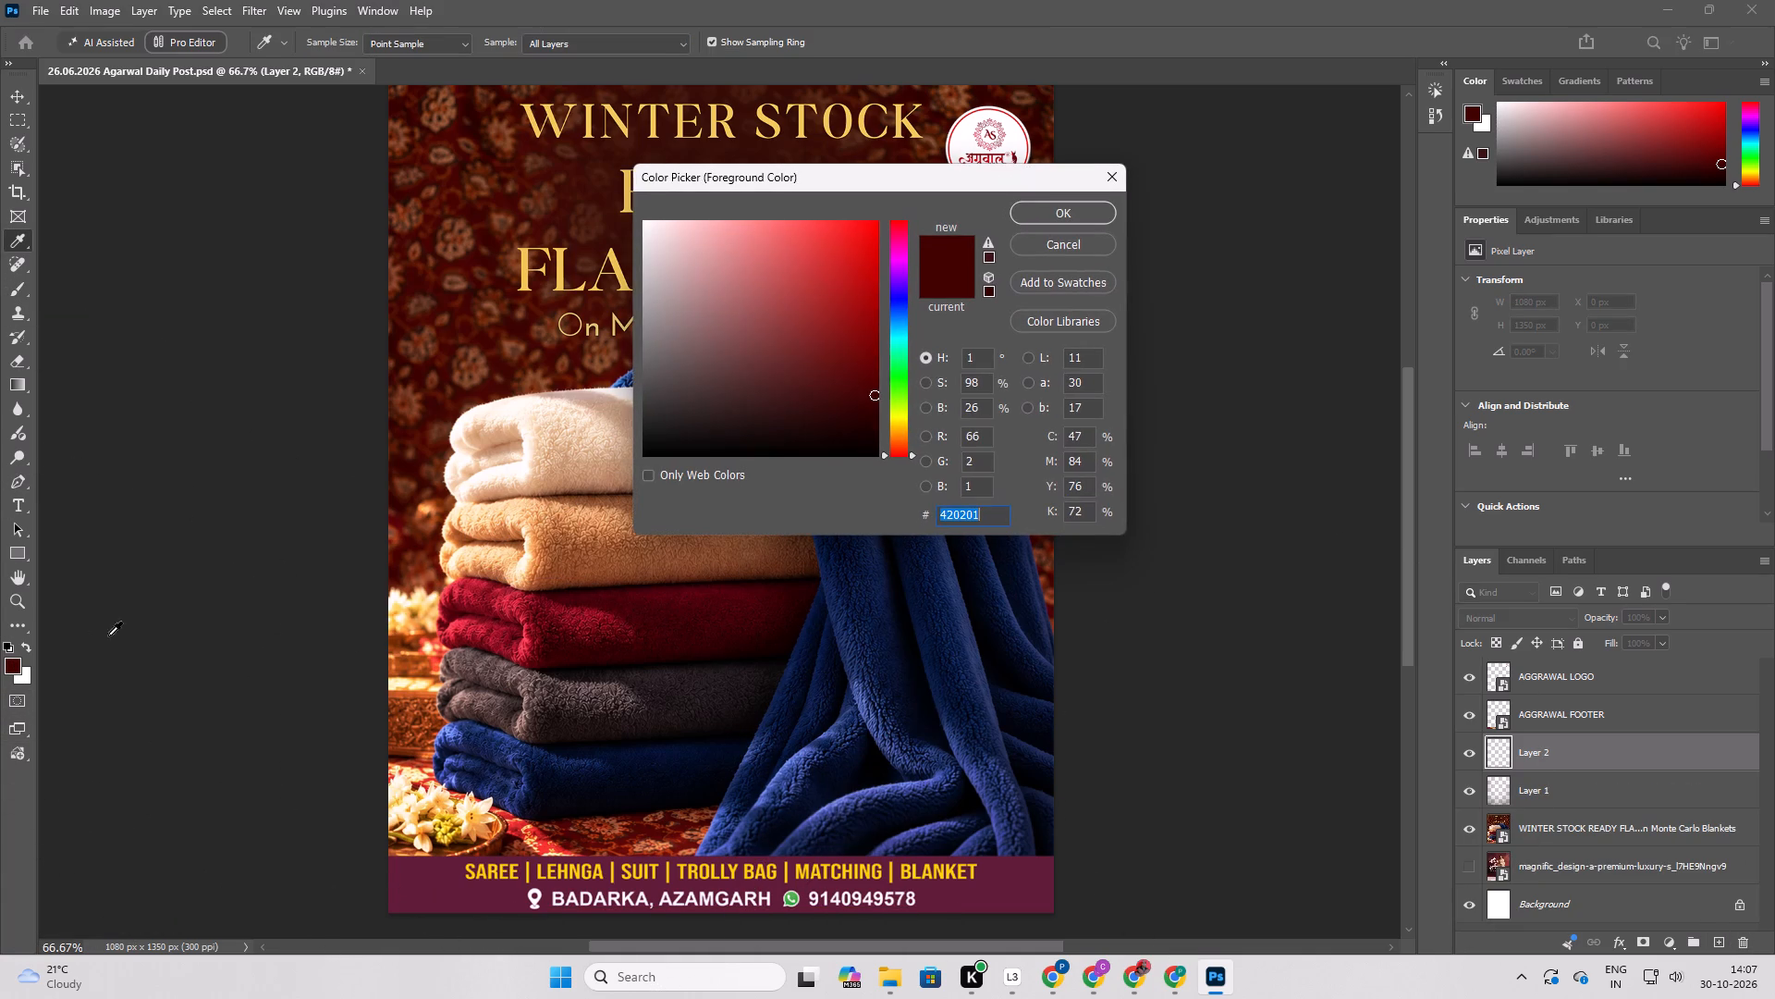
pyautogui.moveTo(778, 427); pyautogui.dragTo(704, 508)
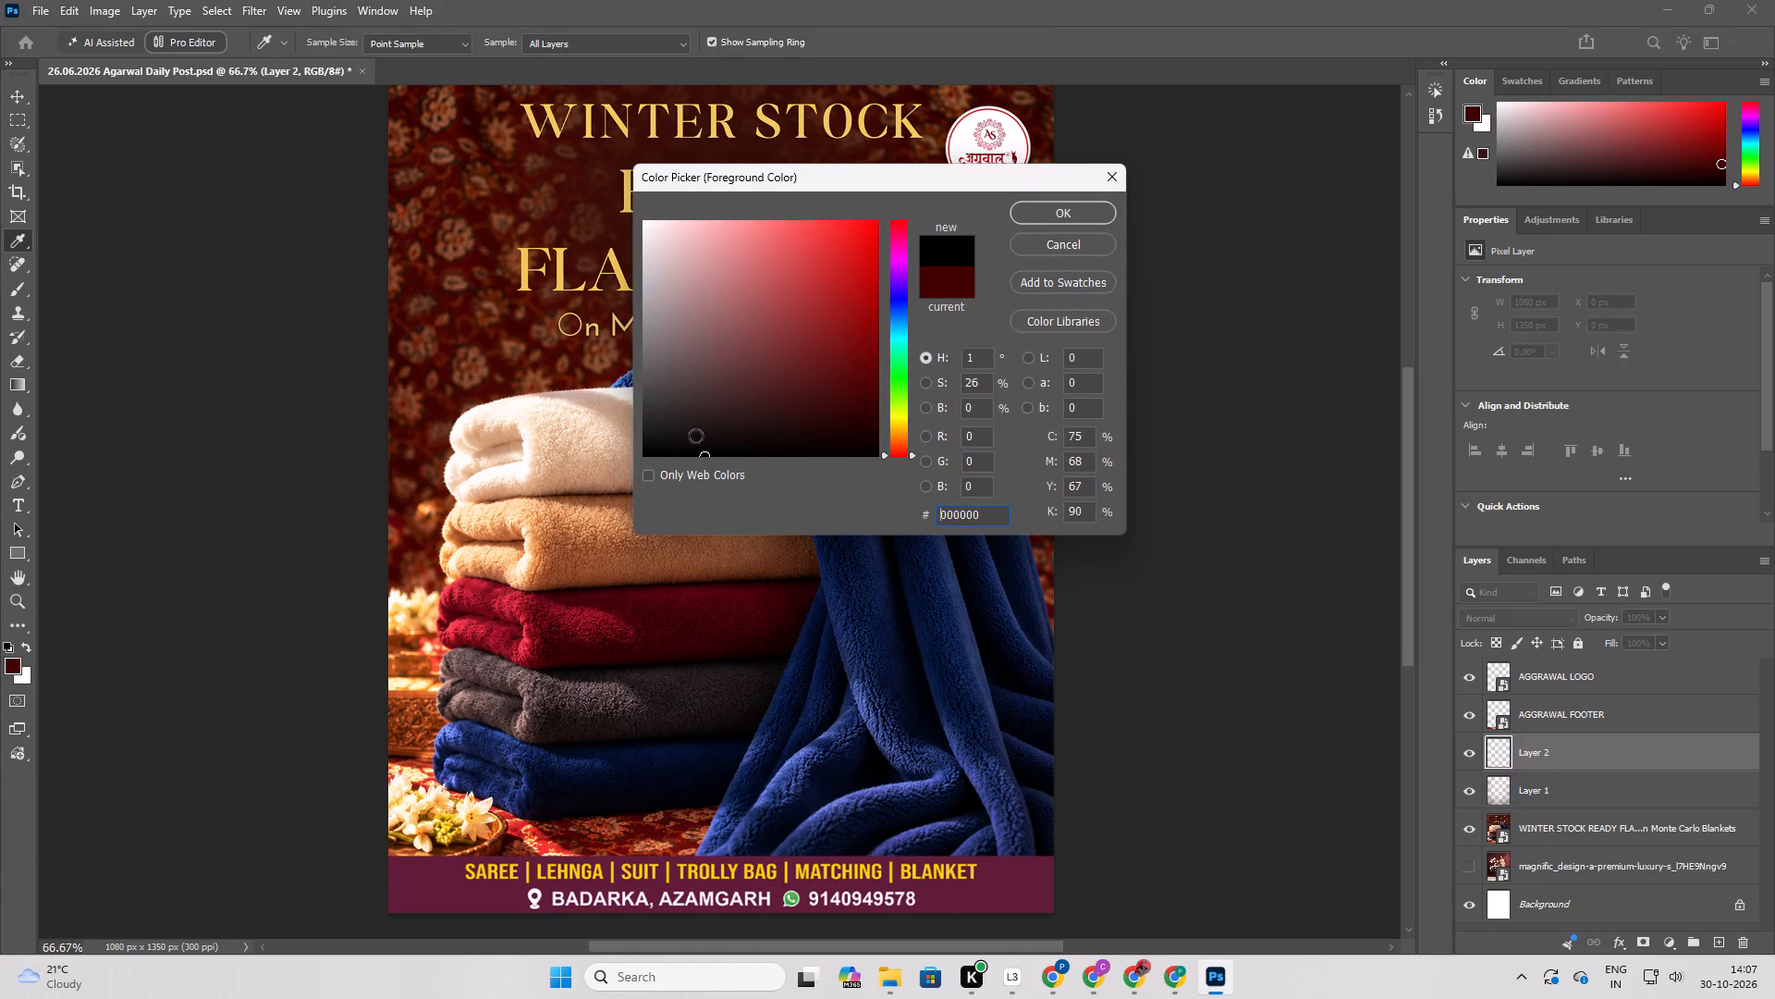
pyautogui.moveTo(682, 435); pyautogui.dragTo(650, 445)
pyautogui.moveTo(1045, 214); pyautogui.dragTo(1025, 214)
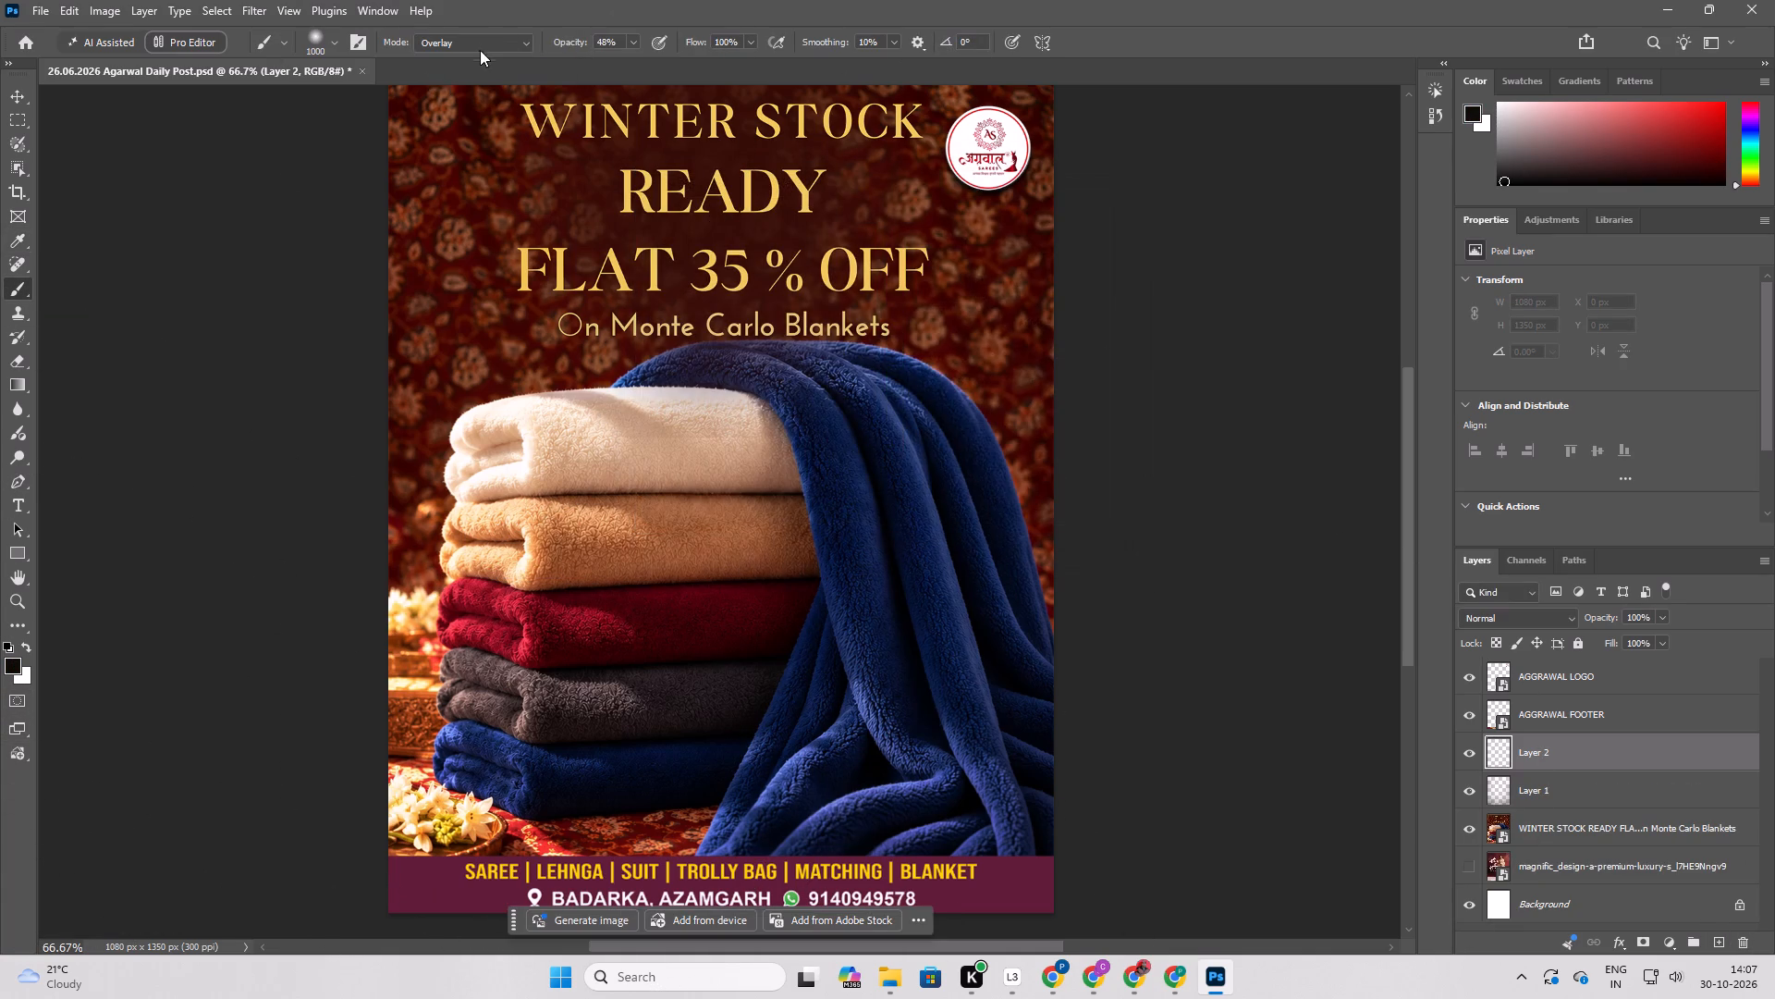
pyautogui.click(497, 34)
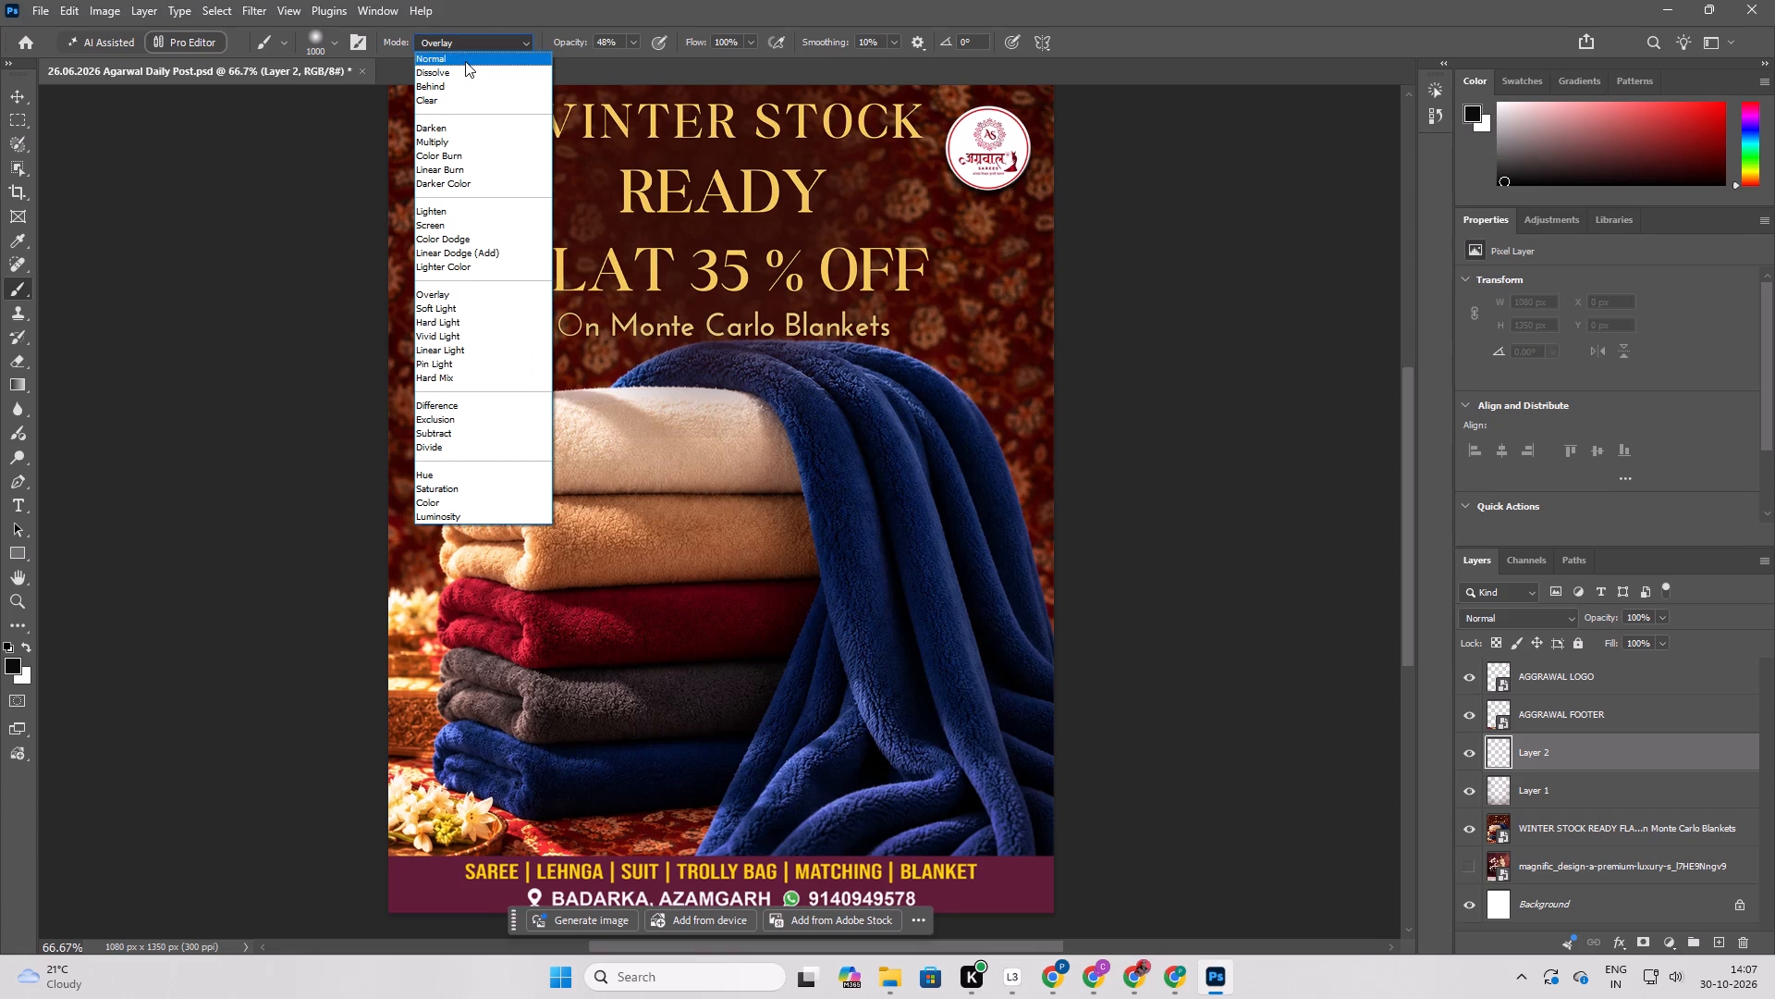
pyautogui.click(446, 142)
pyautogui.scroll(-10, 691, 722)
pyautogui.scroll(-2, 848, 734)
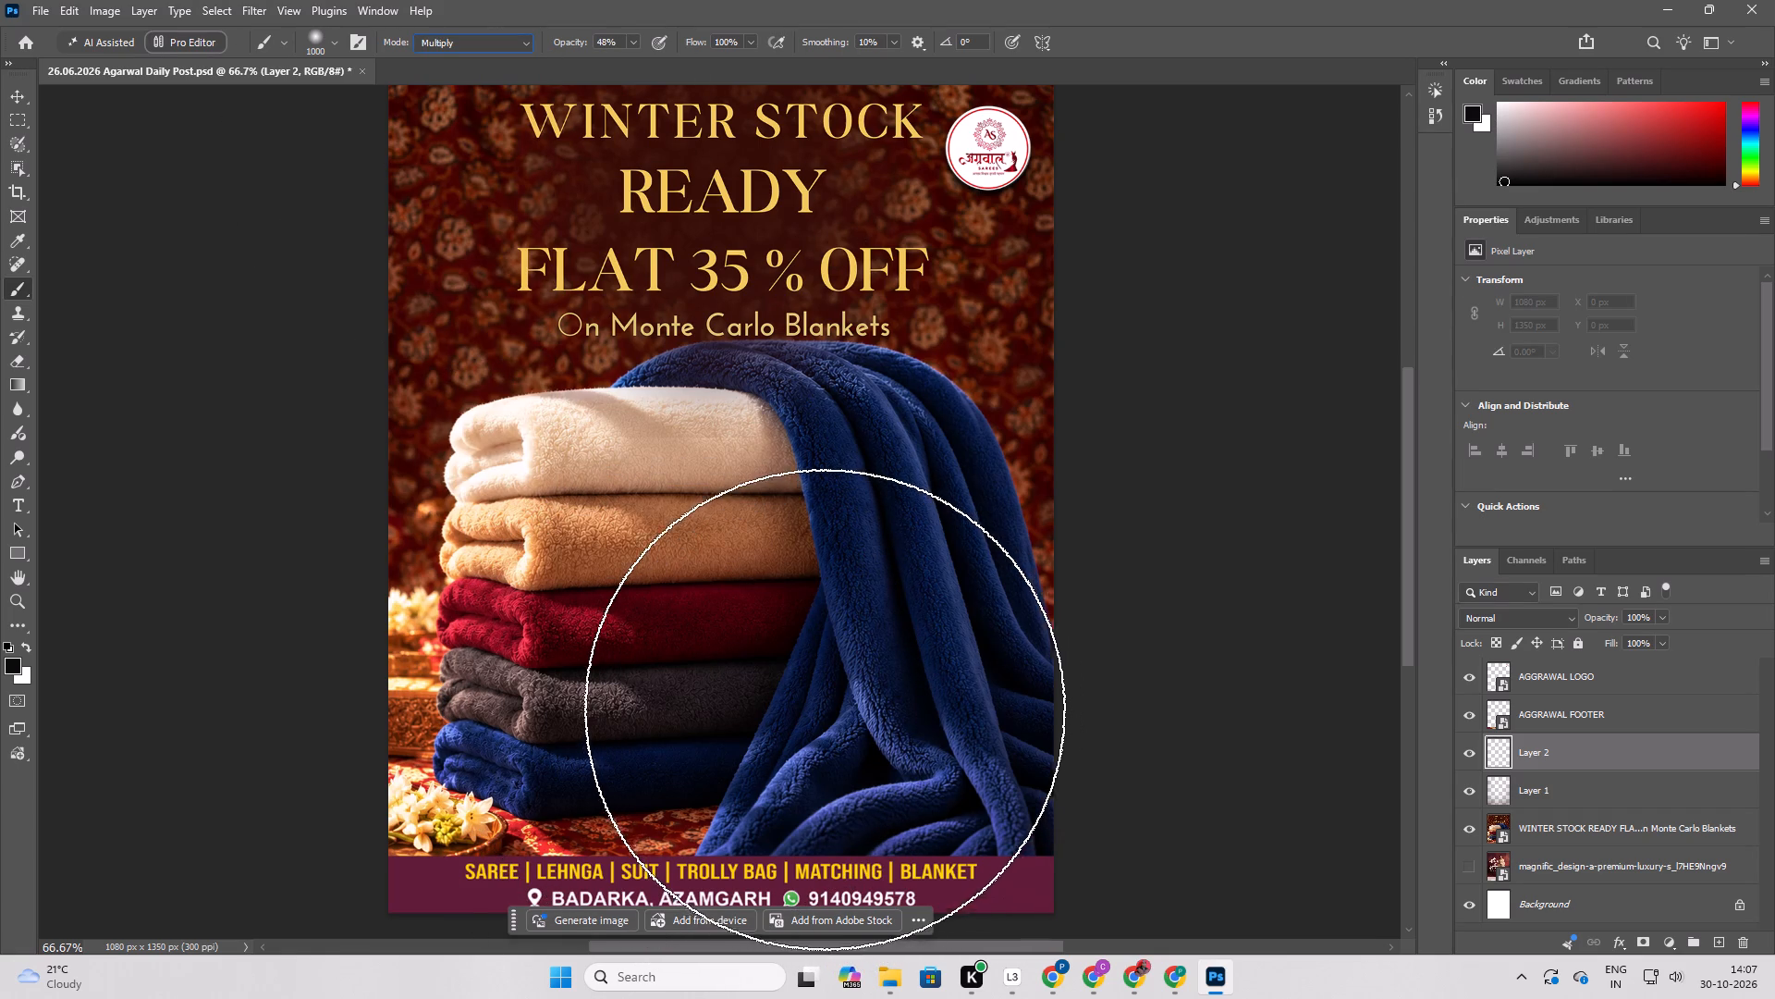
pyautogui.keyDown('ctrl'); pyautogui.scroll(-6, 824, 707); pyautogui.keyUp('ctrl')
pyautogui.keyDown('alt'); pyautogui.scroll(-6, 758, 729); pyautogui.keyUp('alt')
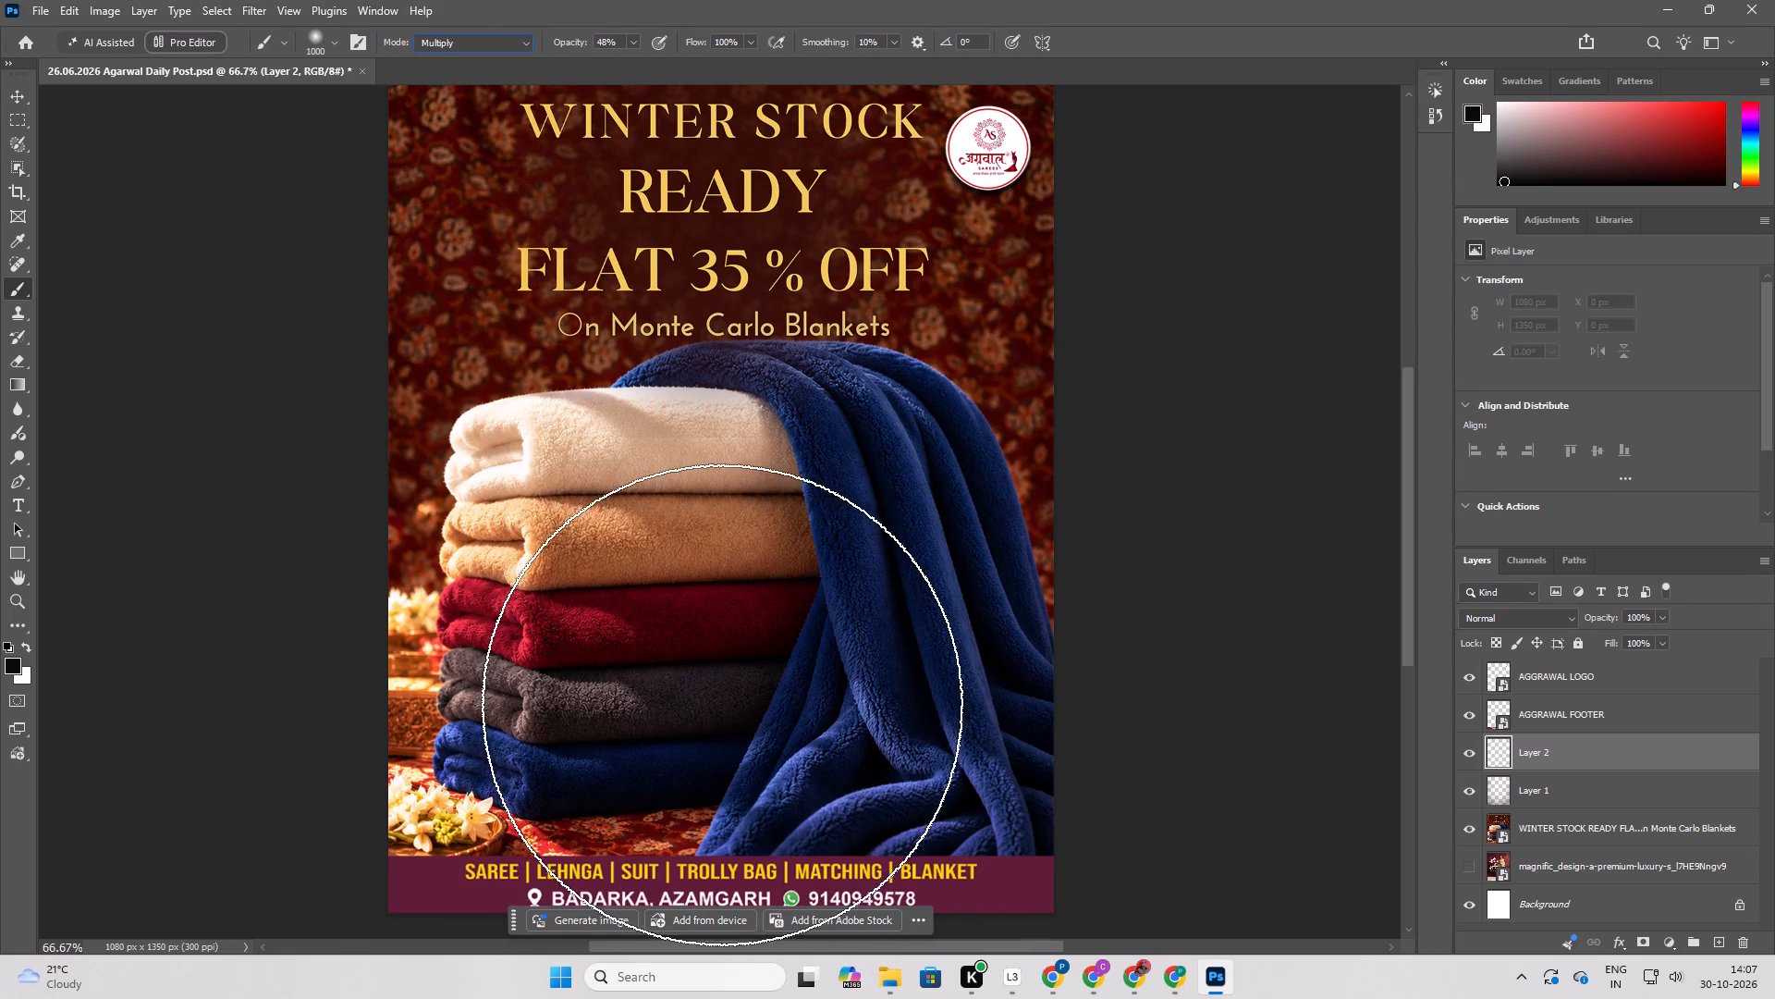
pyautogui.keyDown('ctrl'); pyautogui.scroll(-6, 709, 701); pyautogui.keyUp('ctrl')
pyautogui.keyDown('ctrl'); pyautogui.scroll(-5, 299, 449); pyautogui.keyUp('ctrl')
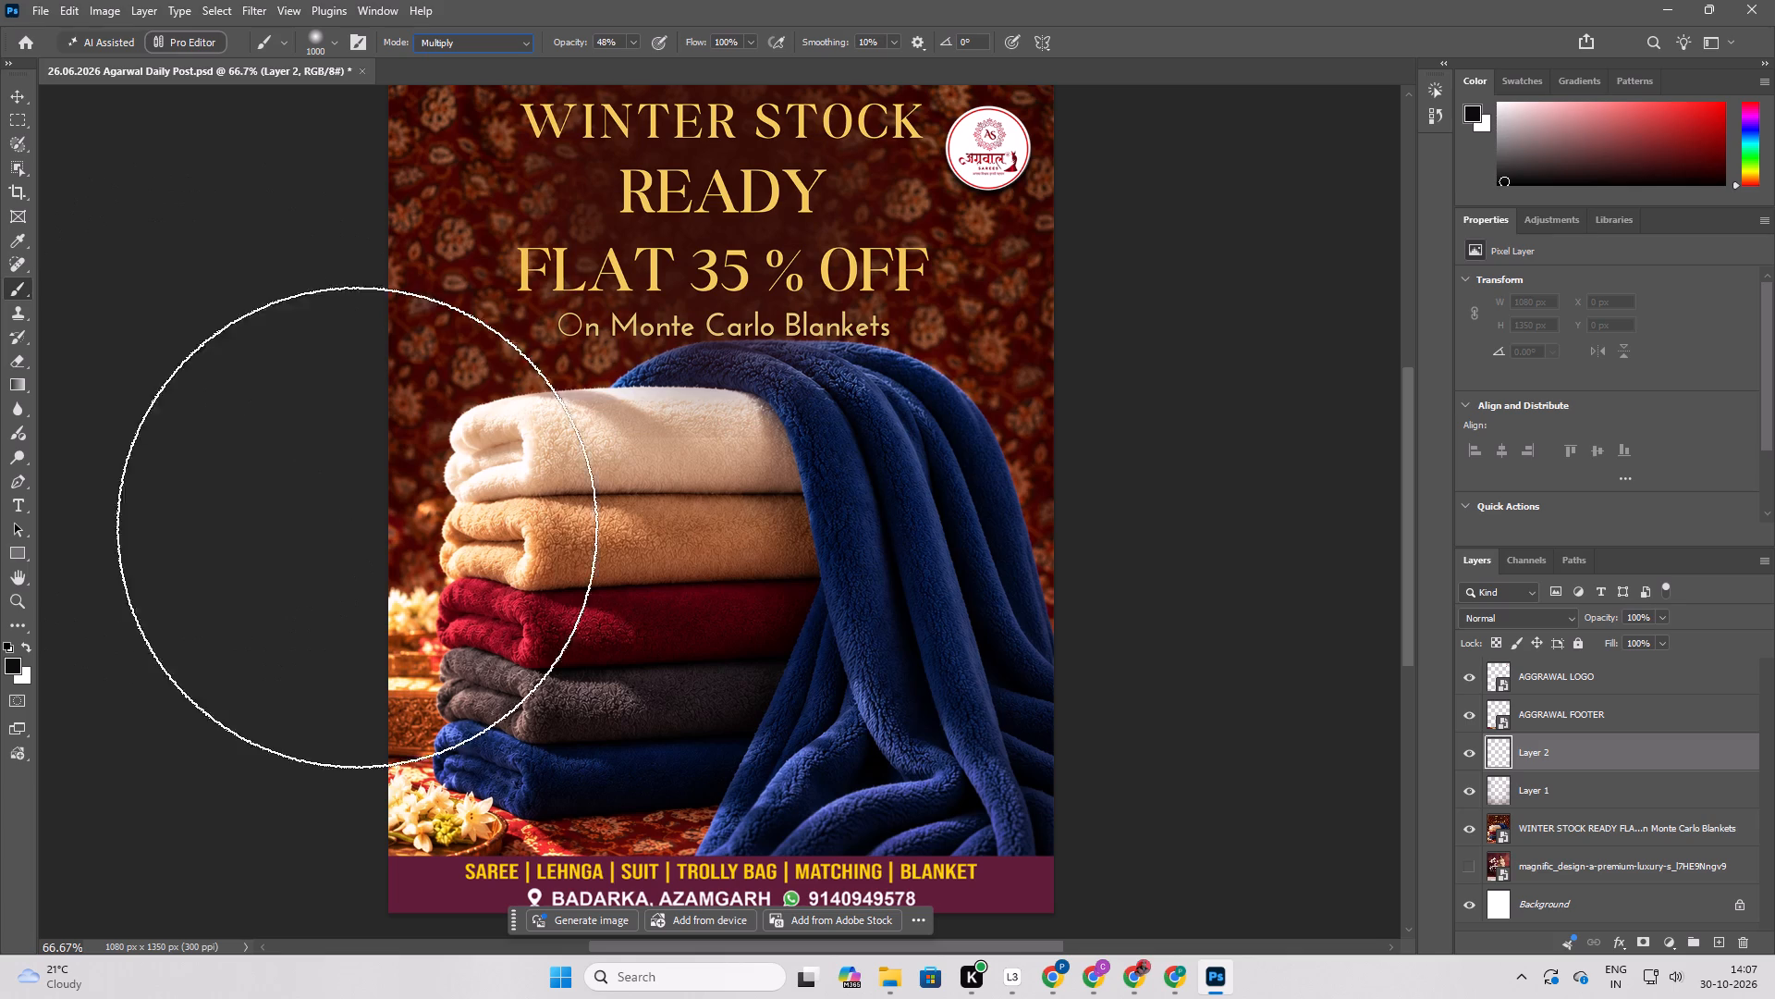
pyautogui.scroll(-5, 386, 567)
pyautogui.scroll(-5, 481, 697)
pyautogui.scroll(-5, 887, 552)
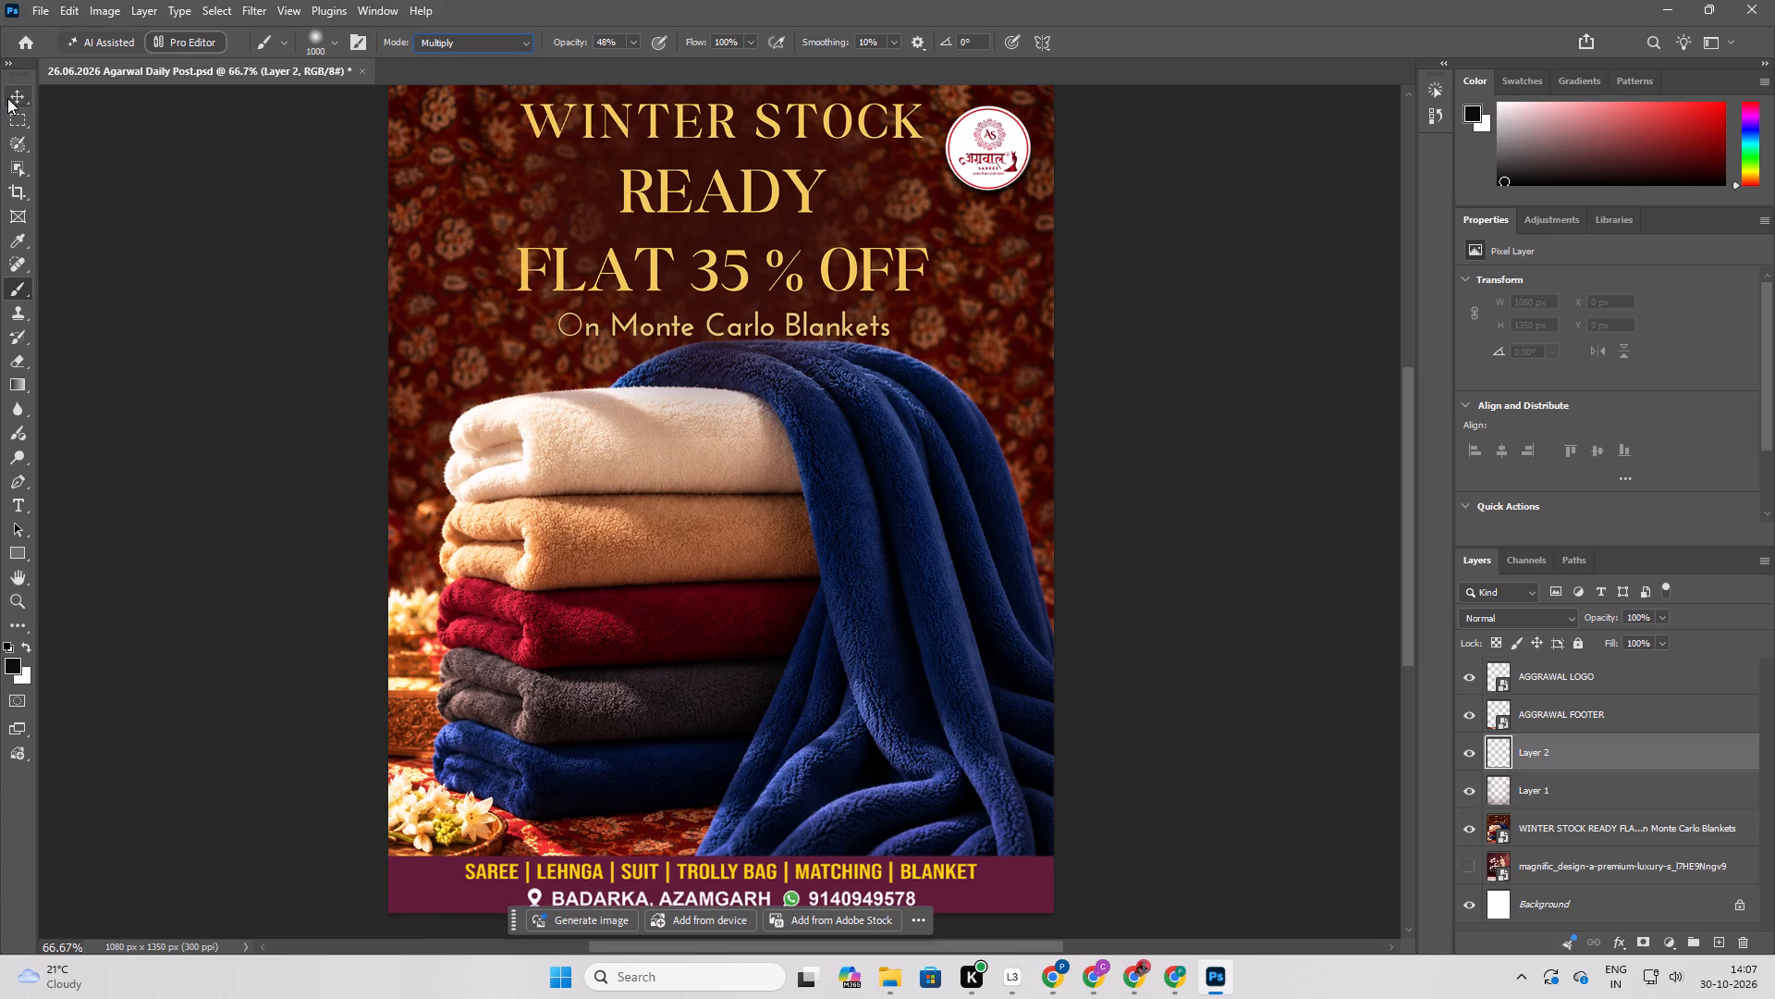
# Paint soft near-black shading along the poster's bottom, right and left edges on Layer 2.
pyautogui.click(7, 98)
pyautogui.keyDown('ctrl'); pyautogui.scroll(-5, 667, 368); pyautogui.keyUp('ctrl')
pyautogui.keyDown('ctrl'); pyautogui.scroll(-6, 683, 488); pyautogui.keyUp('ctrl')
pyautogui.keyDown('alt'); pyautogui.scroll(-2, 683, 490); pyautogui.keyUp('alt')
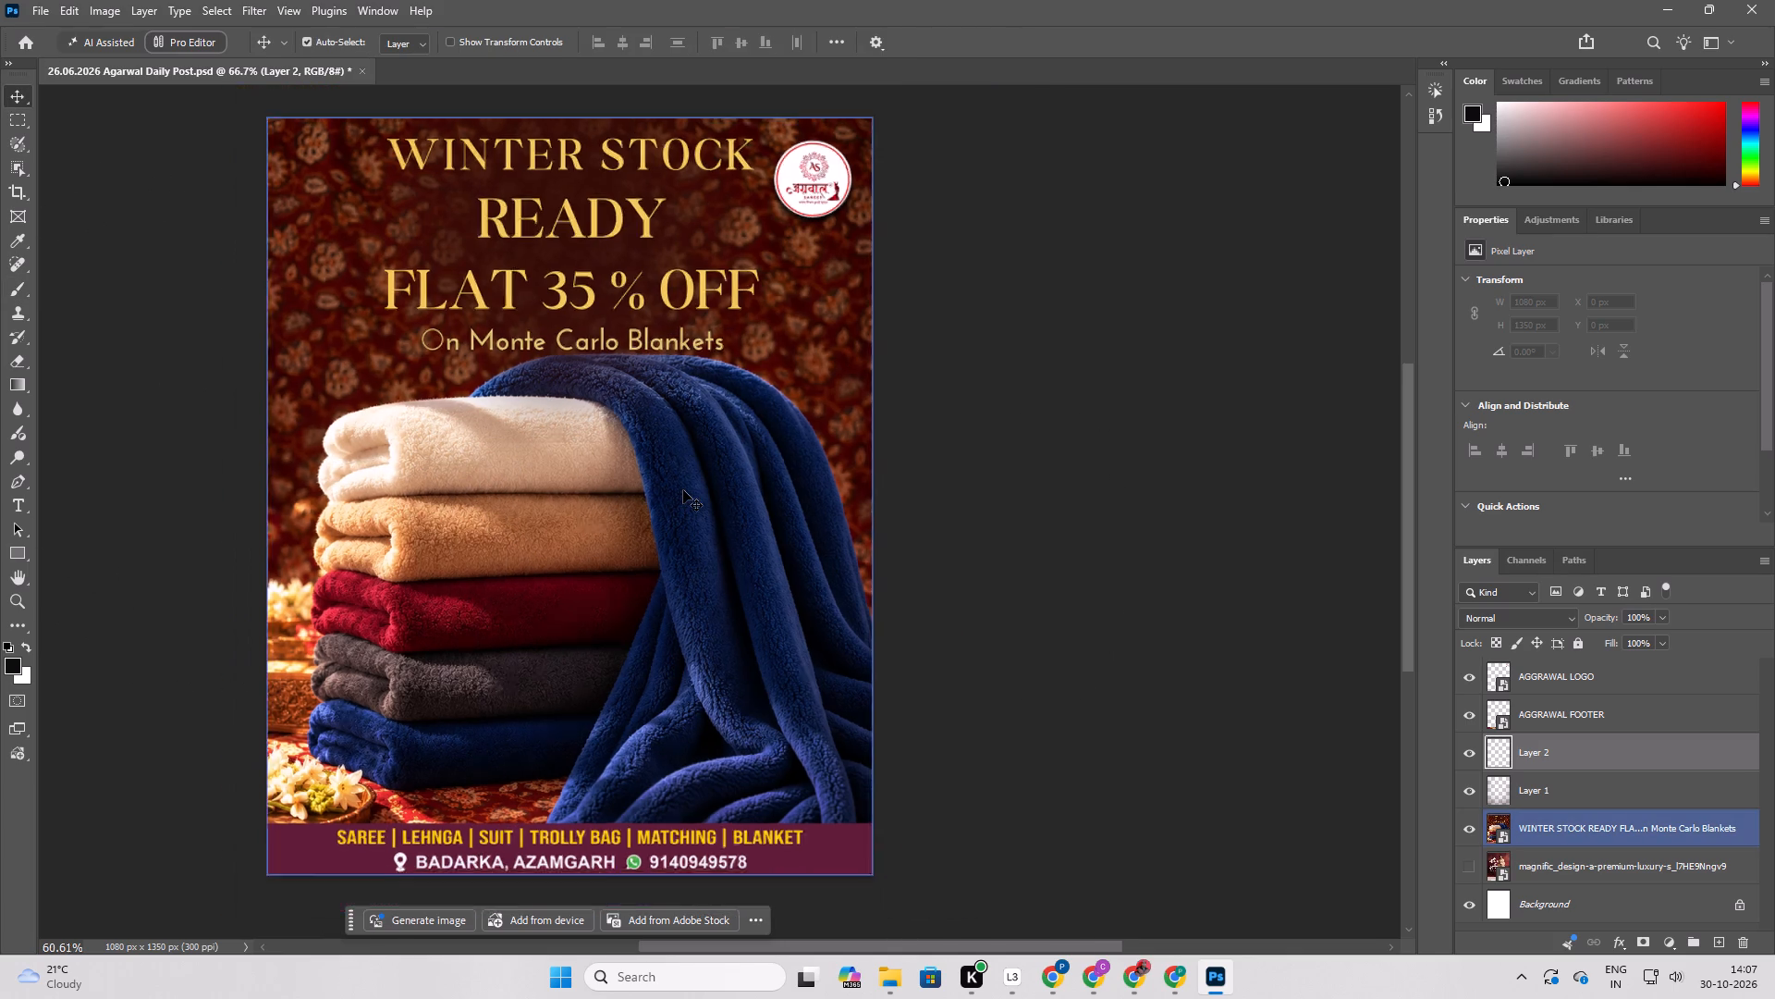
pyautogui.keyDown('alt'); pyautogui.scroll(-9, 683, 490); pyautogui.keyUp('alt')
pyautogui.keyDown('alt'); pyautogui.scroll(8, 614, 669); pyautogui.keyUp('alt')
pyautogui.keyDown('alt'); pyautogui.scroll(4, 546, 715); pyautogui.keyUp('alt')
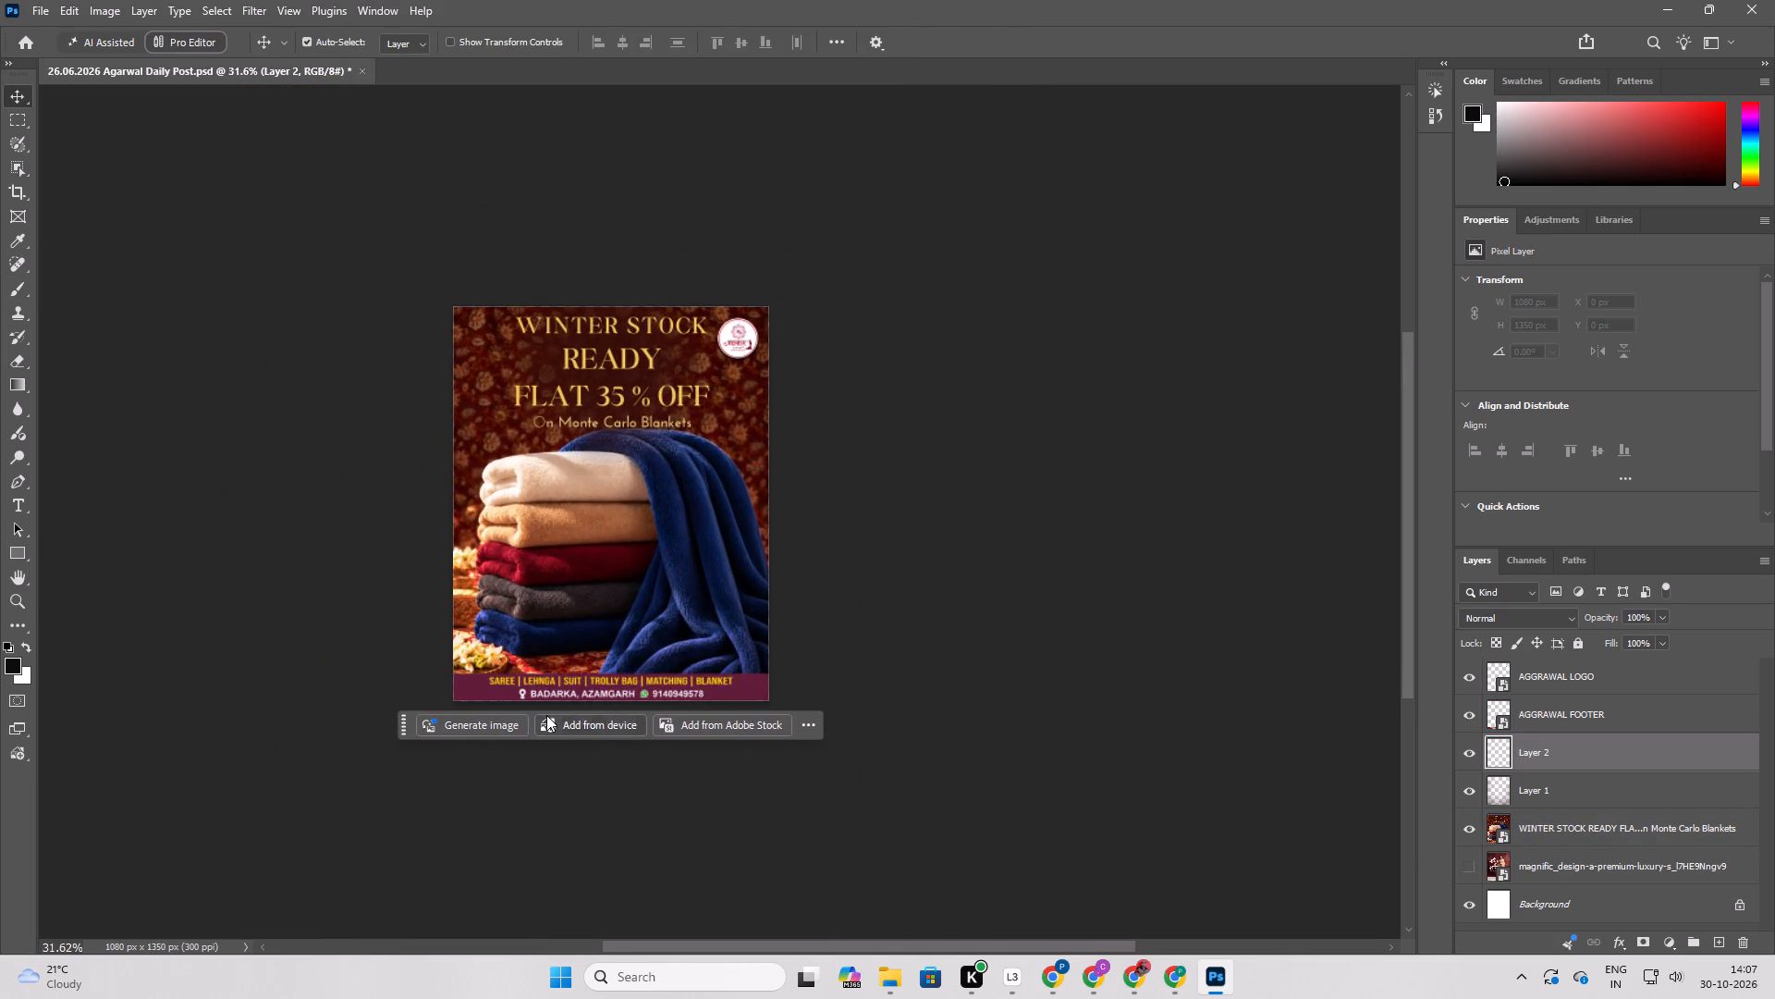
pyautogui.keyDown('alt'); pyautogui.scroll(5, 356, 694); pyautogui.keyUp('alt')
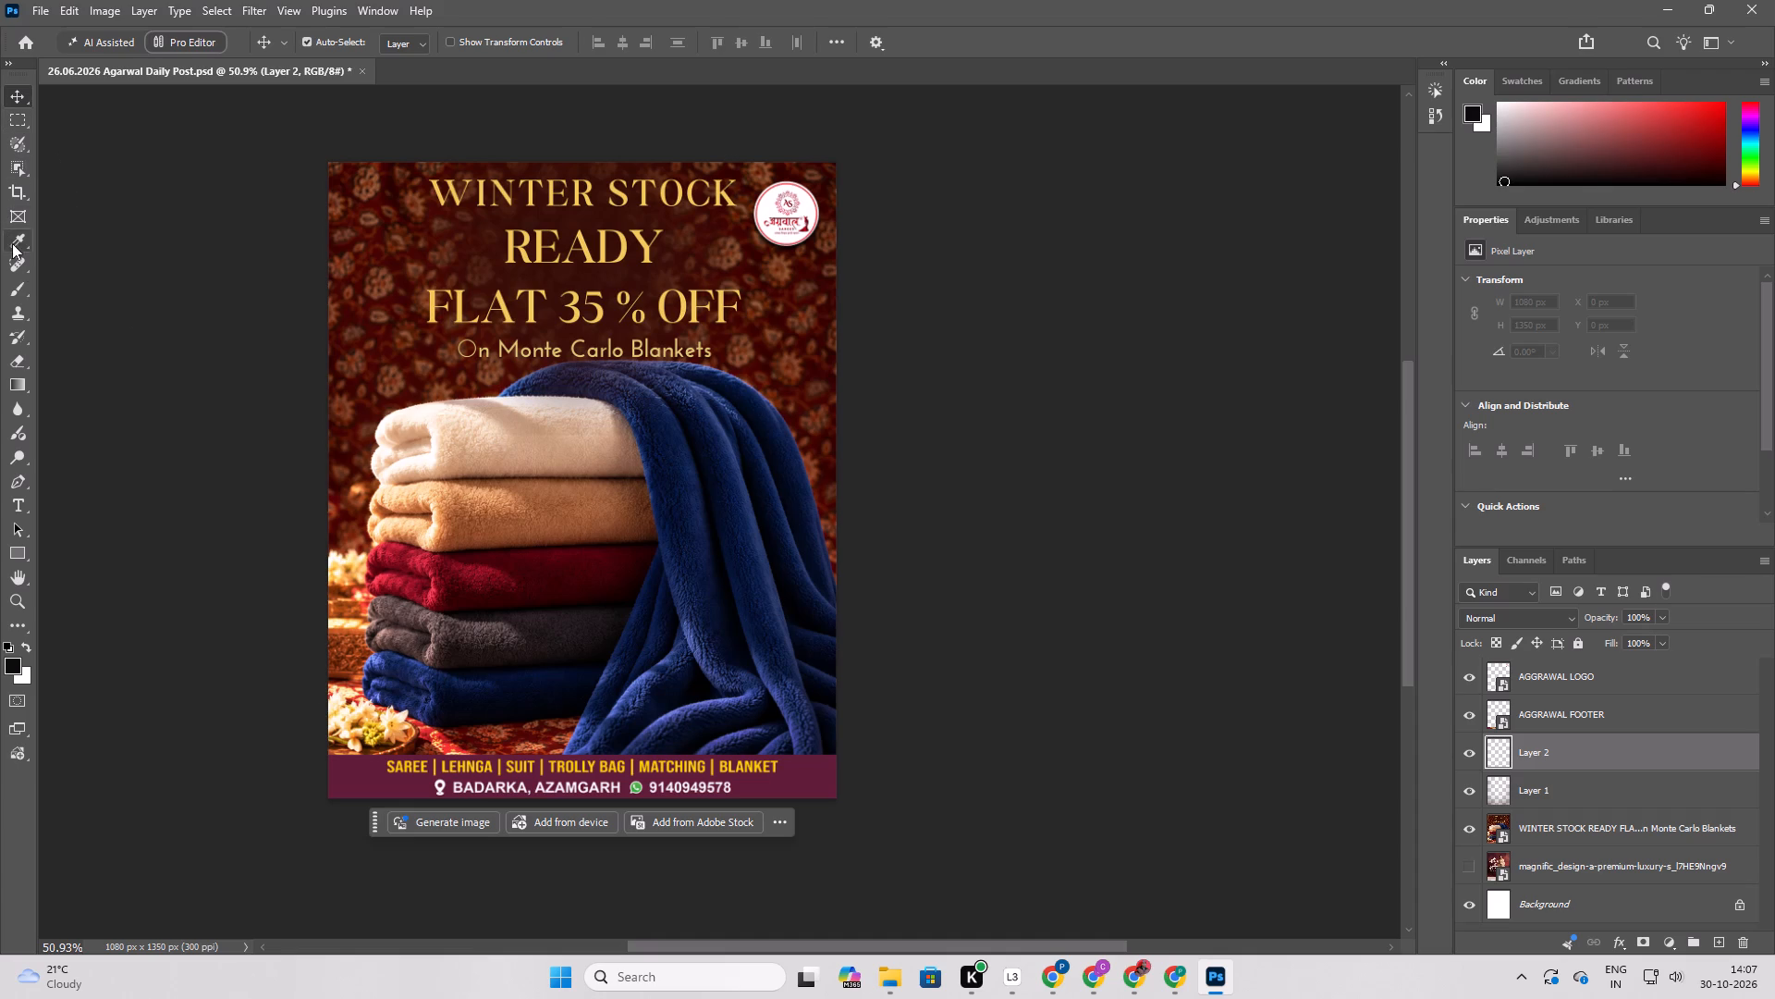
pyautogui.click(22, 287)
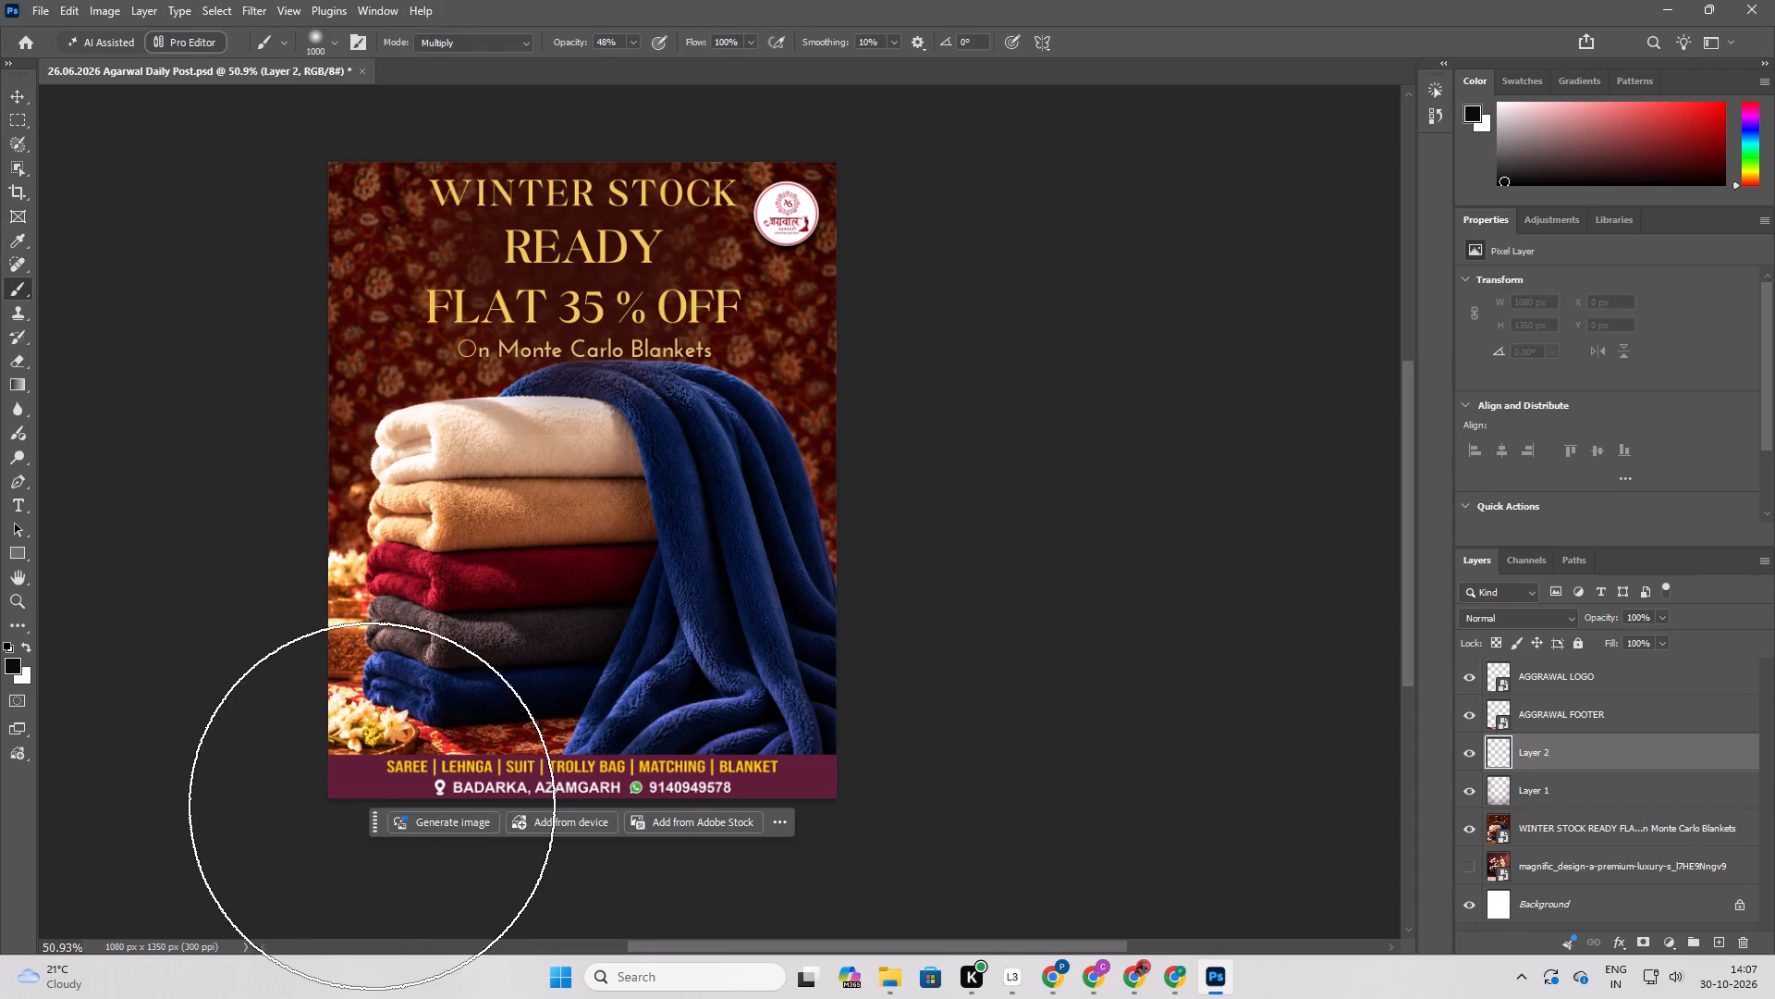
pyautogui.click(312, 801)
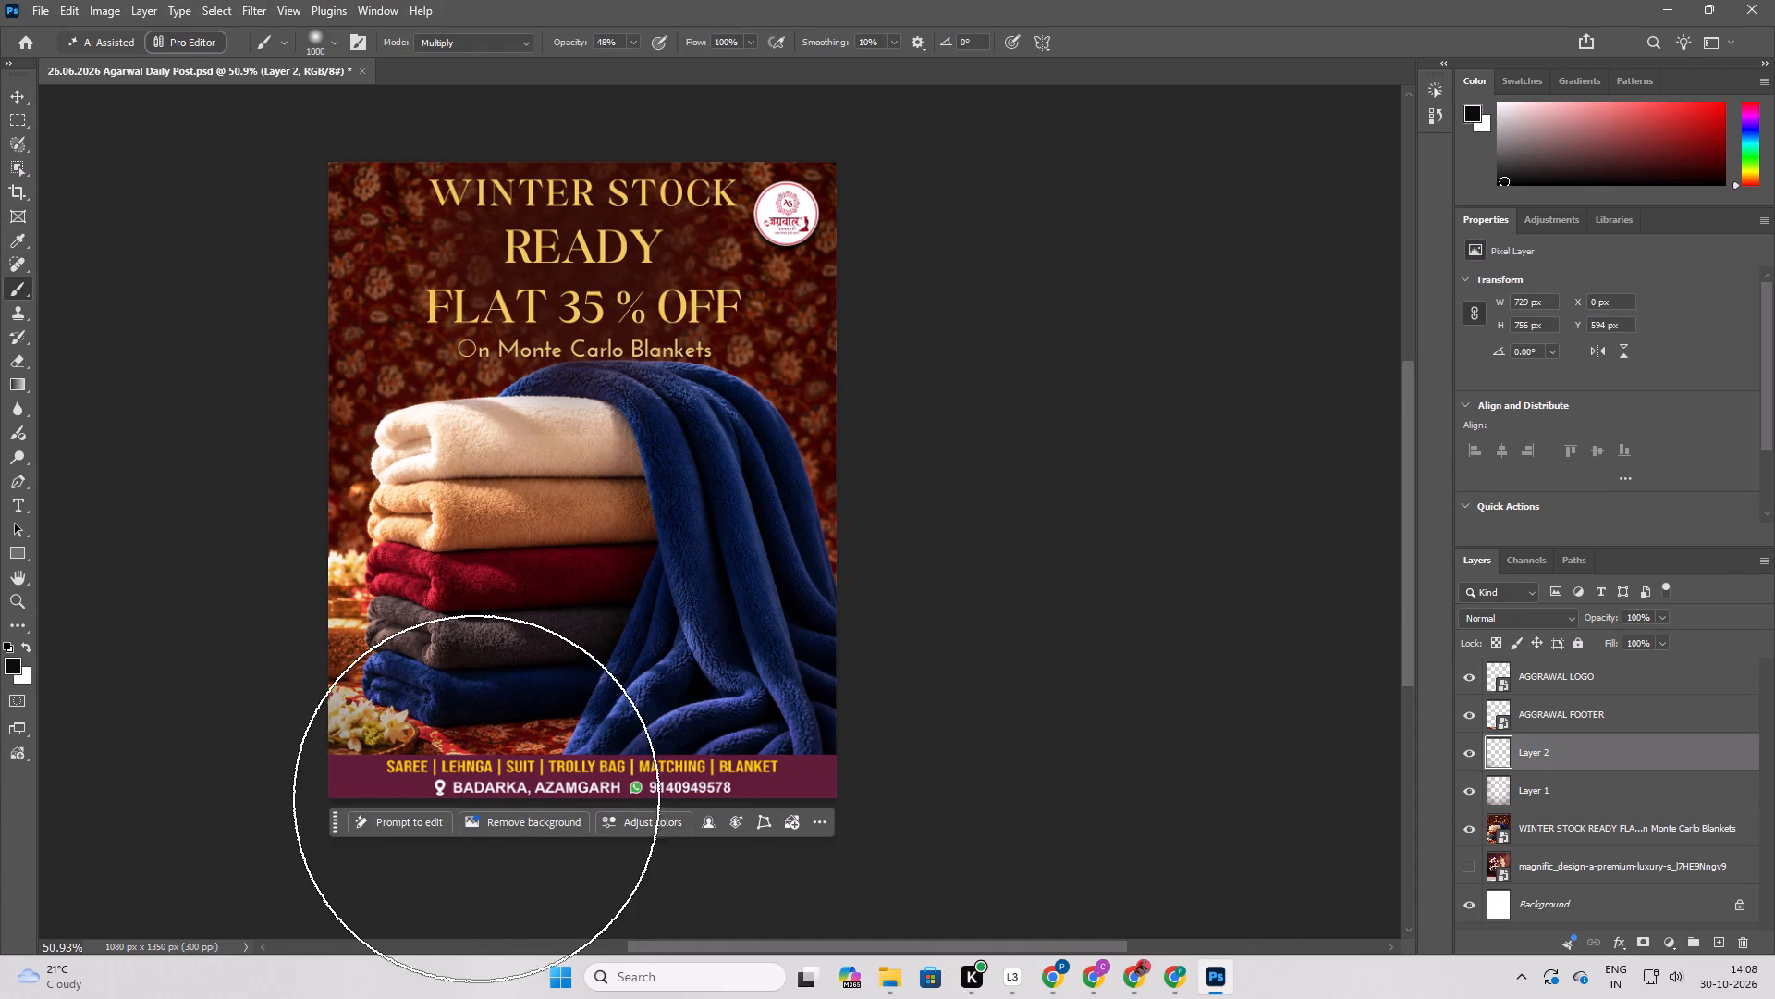
pyautogui.click(504, 803)
pyautogui.click(761, 839)
pyautogui.moveTo(994, 657); pyautogui.dragTo(994, 635)
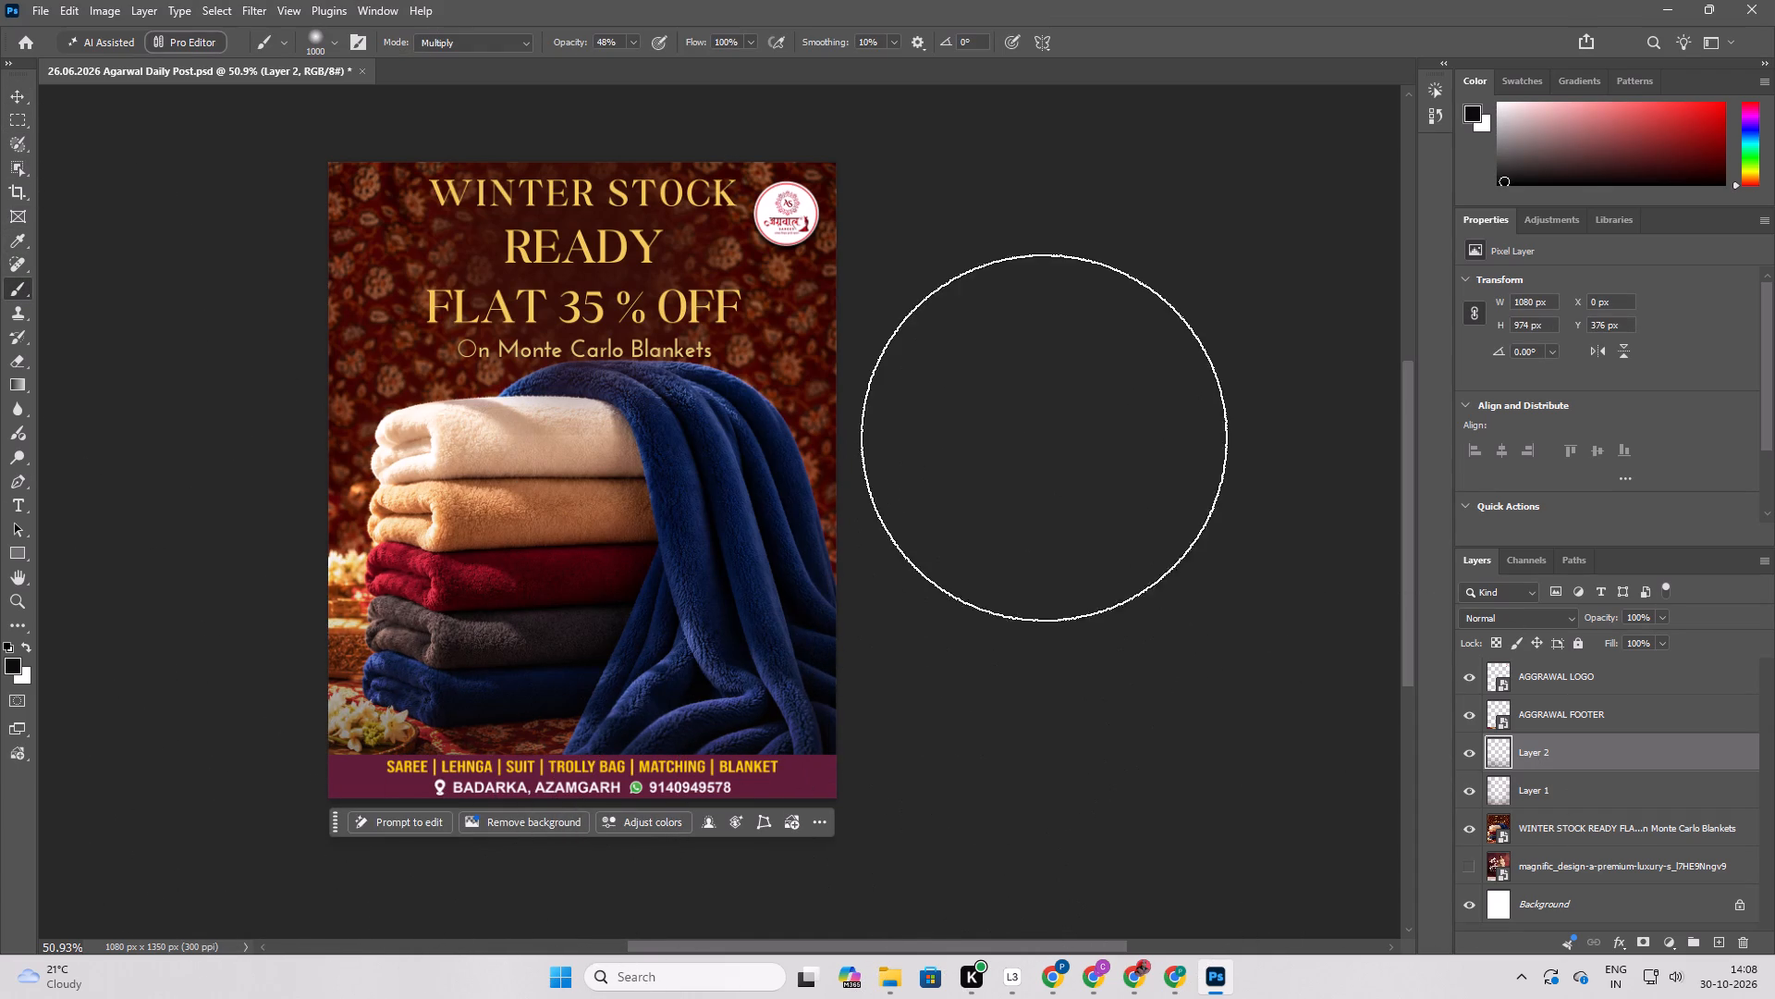
pyautogui.click(1006, 378)
pyautogui.click(220, 324)
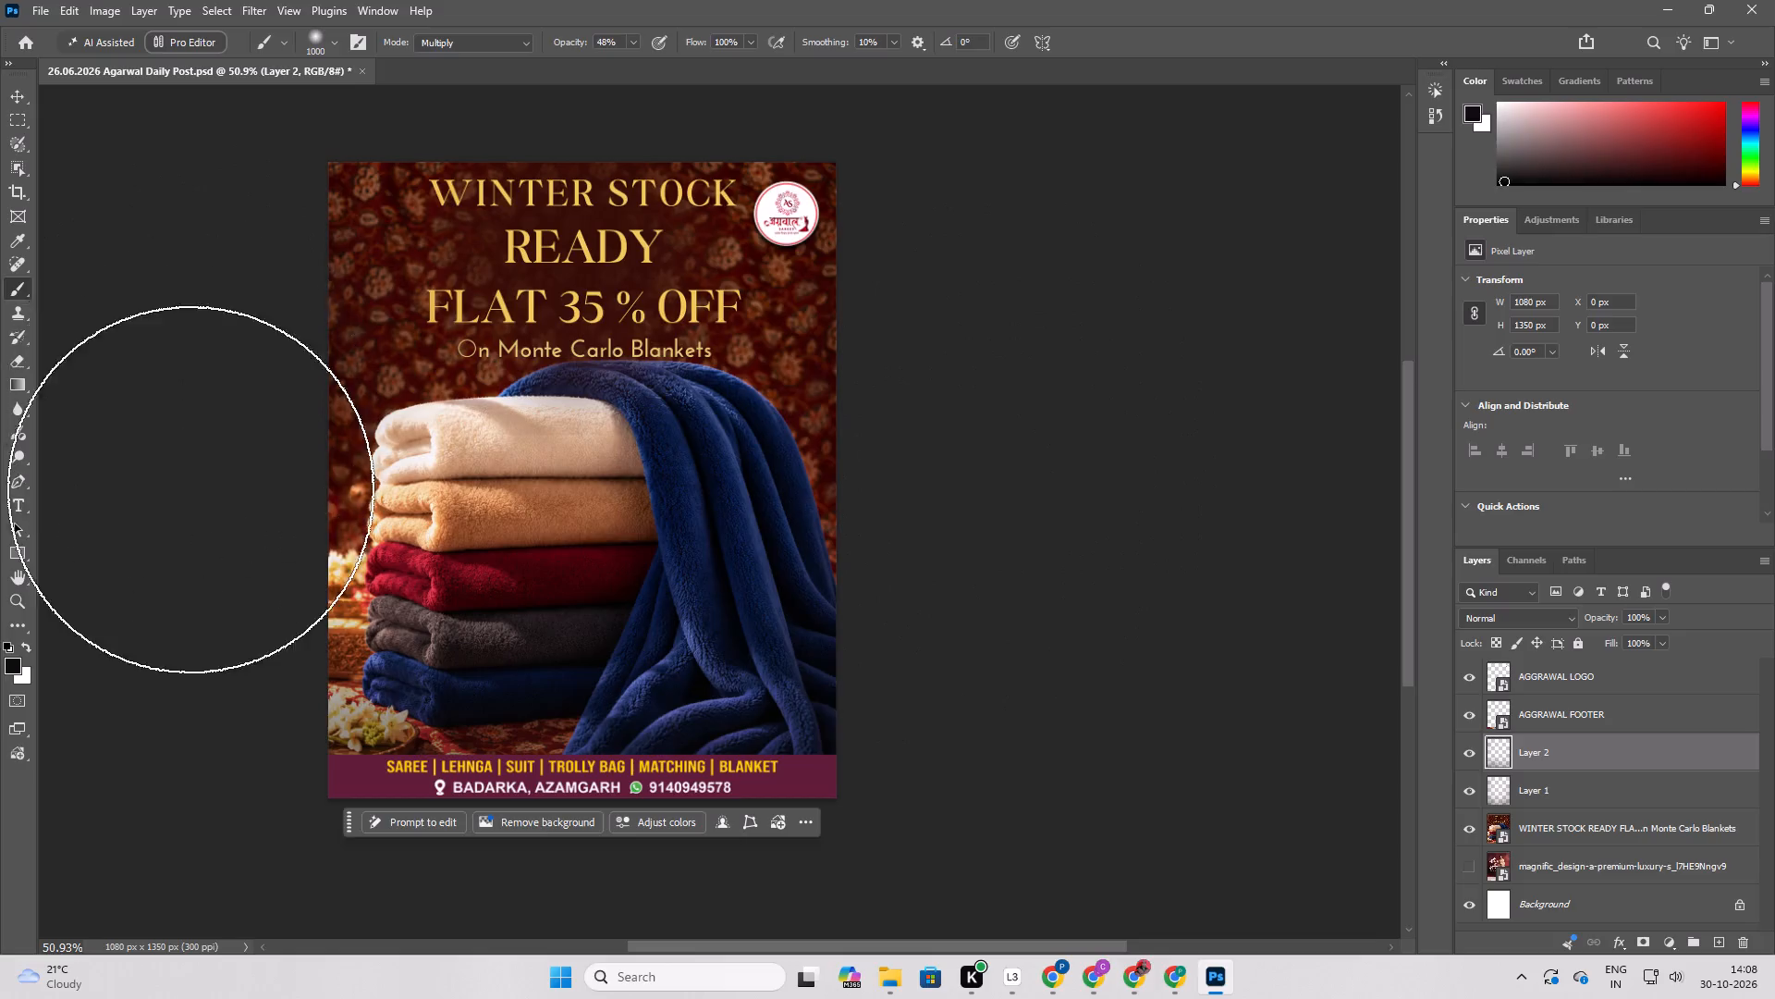
pyautogui.click(176, 564)
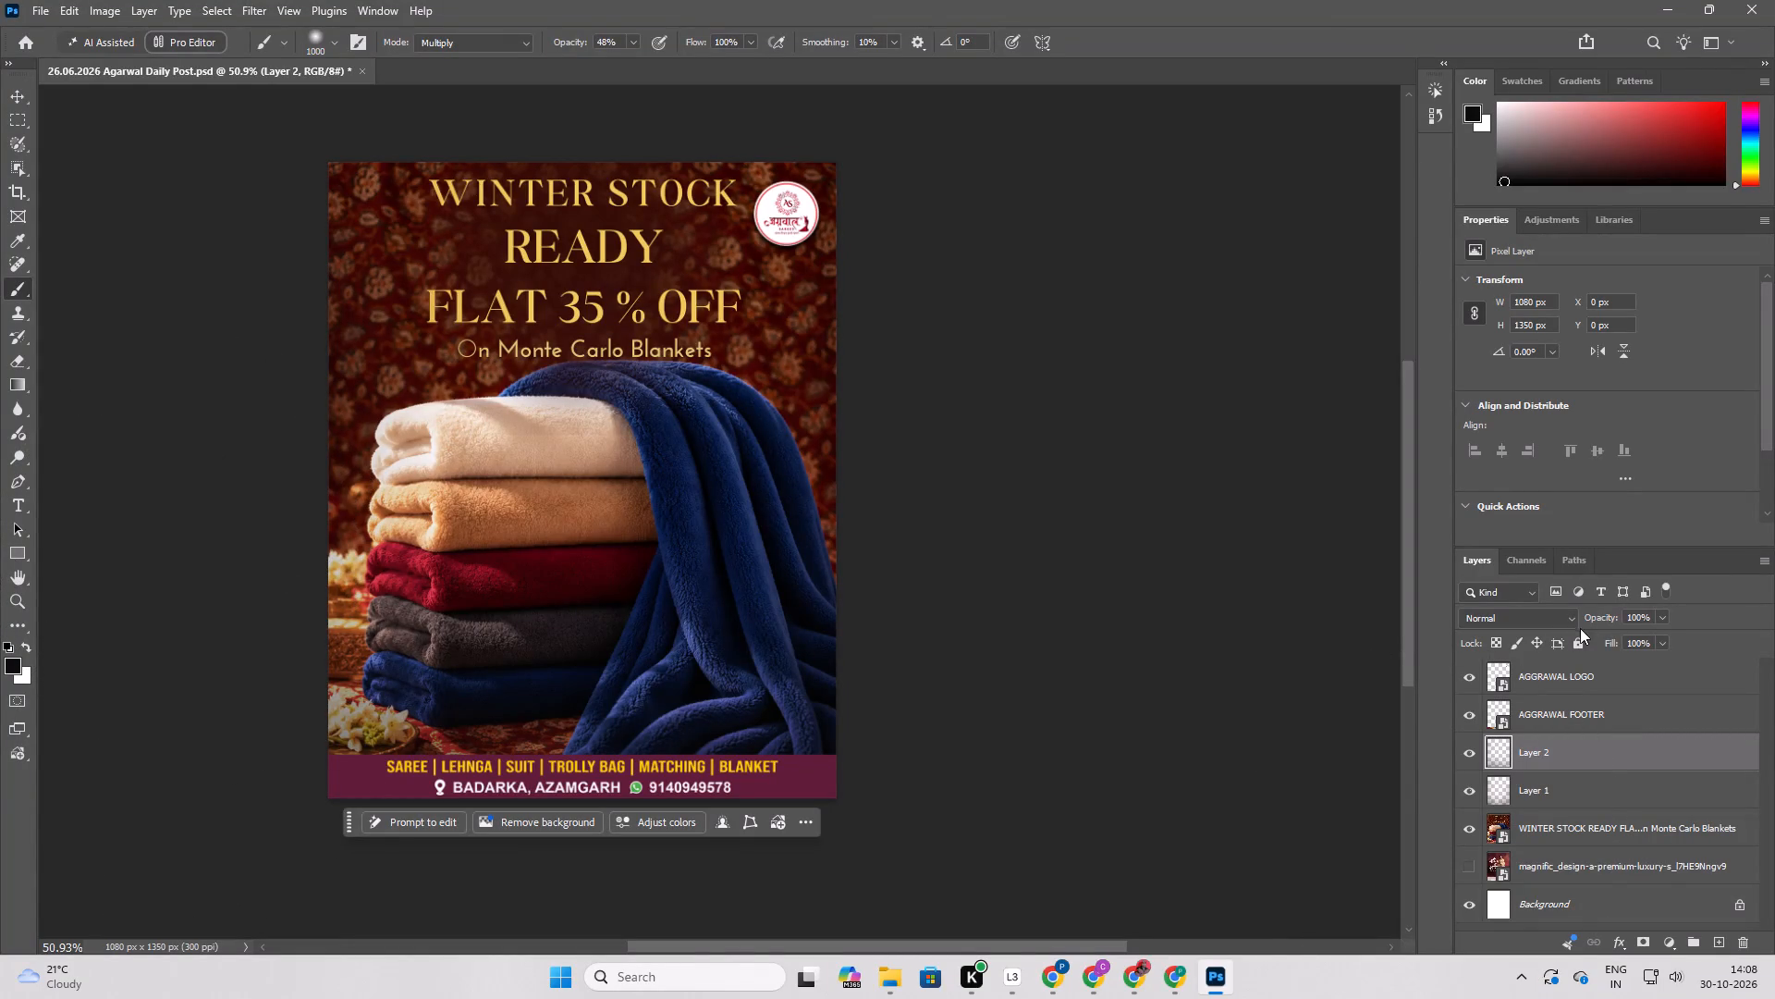
# Set Layer 2's blend mode to Multiply and its opacity to 72%, and leave no layer selected.
pyautogui.click(1518, 618)
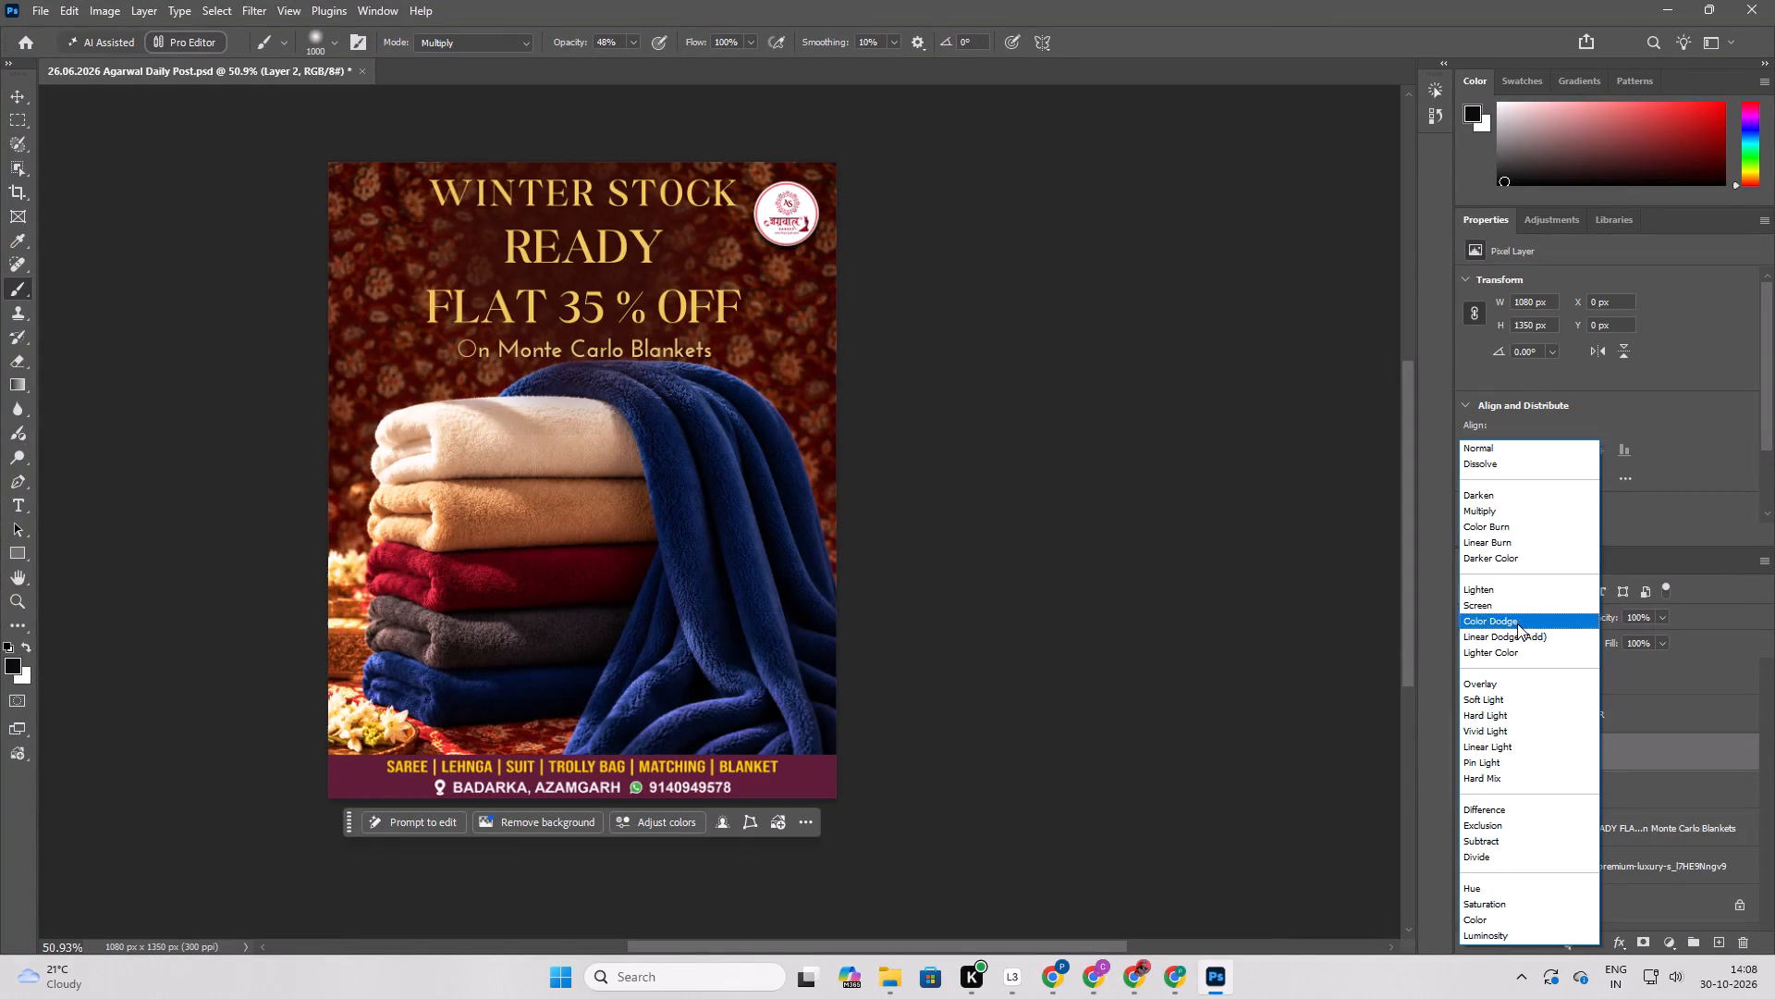
pyautogui.click(1503, 506)
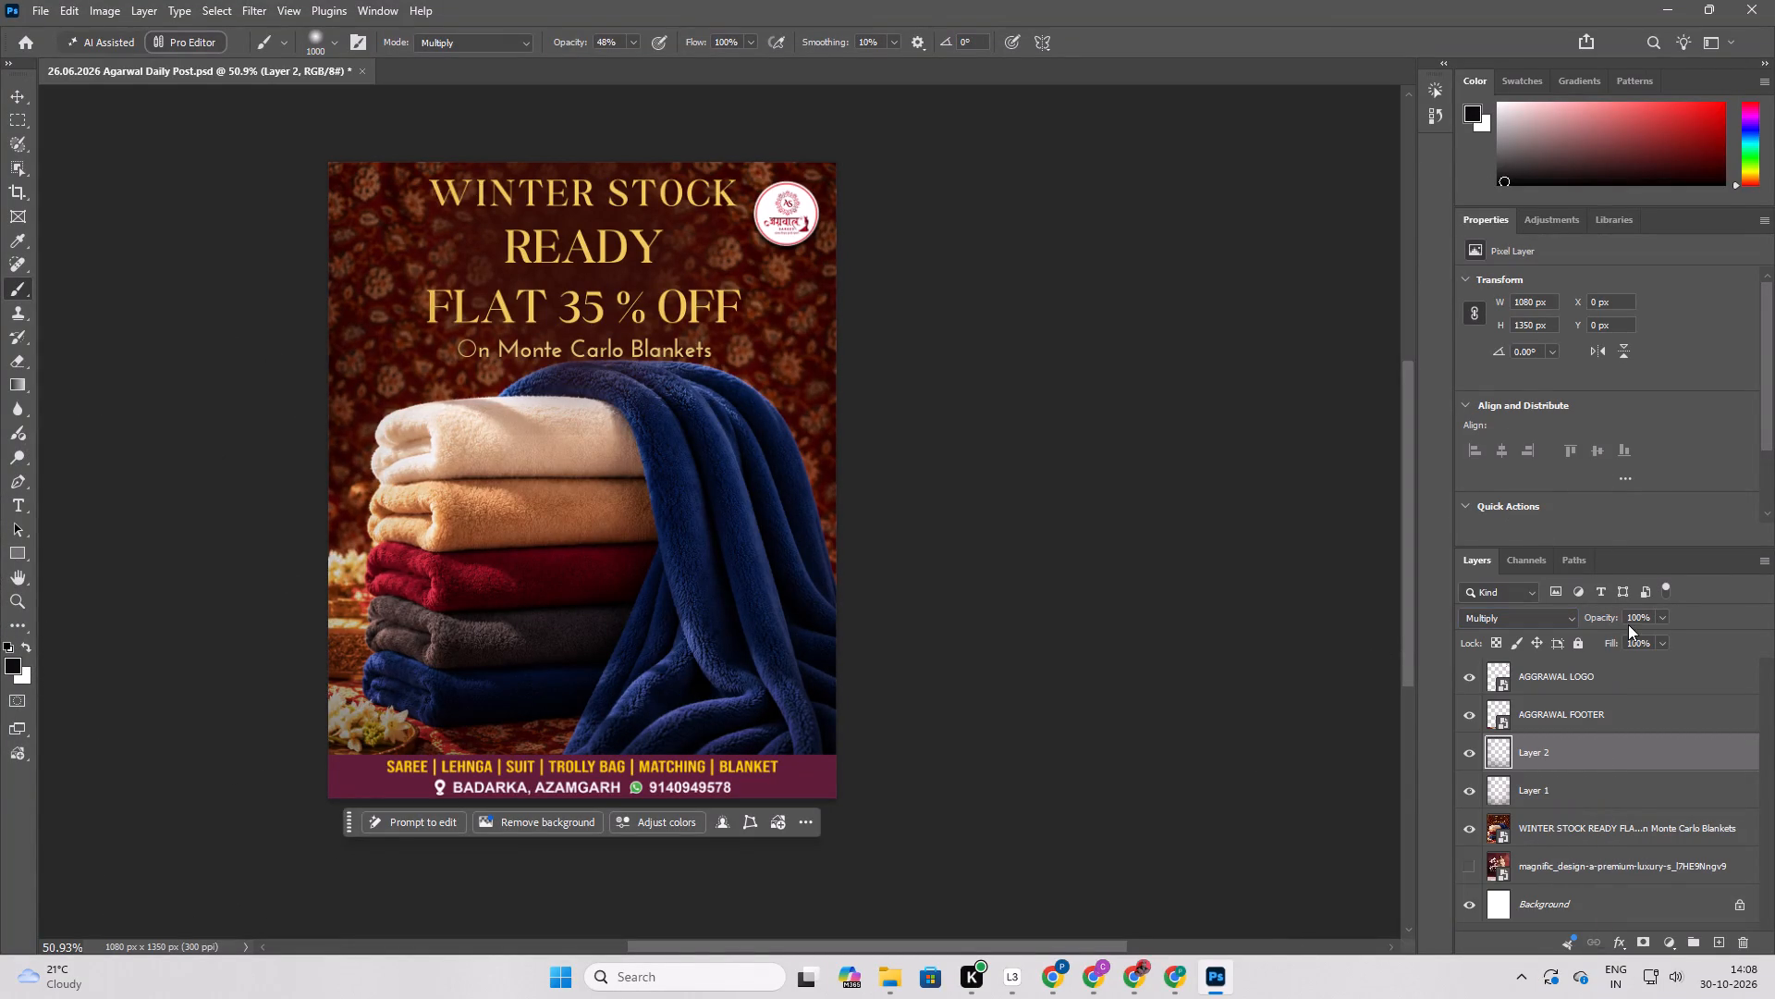
pyautogui.click(1660, 610)
pyautogui.moveTo(1660, 633); pyautogui.dragTo(1639, 644)
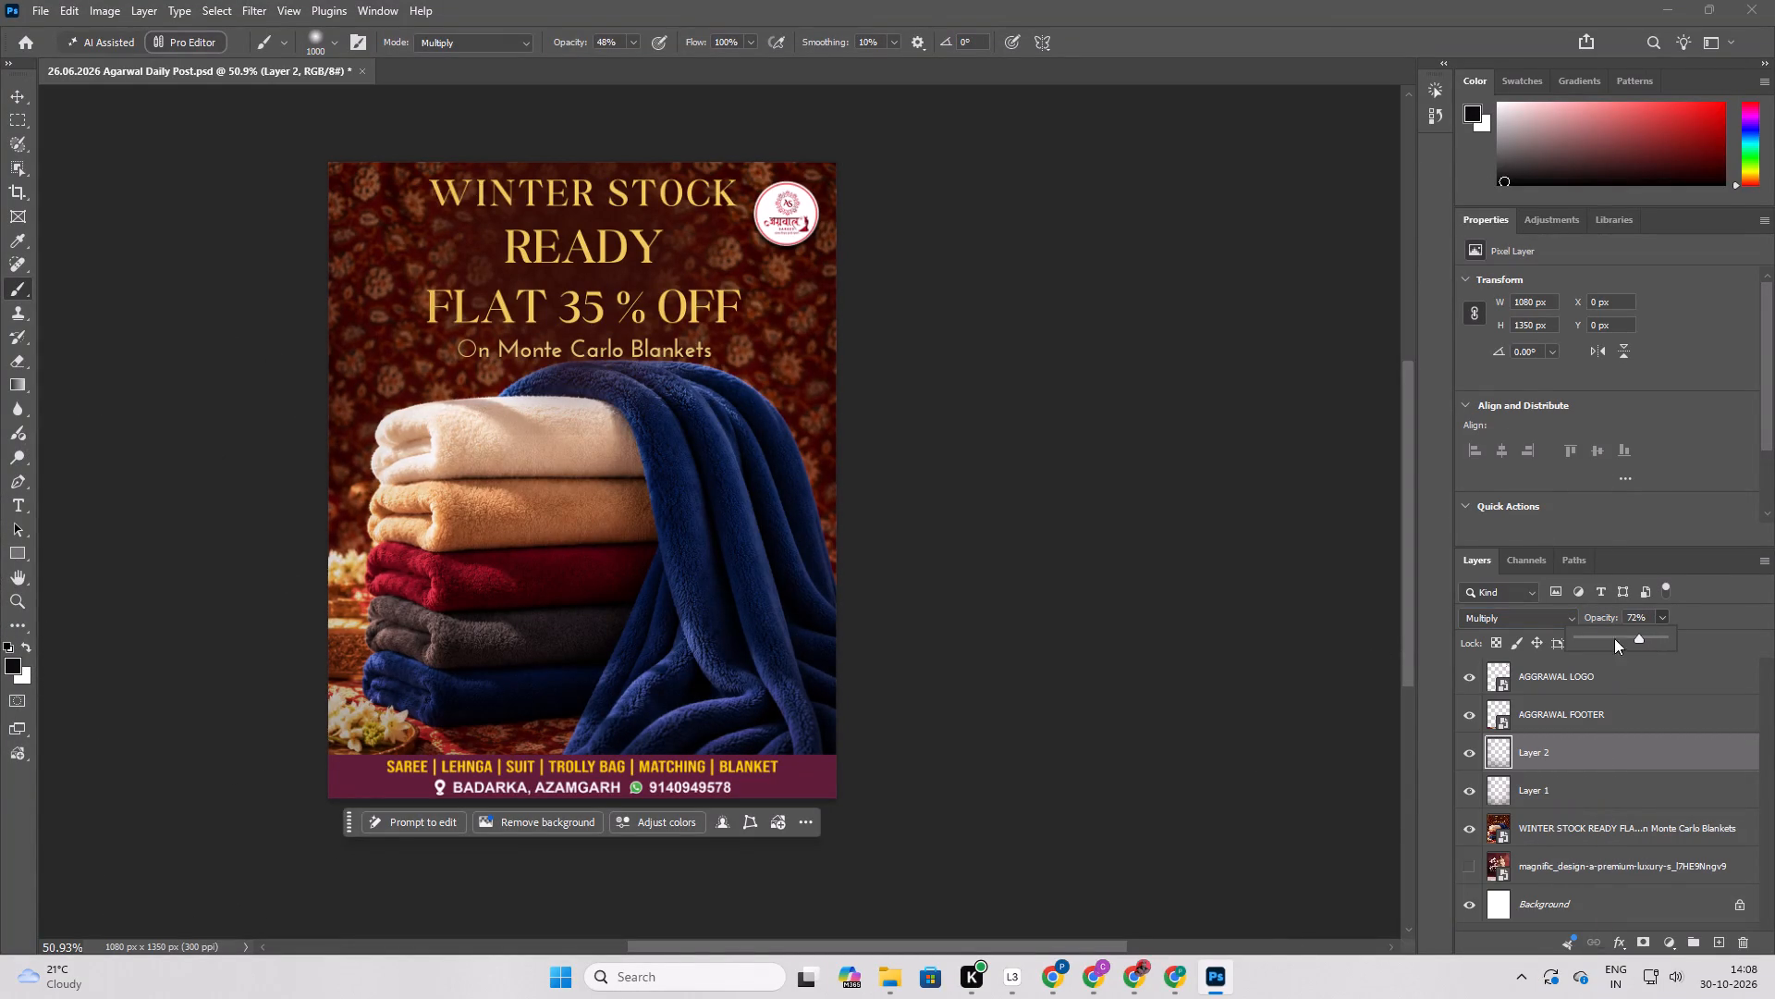
pyautogui.click(8, 92)
pyautogui.click(183, 159)
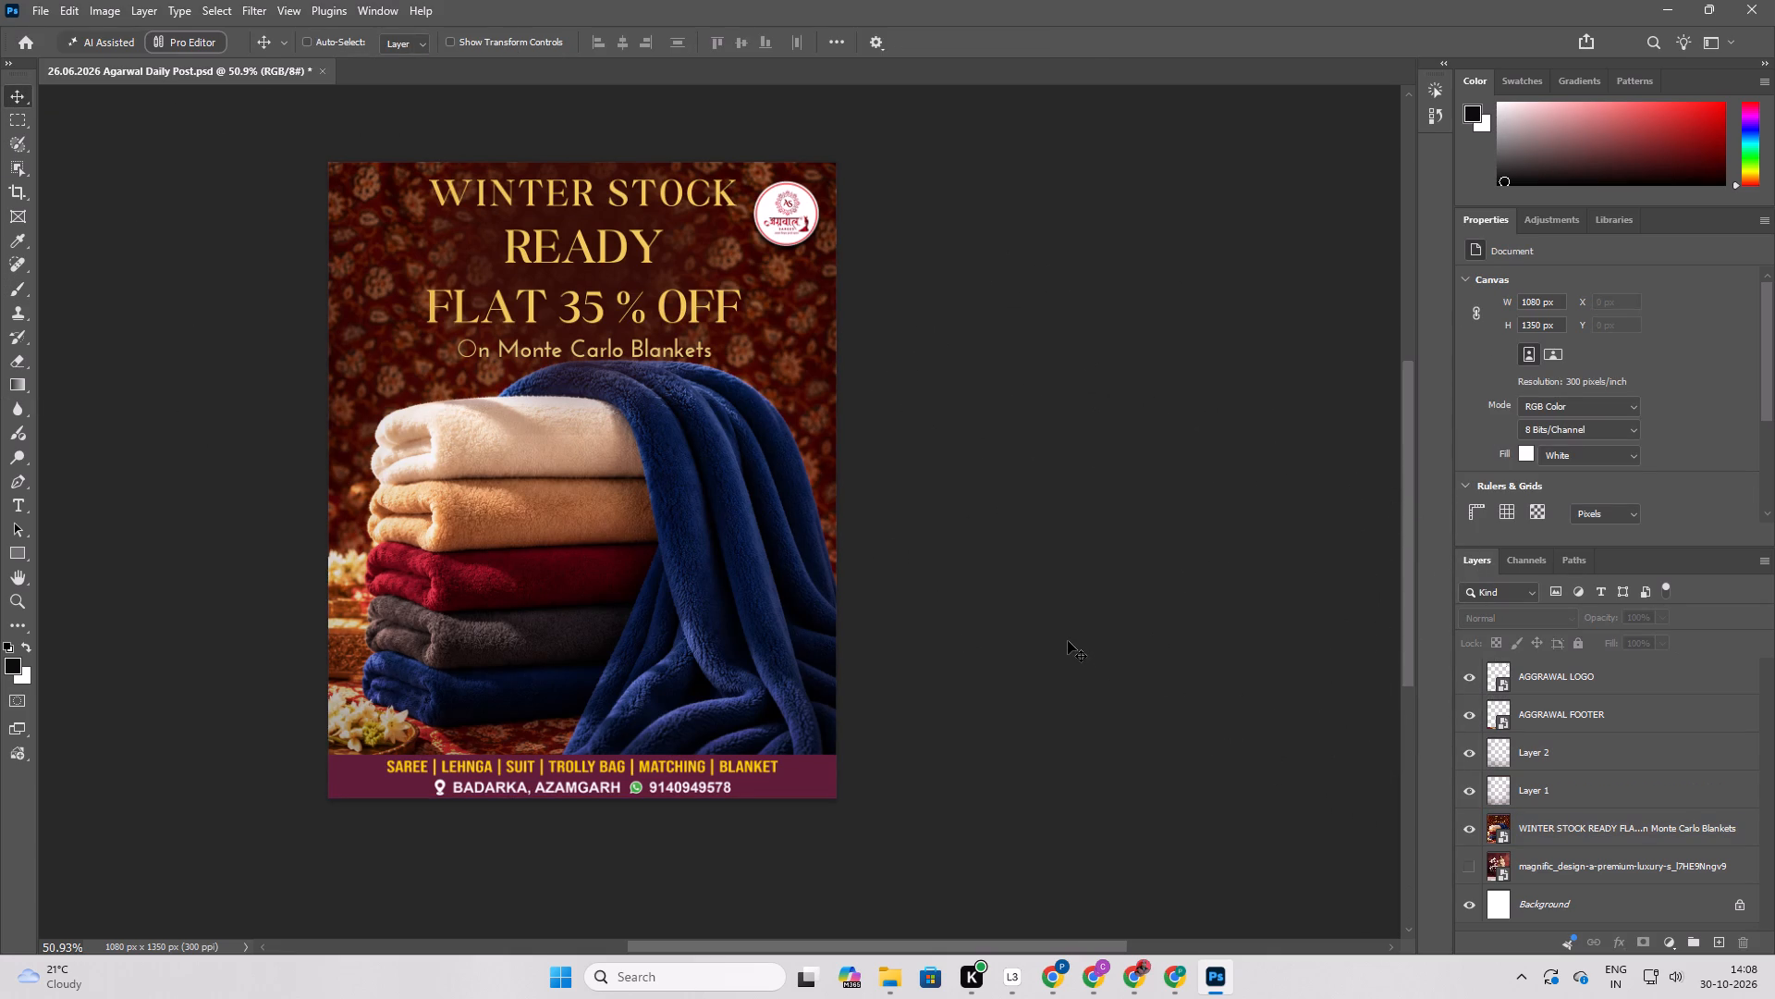
# Add a Clarity and dehaze adjustment layer above all the other layers with Clarity at +22.
pyautogui.scroll(5, 1027, 598)
pyautogui.keyDown('ctrl'); pyautogui.scroll(5, 541, 279); pyautogui.keyUp('ctrl')
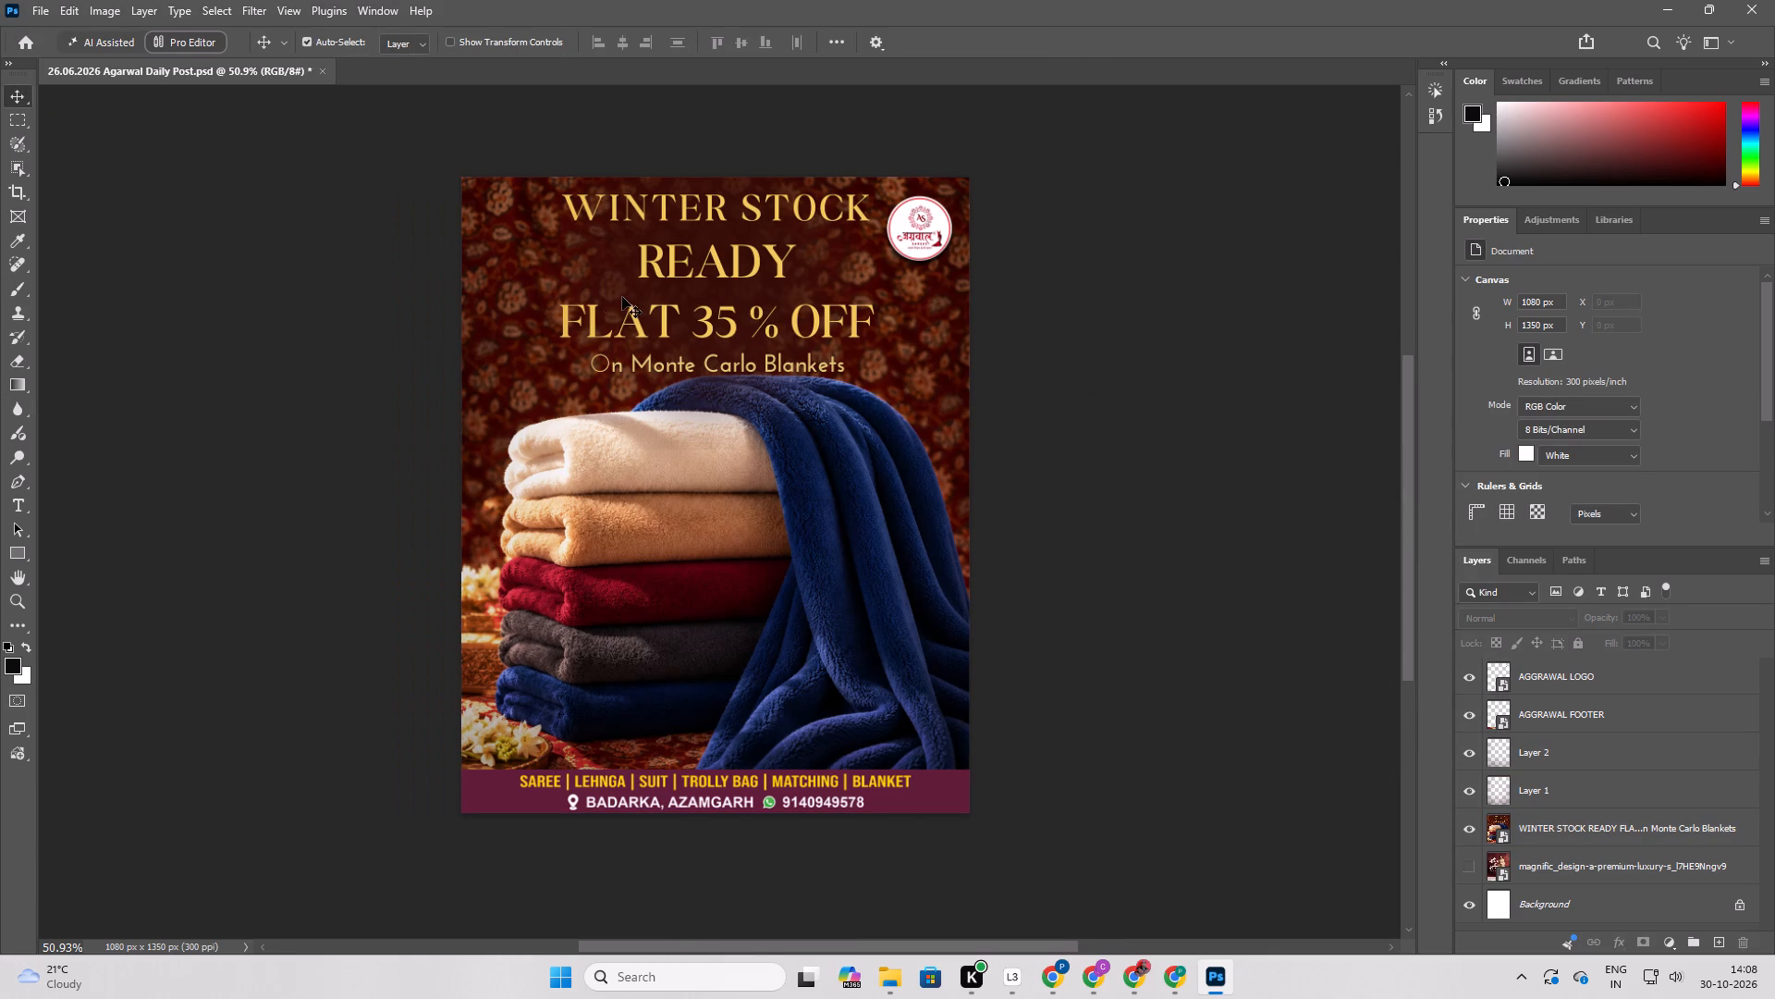
pyautogui.keyDown('alt'); pyautogui.scroll(2, 635, 303); pyautogui.keyUp('alt')
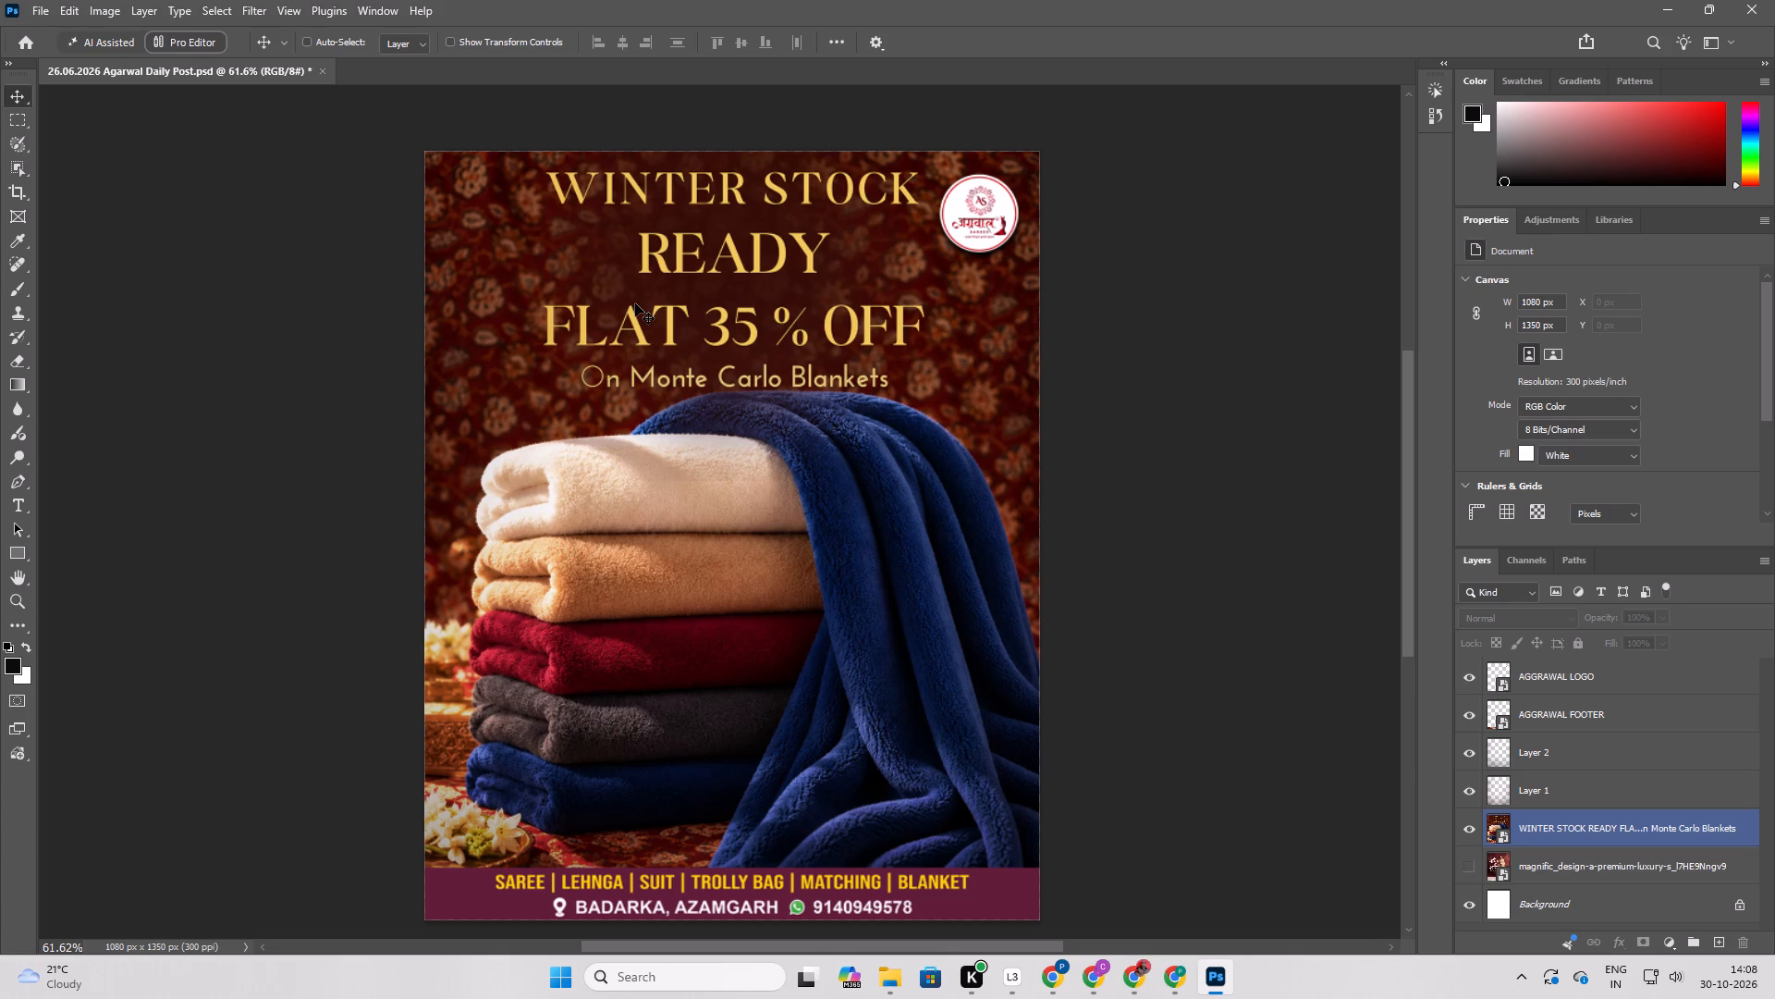
pyautogui.hotkey('ctrl', '0')
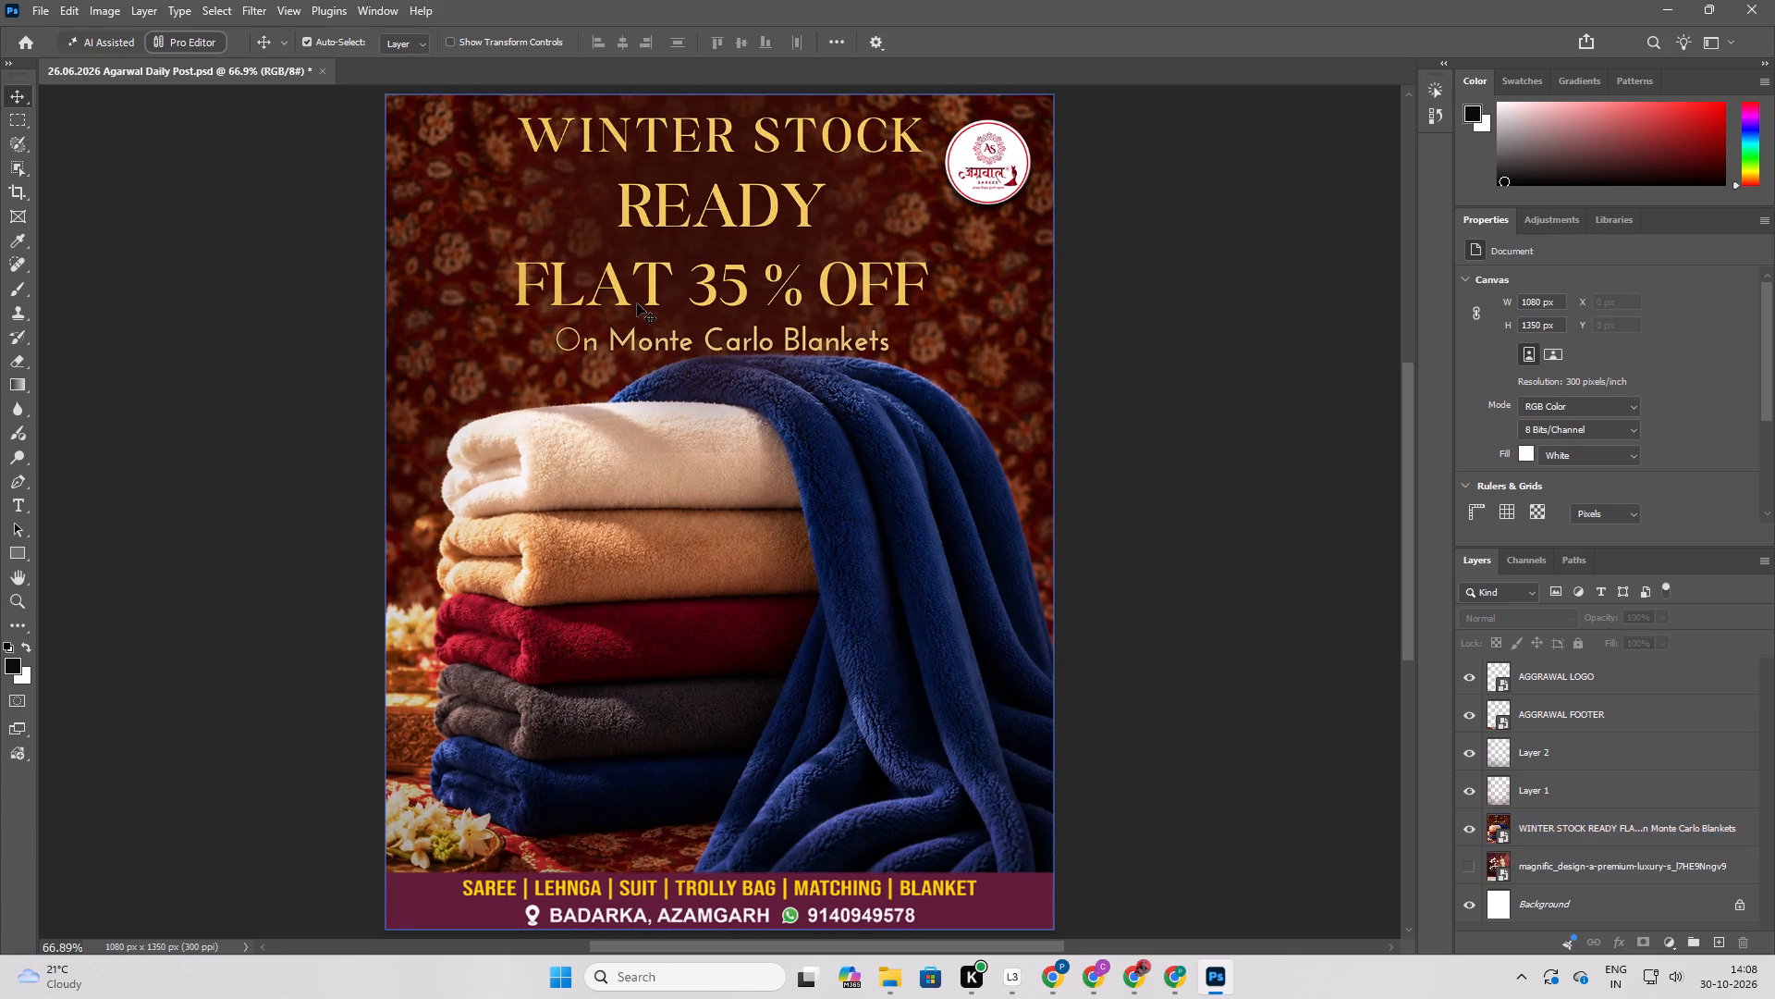
pyautogui.click(1281, 672)
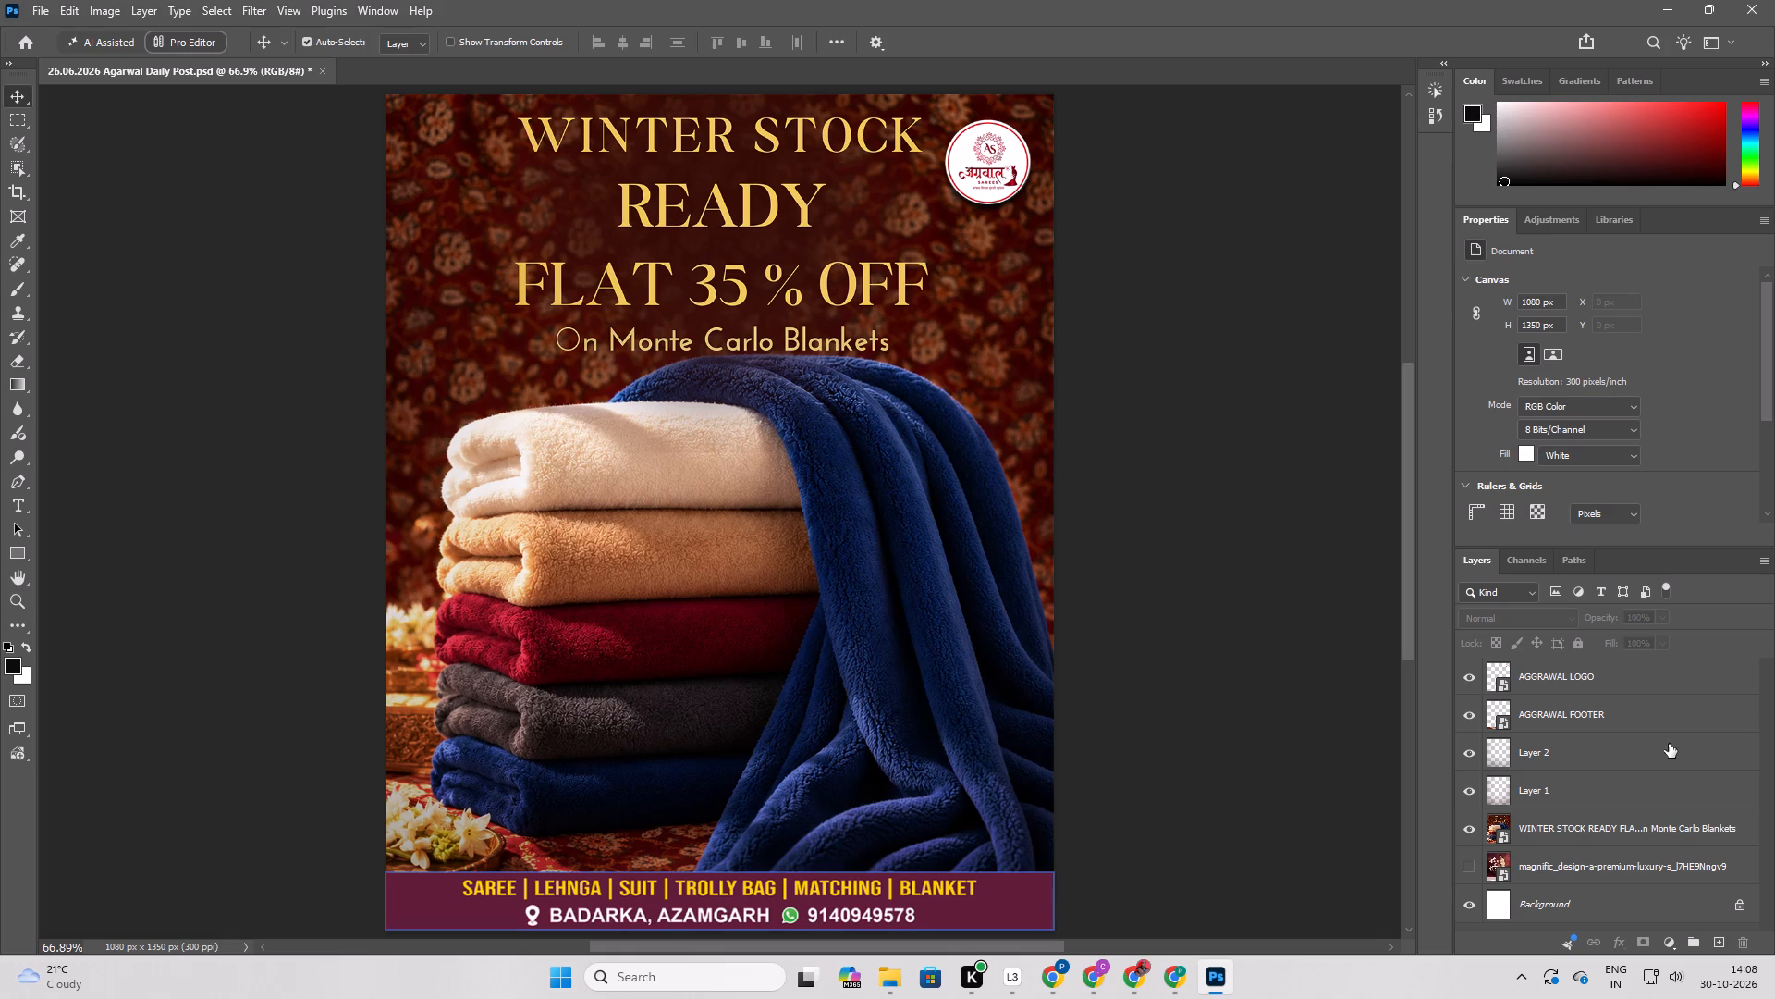
pyautogui.click(1672, 948)
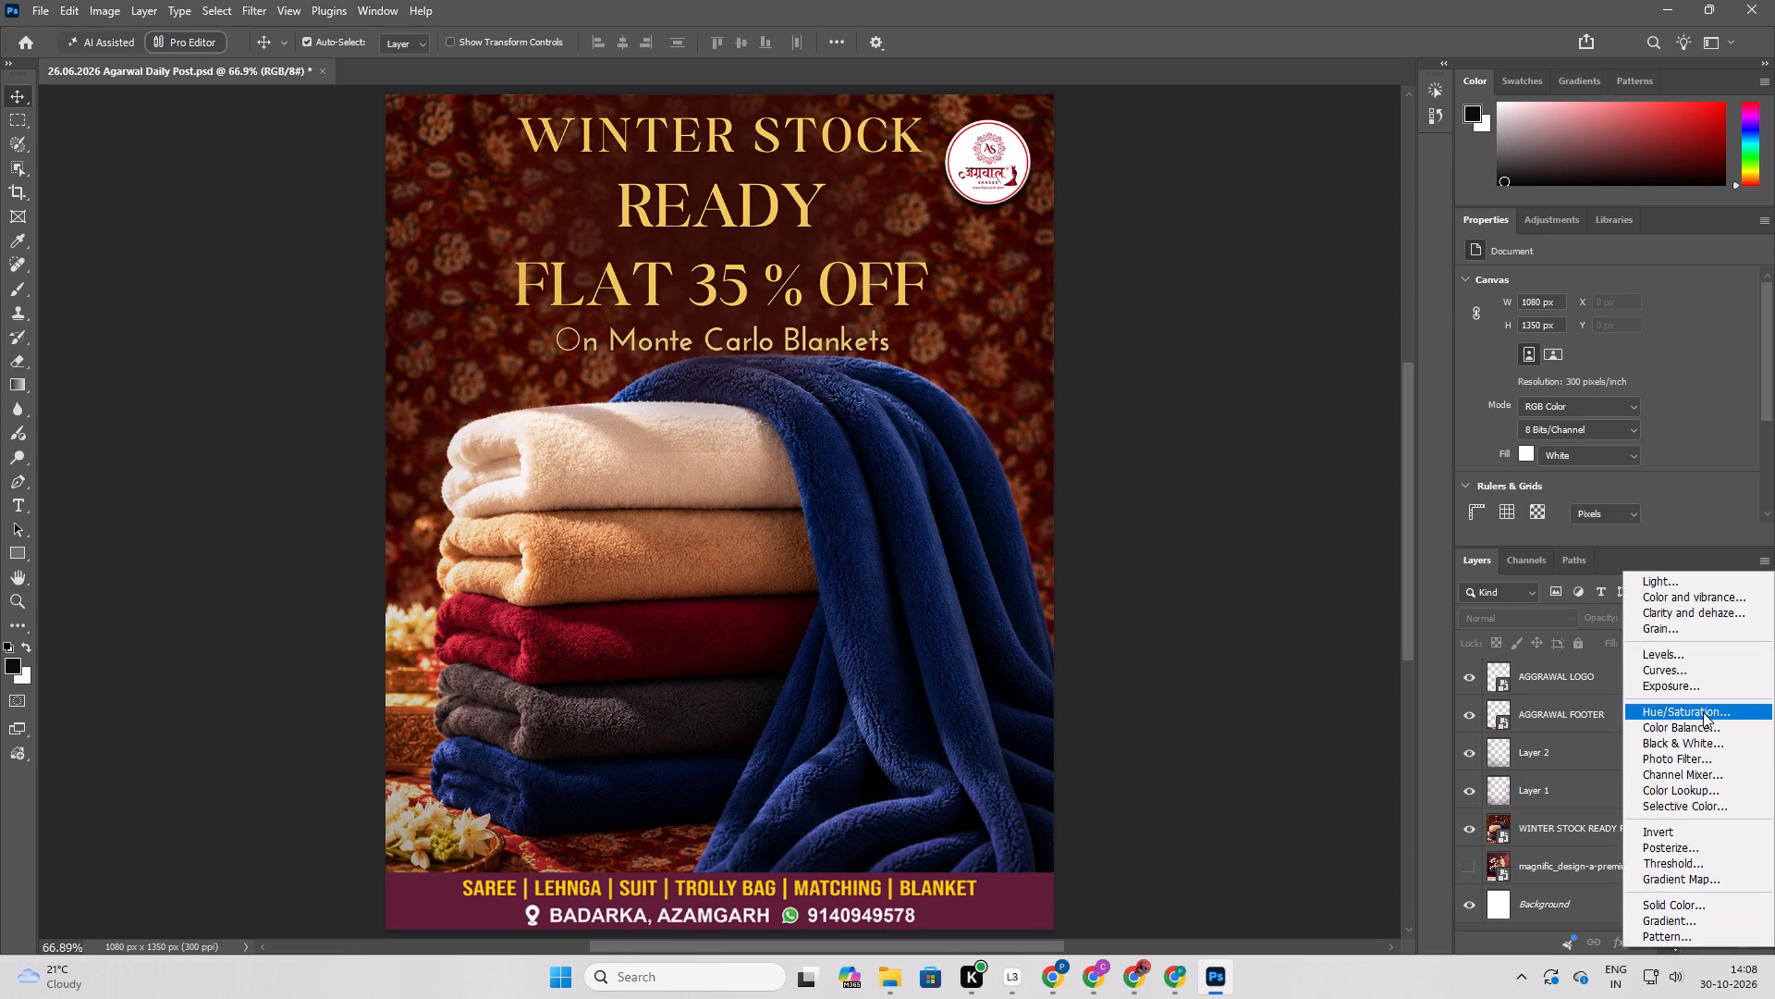
pyautogui.click(1697, 608)
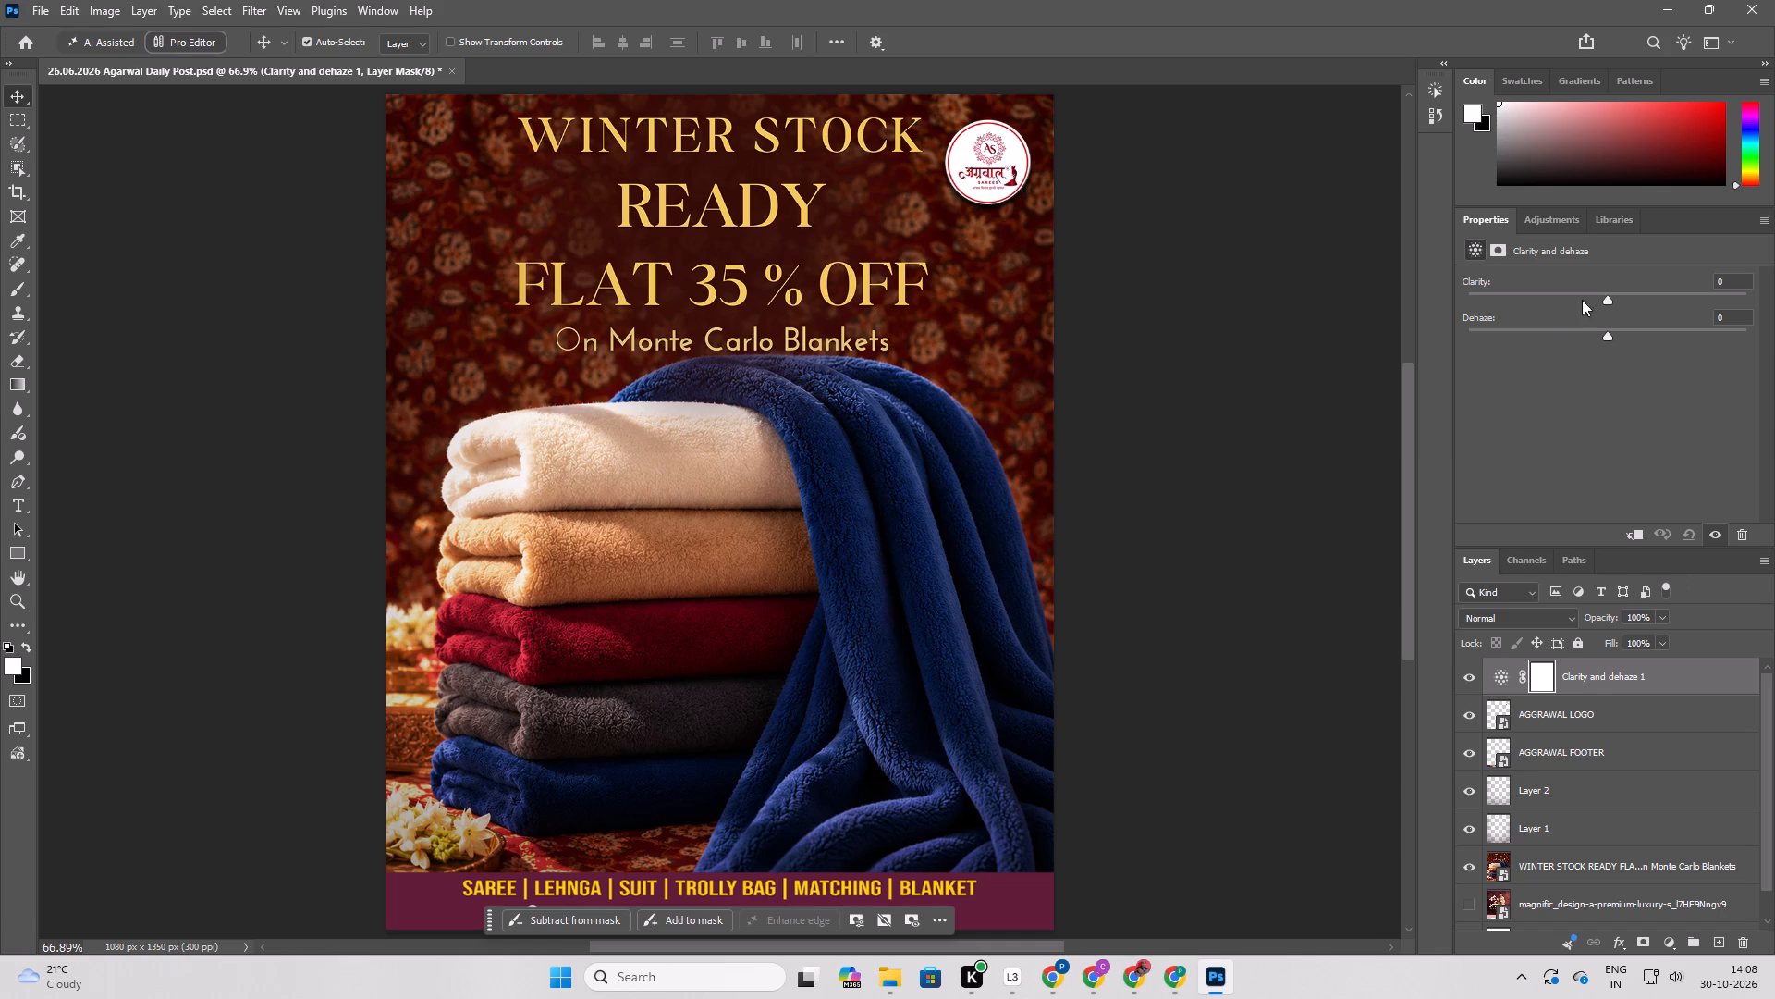
pyautogui.moveTo(1607, 297); pyautogui.dragTo(1649, 314)
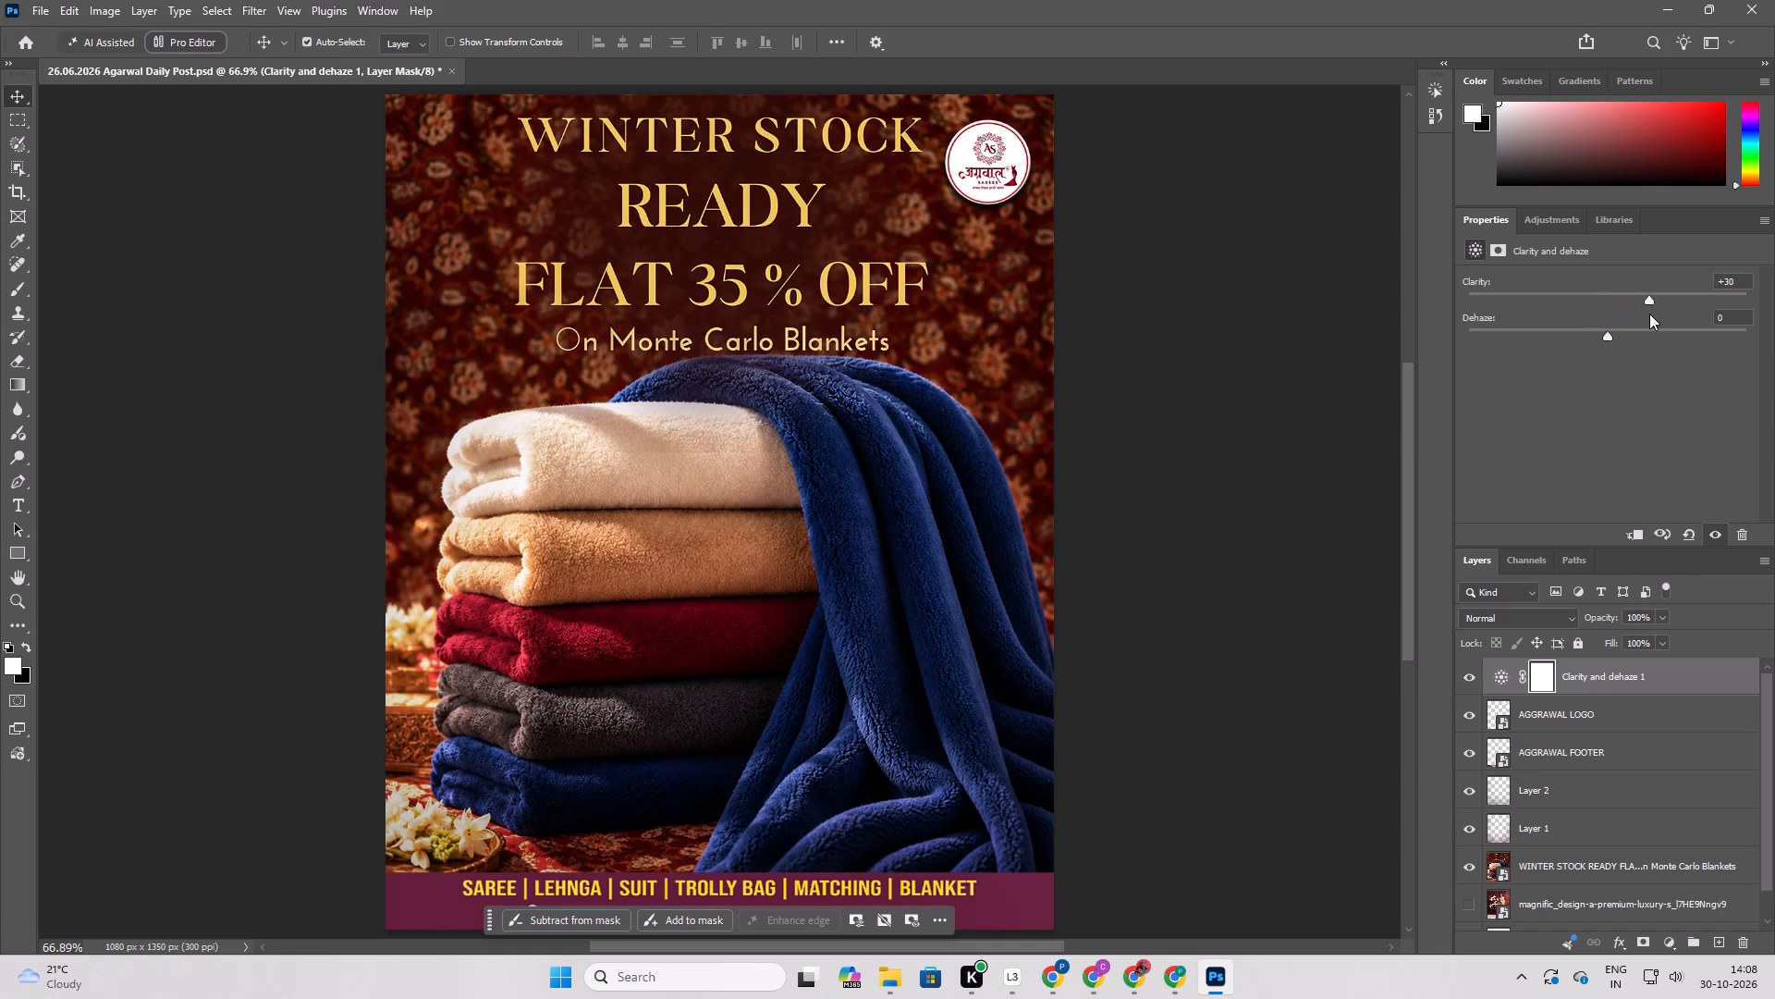
pyautogui.moveTo(1651, 314); pyautogui.dragTo(1434, 395)
pyautogui.moveTo(1639, 294); pyautogui.dragTo(1328, 359)
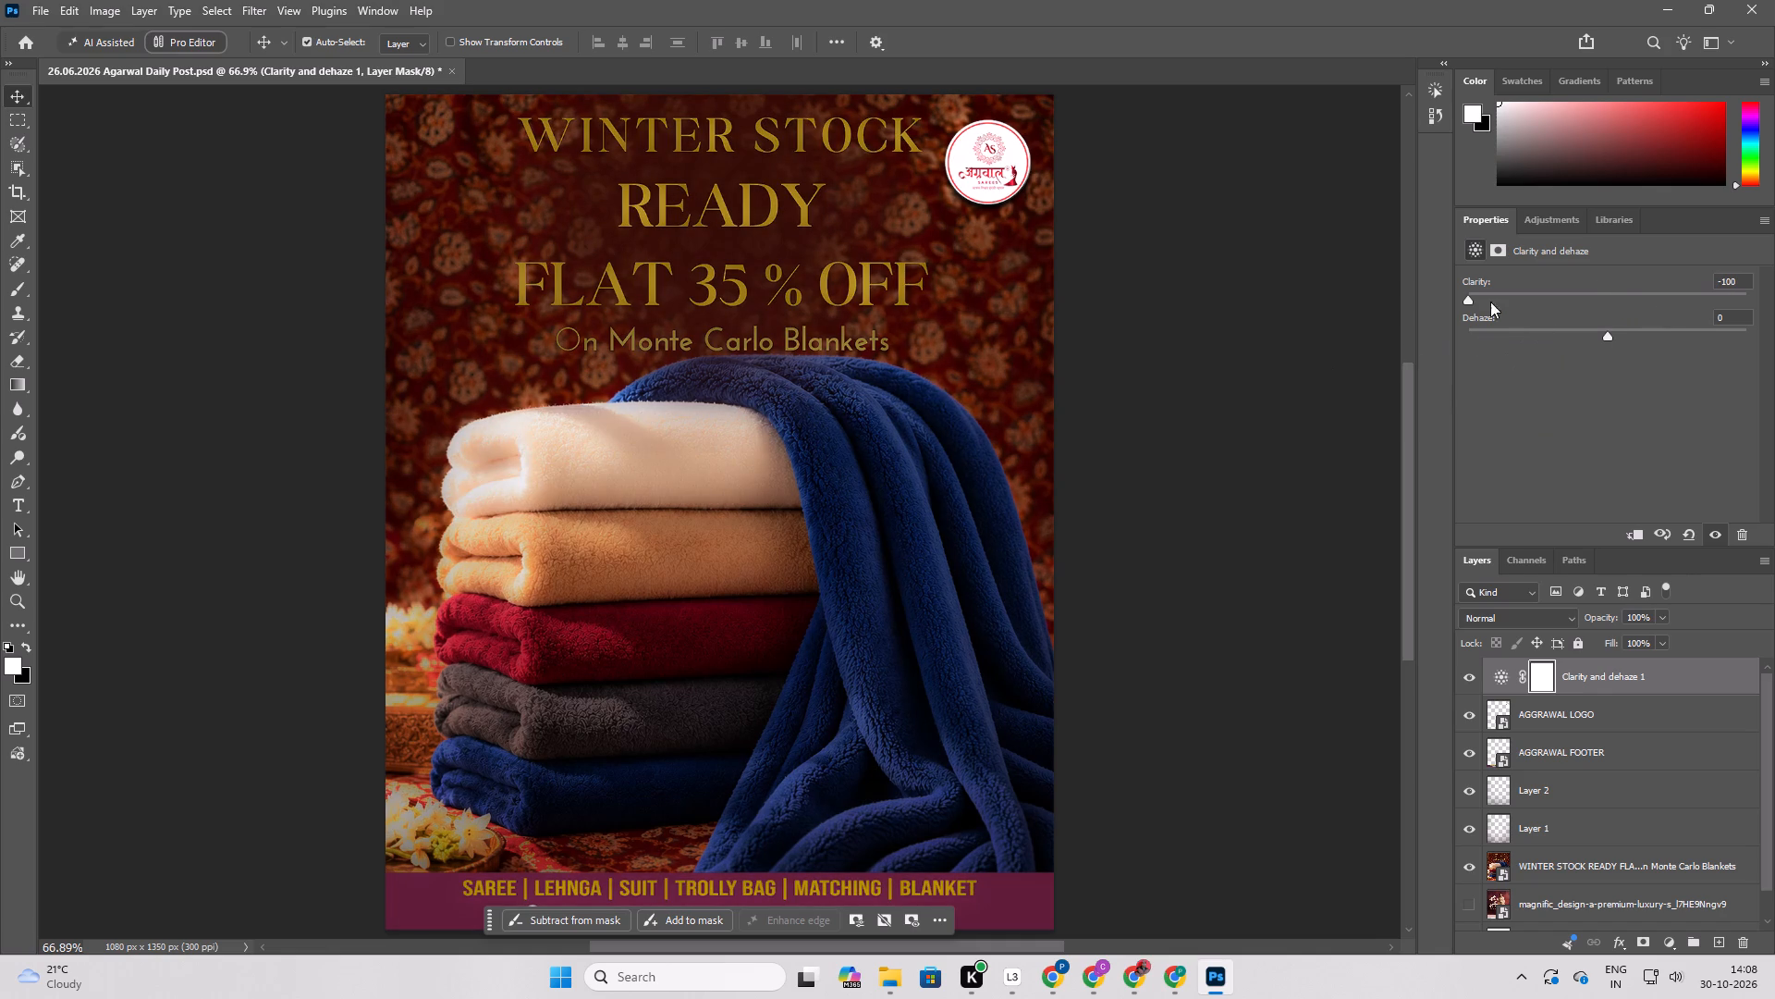
pyautogui.moveTo(1474, 307); pyautogui.dragTo(1619, 304)
pyautogui.moveTo(1468, 303); pyautogui.dragTo(1536, 291)
pyautogui.moveTo(1536, 291); pyautogui.dragTo(1653, 309)
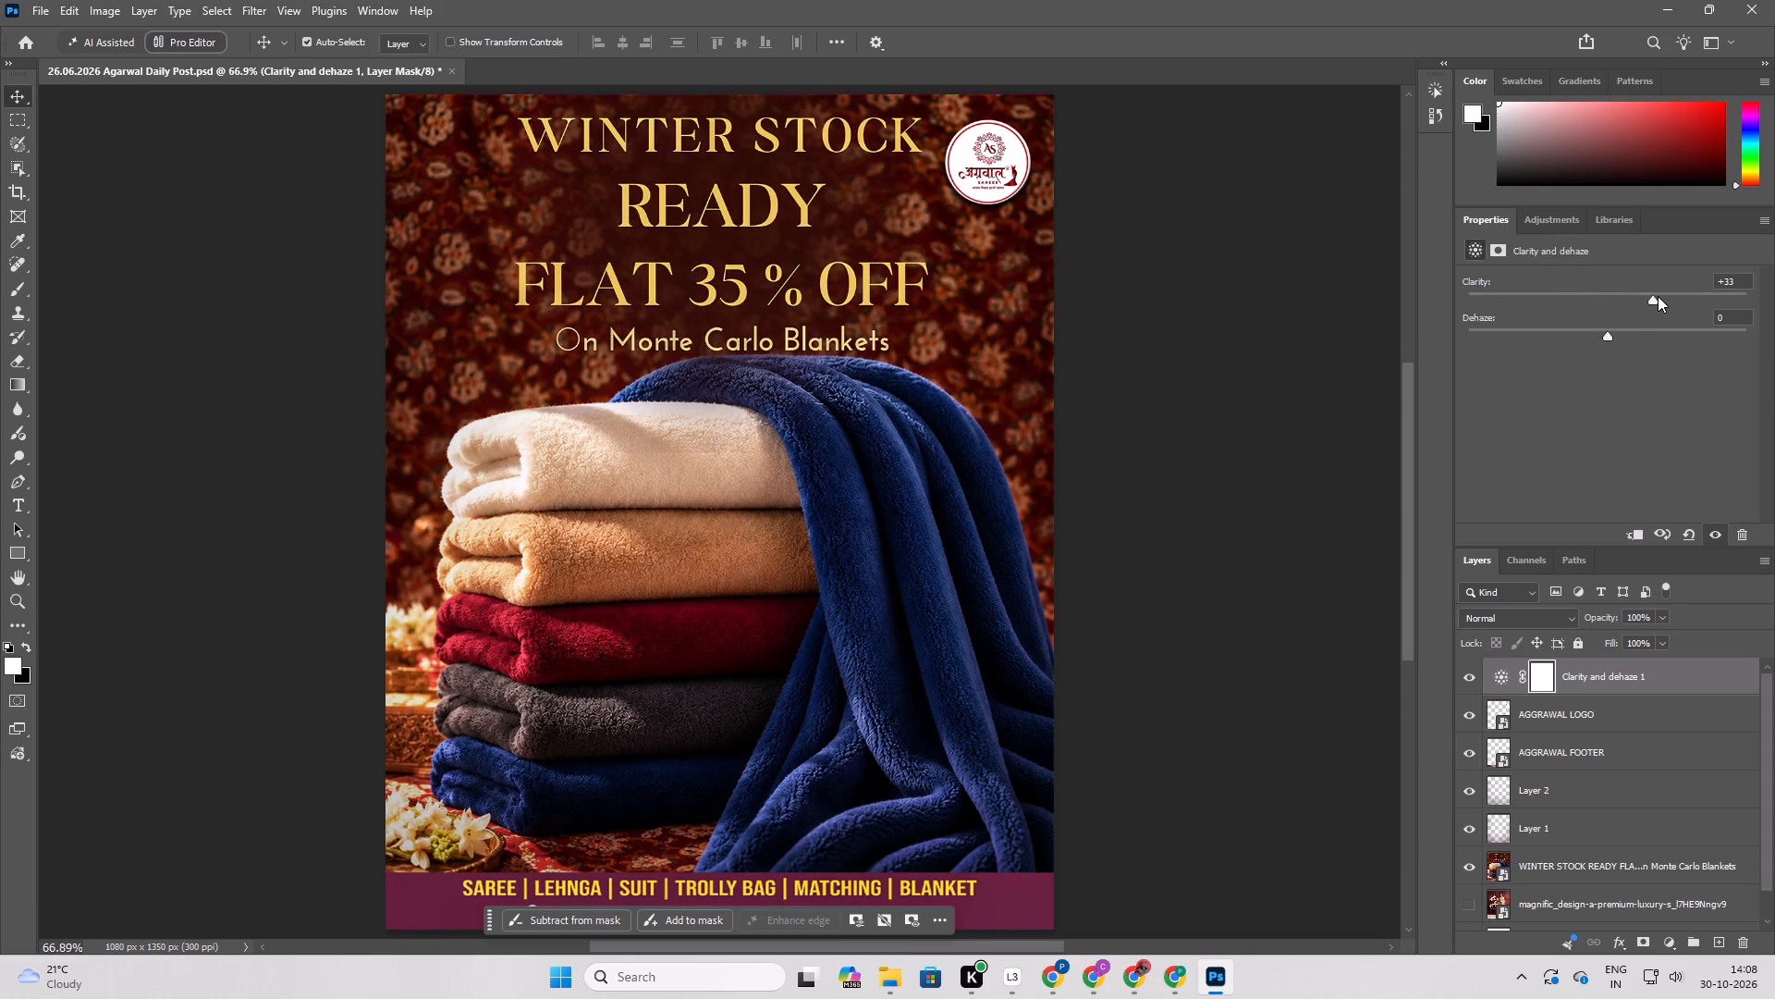
pyautogui.moveTo(1658, 296); pyautogui.dragTo(1637, 298)
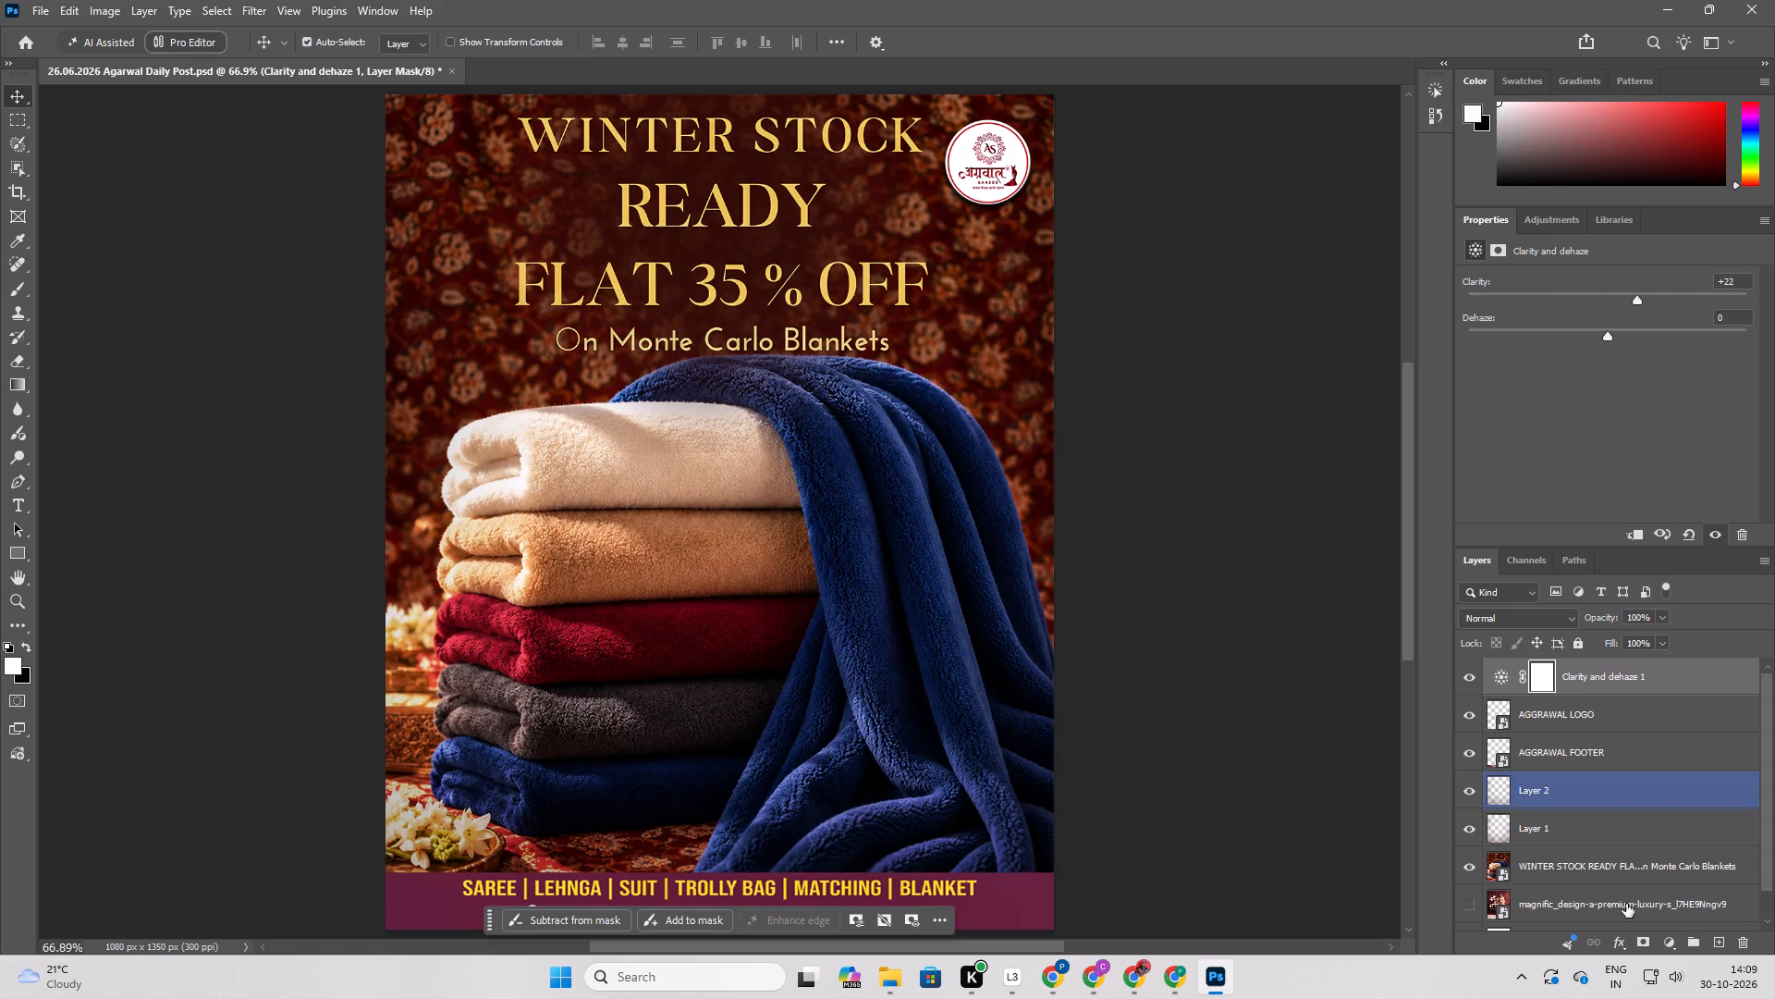
# Add a Color and vibrance adjustment layer on top with Saturation at +4 and Vibrance raised slightly.
pyautogui.click(1673, 943)
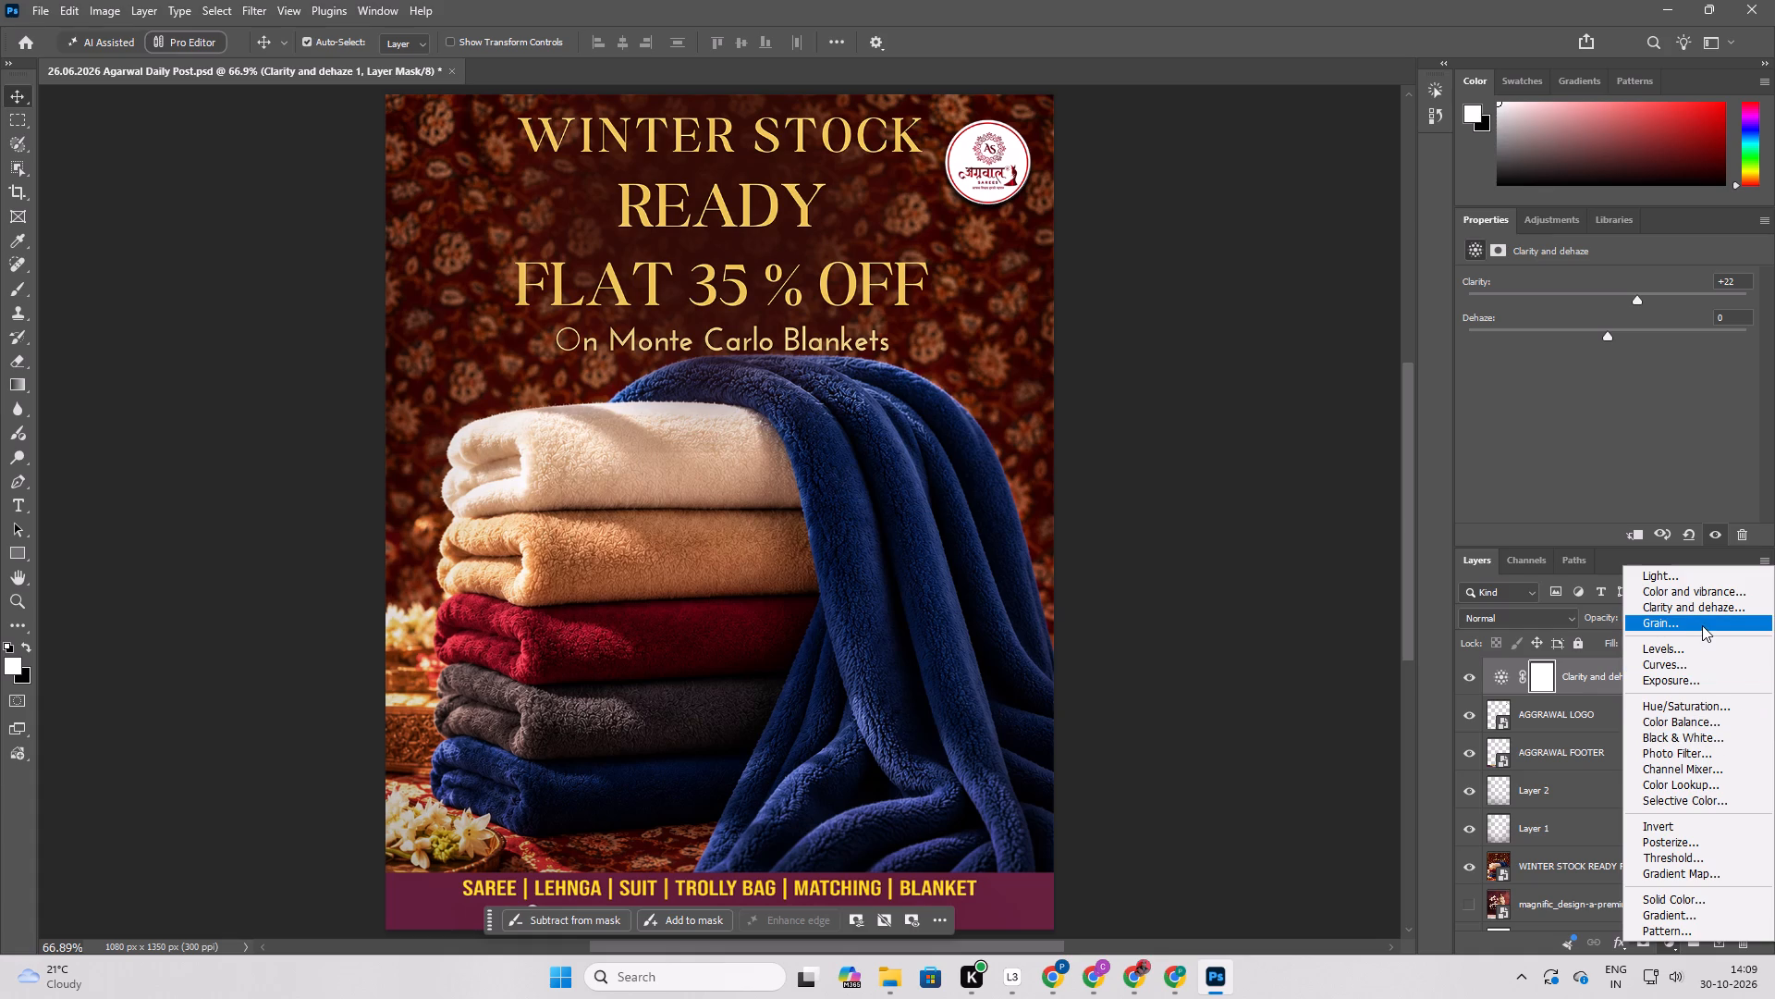
pyautogui.click(1695, 592)
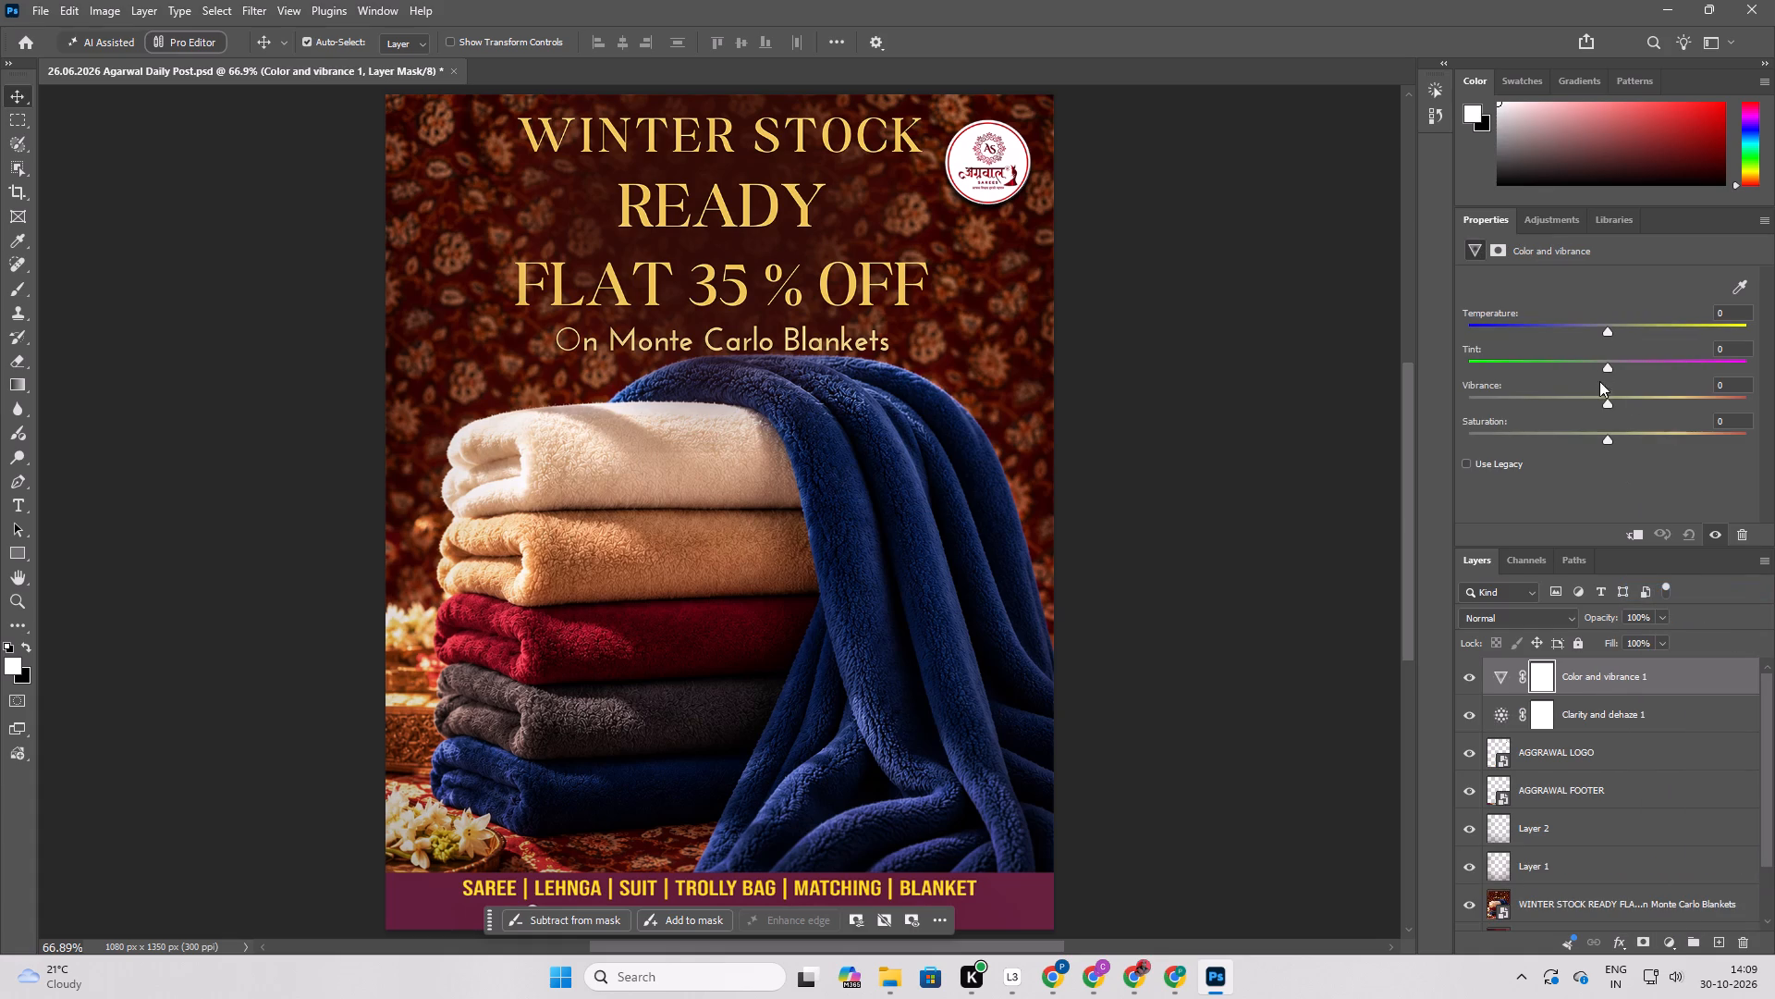
pyautogui.click(1607, 443)
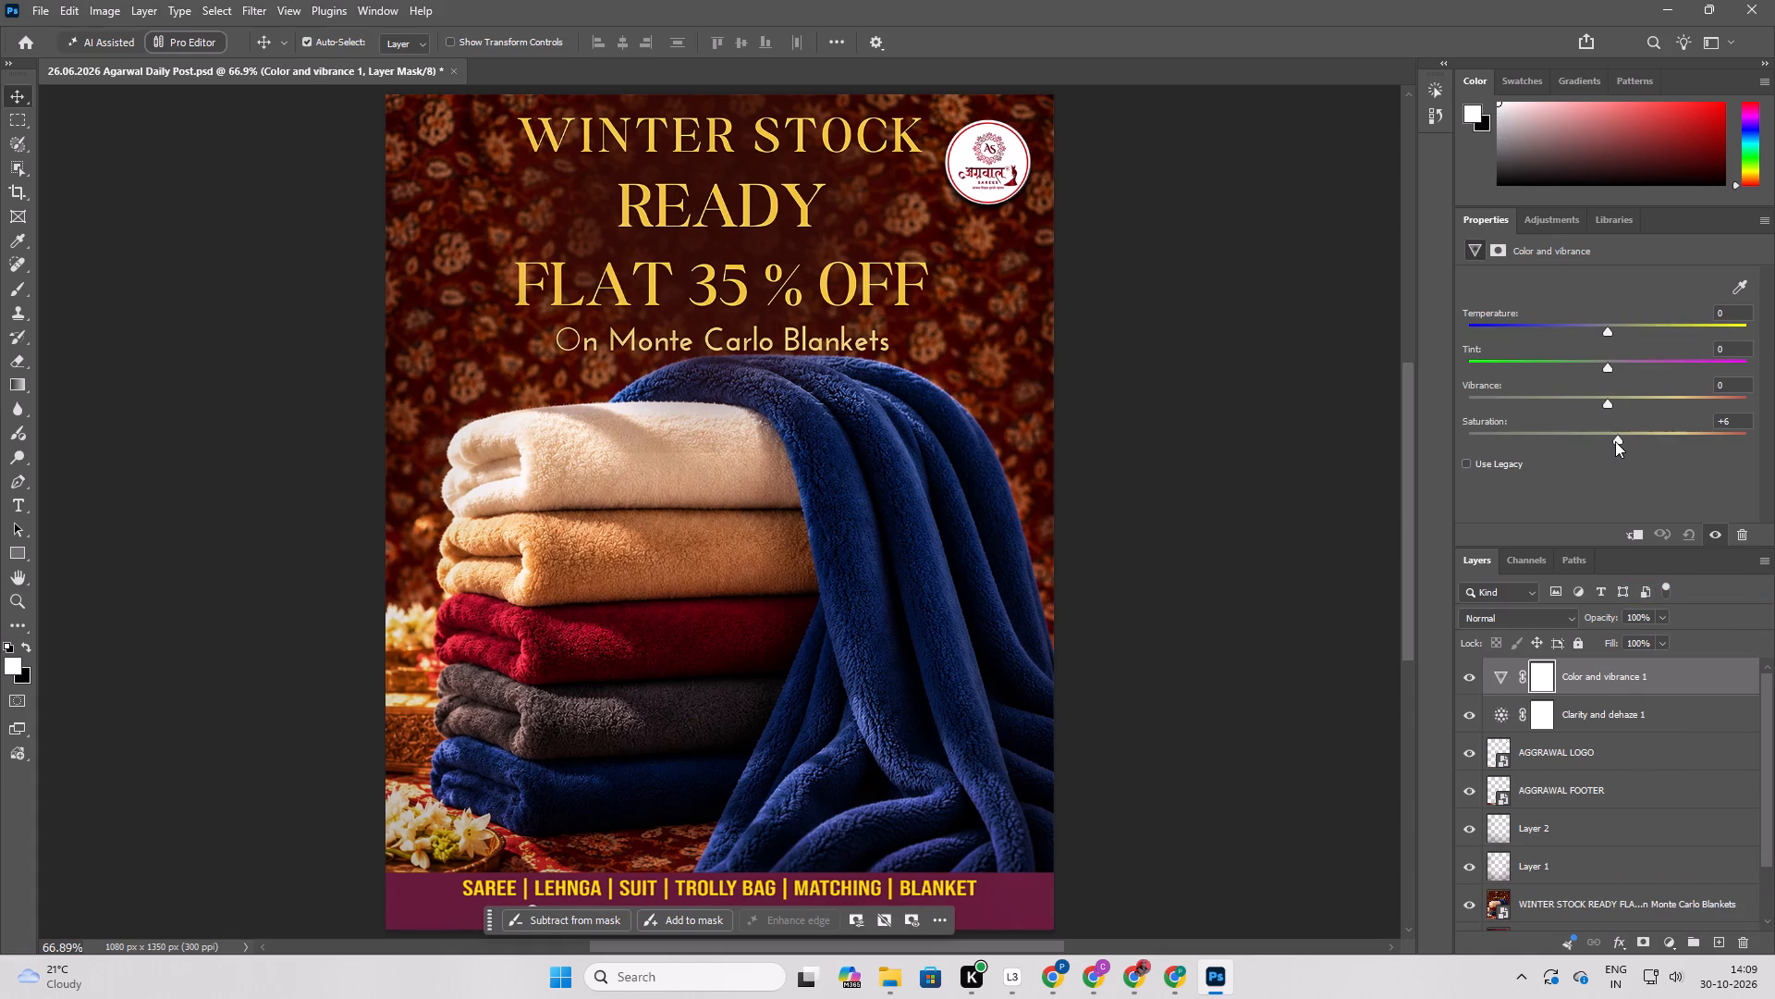
pyautogui.moveTo(1609, 402); pyautogui.dragTo(1626, 405)
pyautogui.moveTo(1626, 405); pyautogui.dragTo(1627, 404)
pyautogui.click(1287, 475)
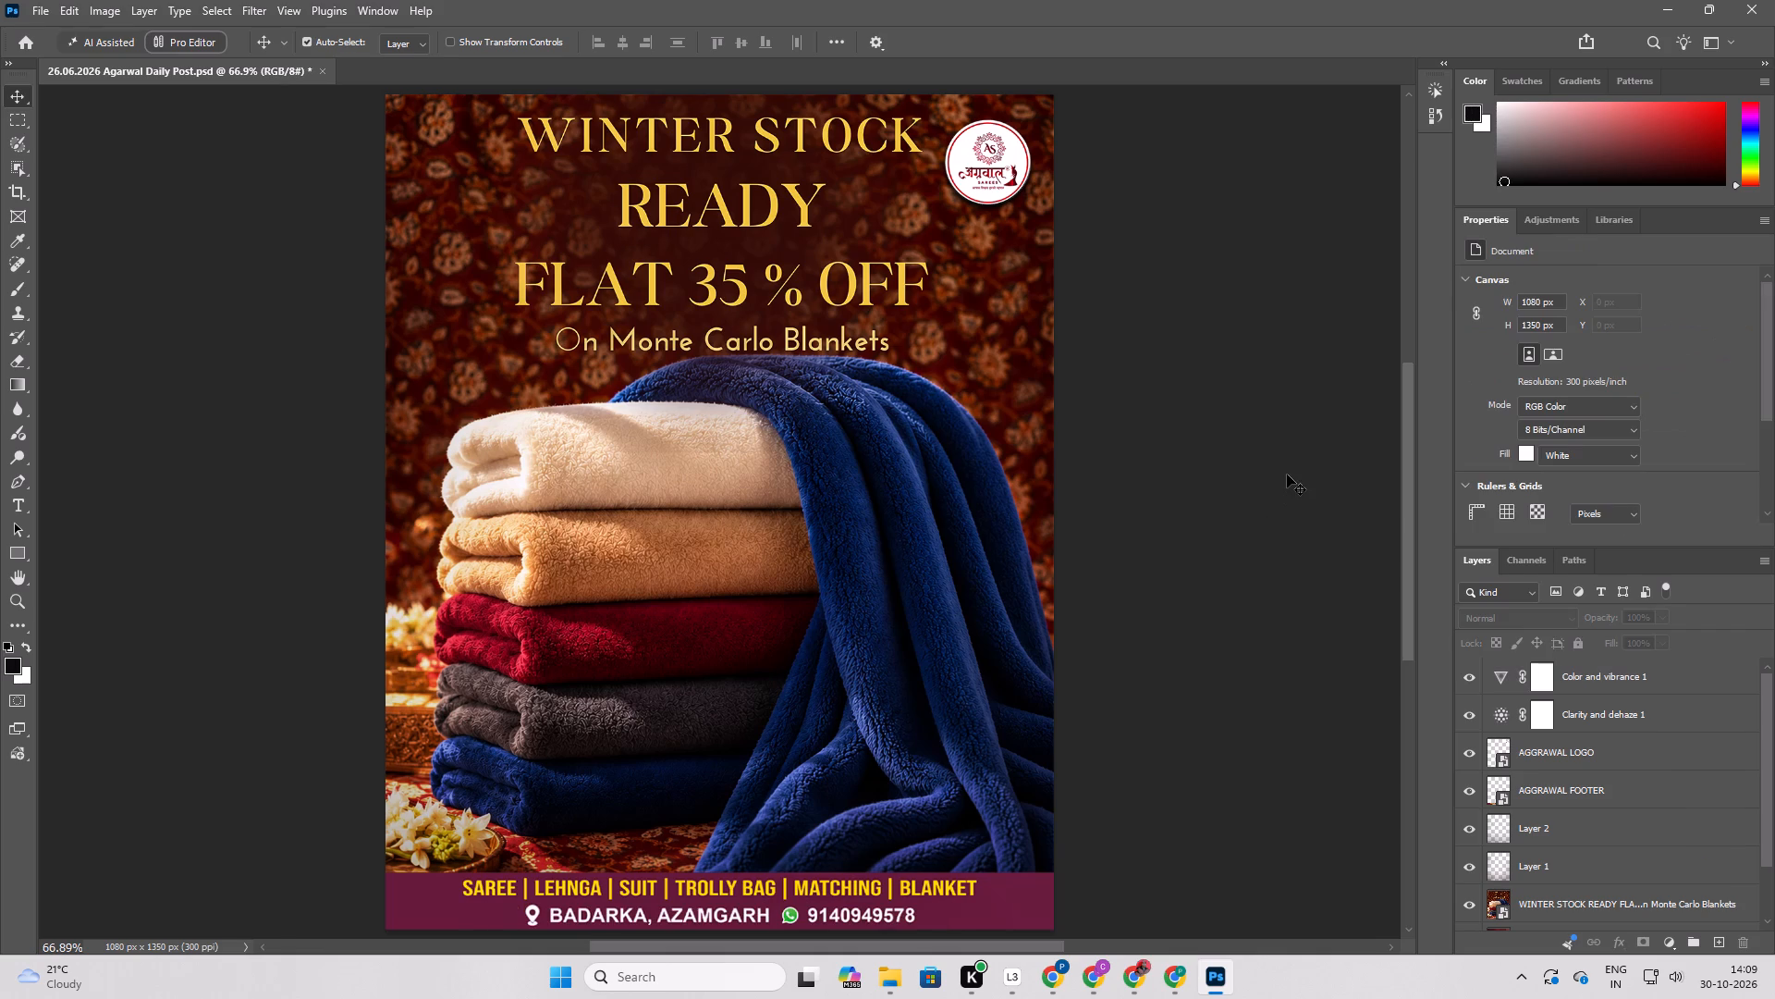
pyautogui.click(1287, 475)
# Set up an Export As of the whole poster in JPG format at the highest quality, 7.
pyautogui.click(36, 12)
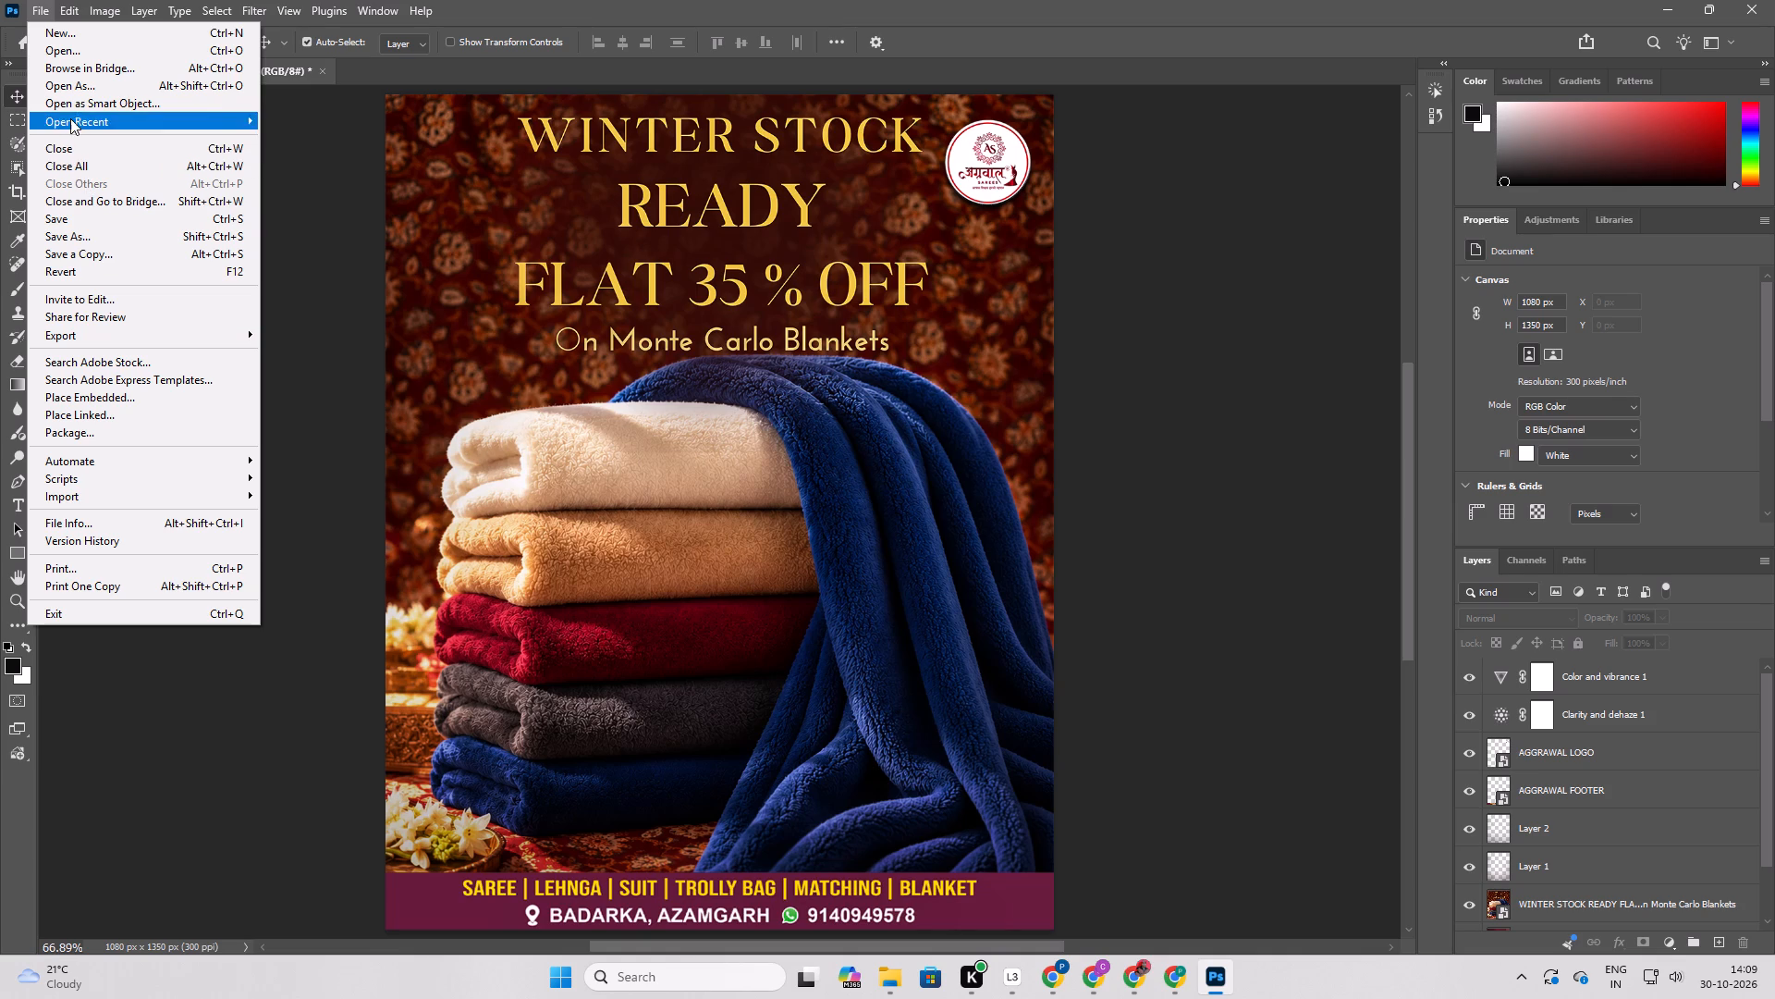
pyautogui.click(118, 342)
pyautogui.click(374, 356)
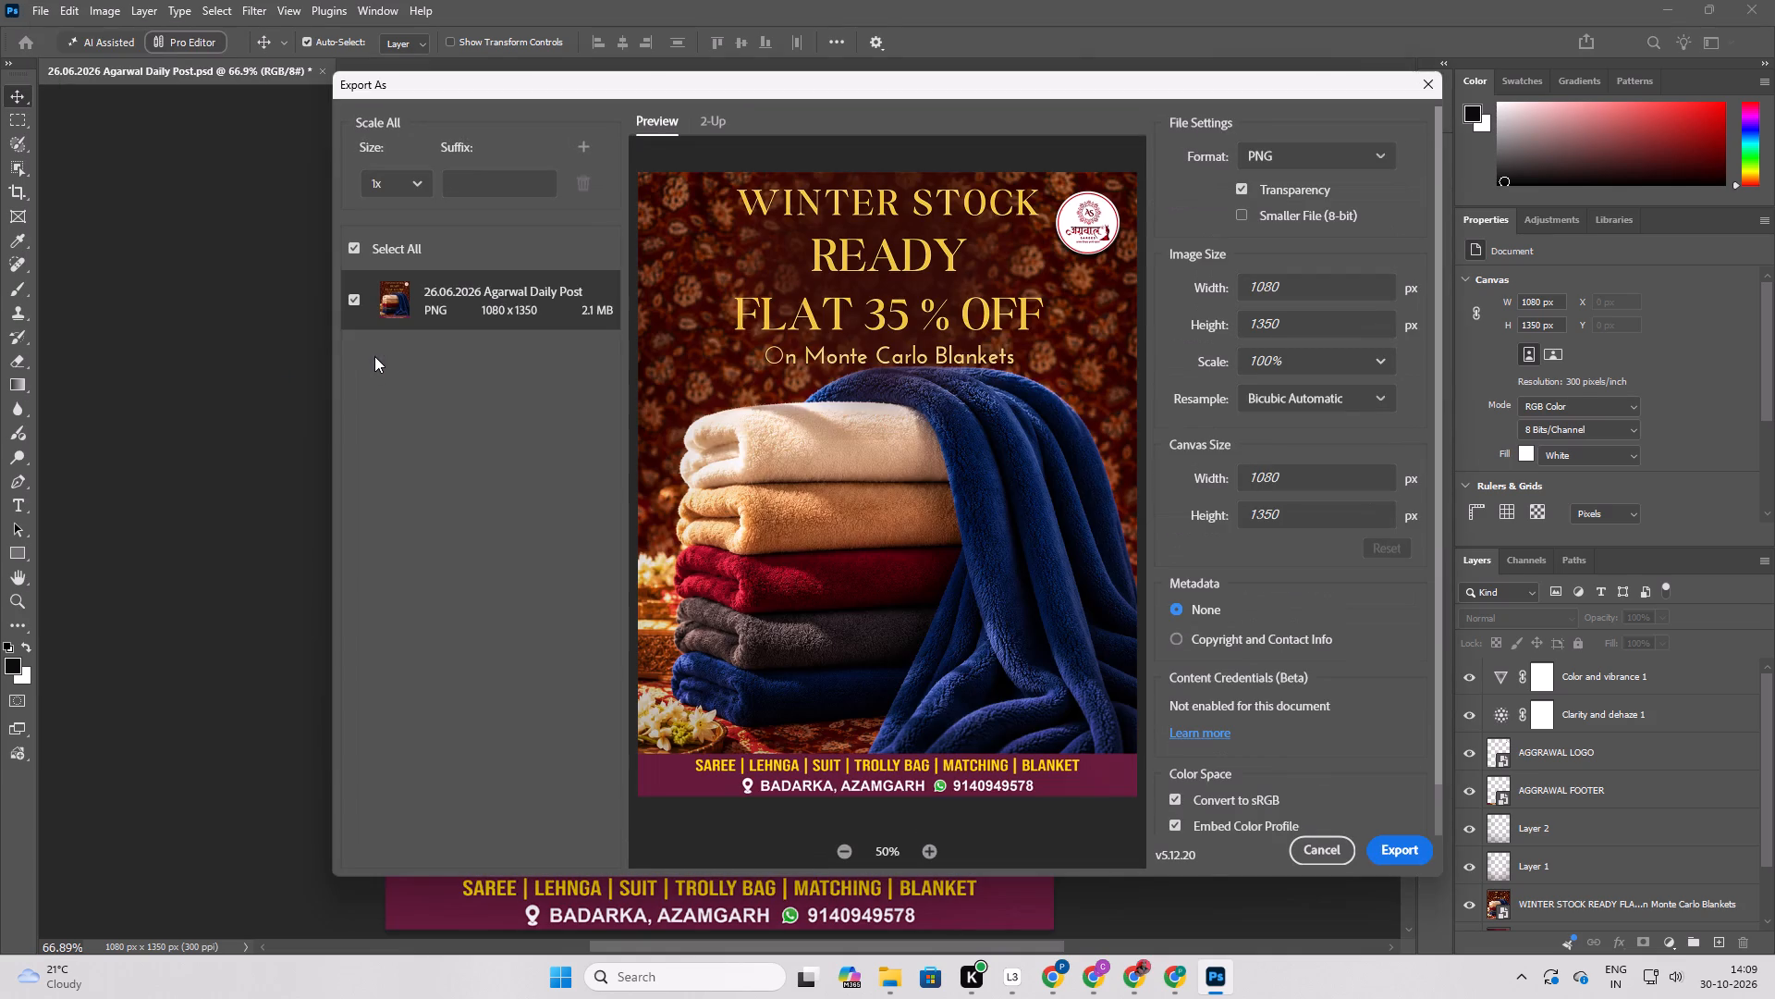
pyautogui.click(1279, 152)
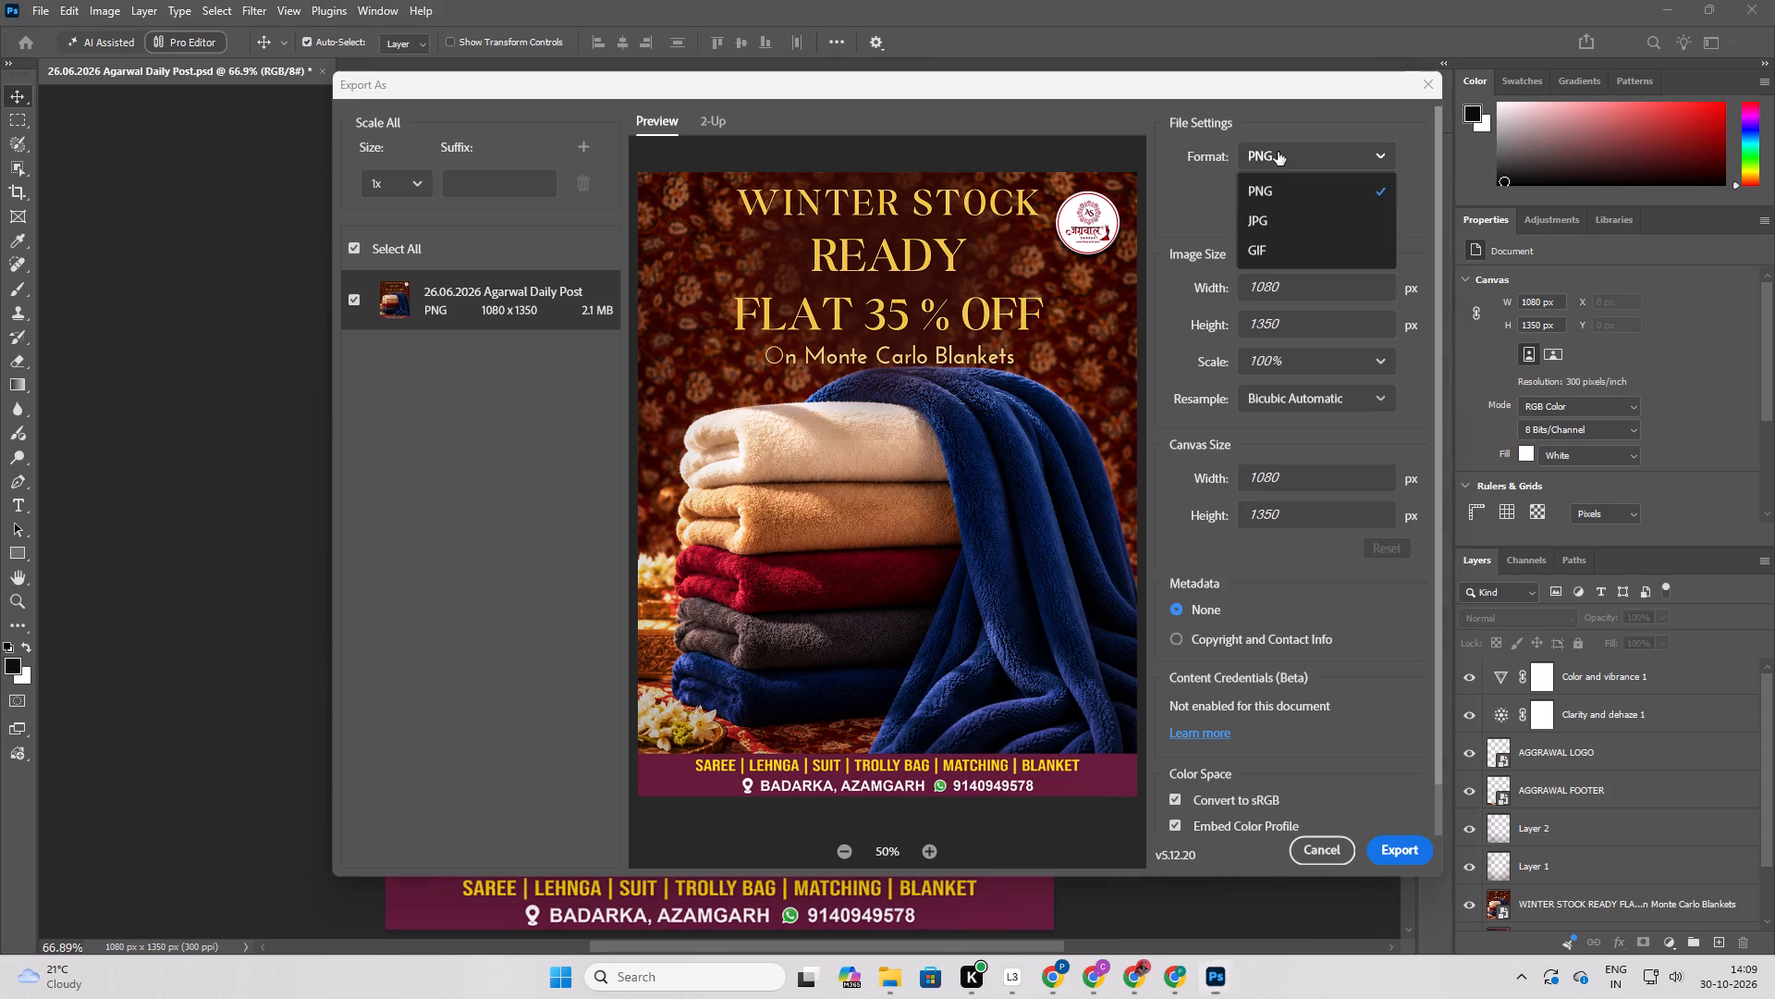
pyautogui.click(1274, 212)
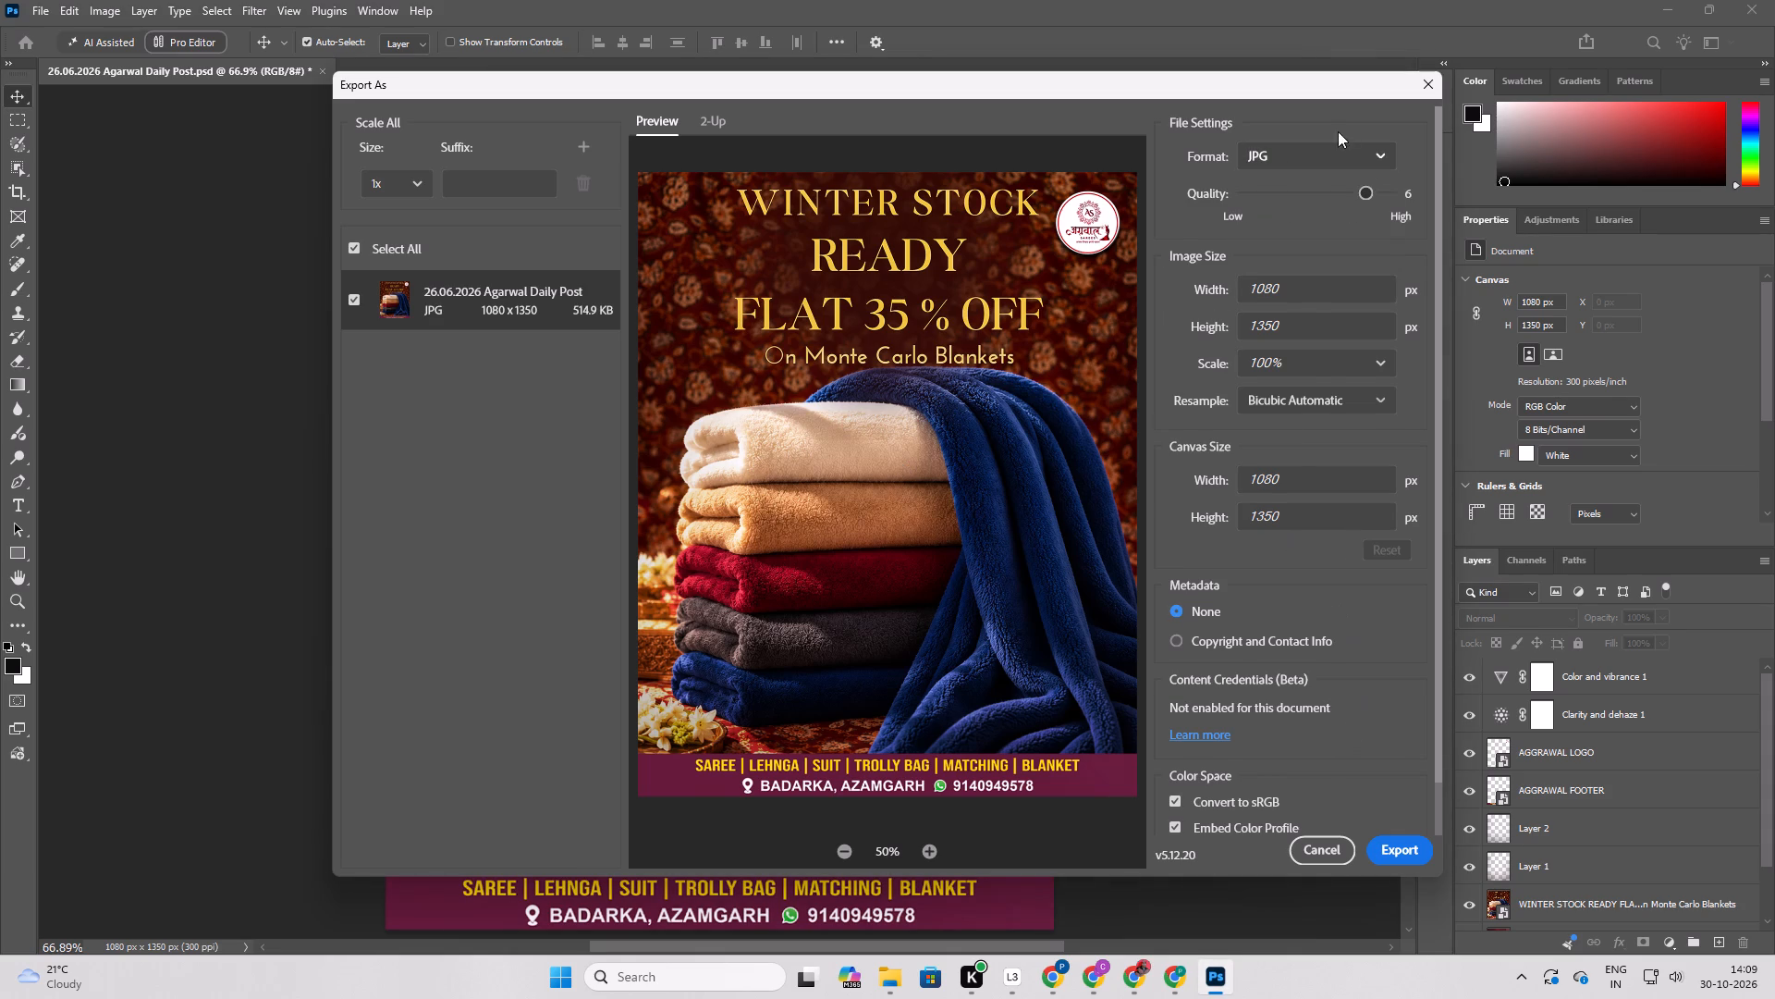
pyautogui.moveTo(1367, 196); pyautogui.dragTo(1570, 237)
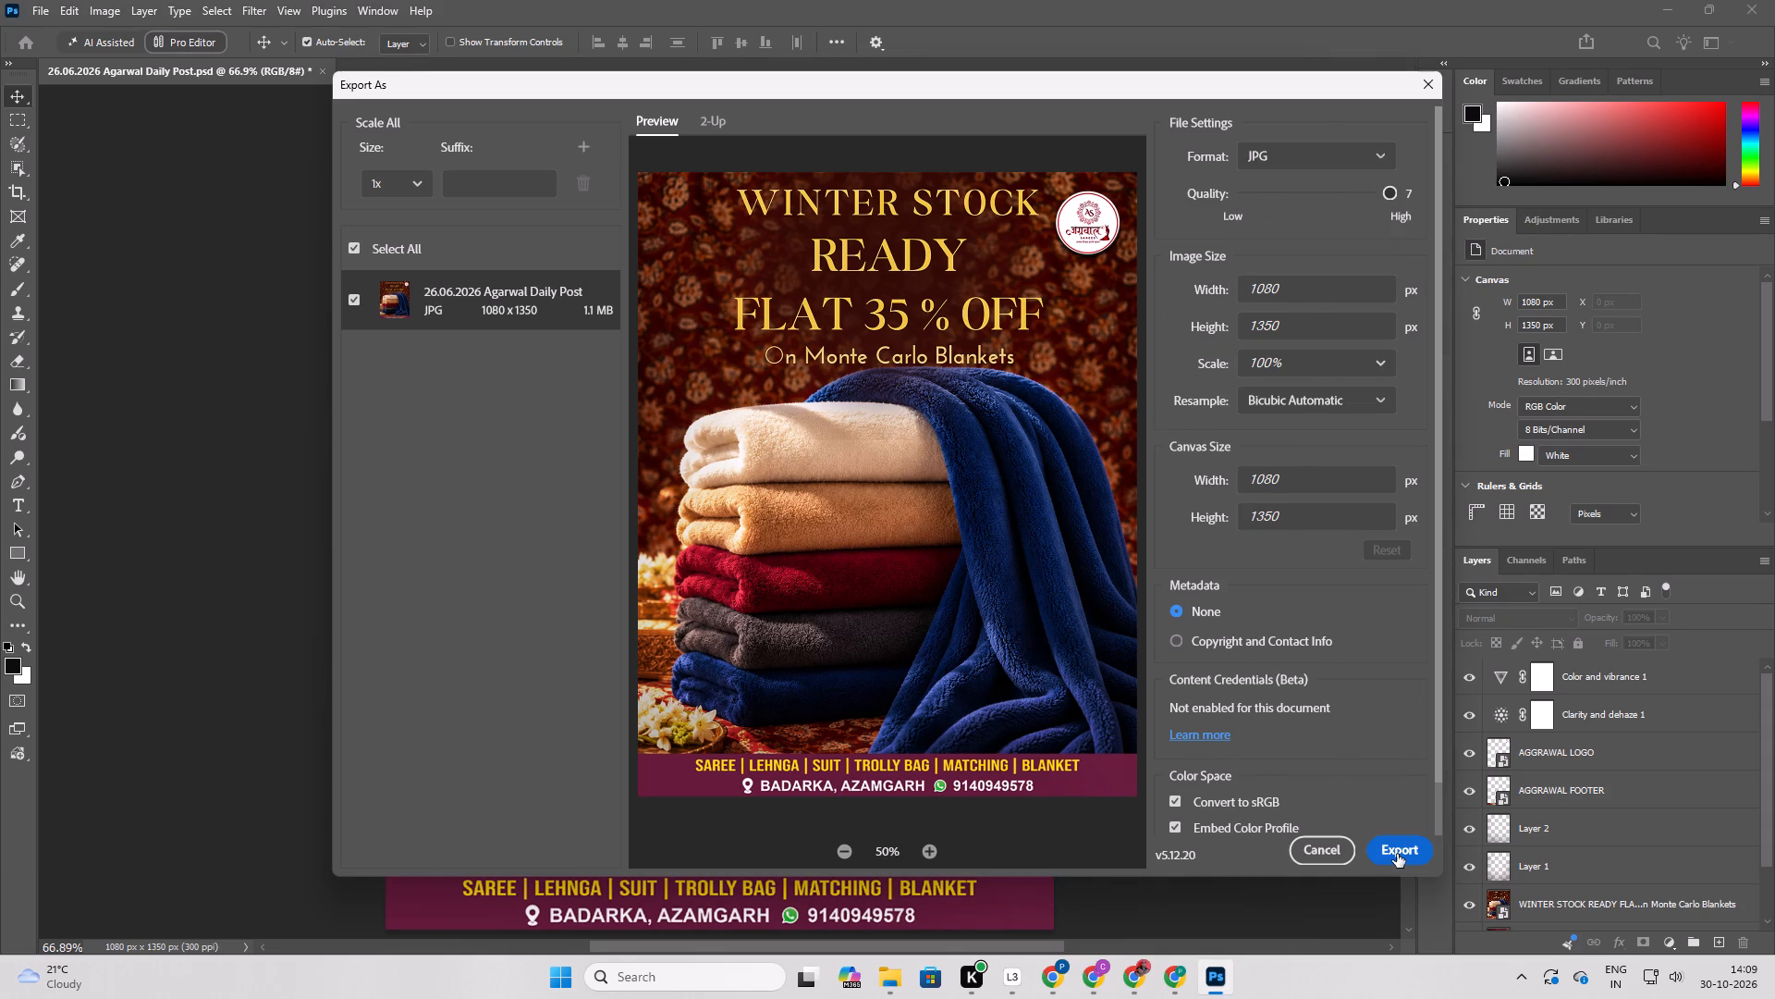
# Export the JPG to the Downloads folder under the file name 26.06.
pyautogui.click(1397, 854)
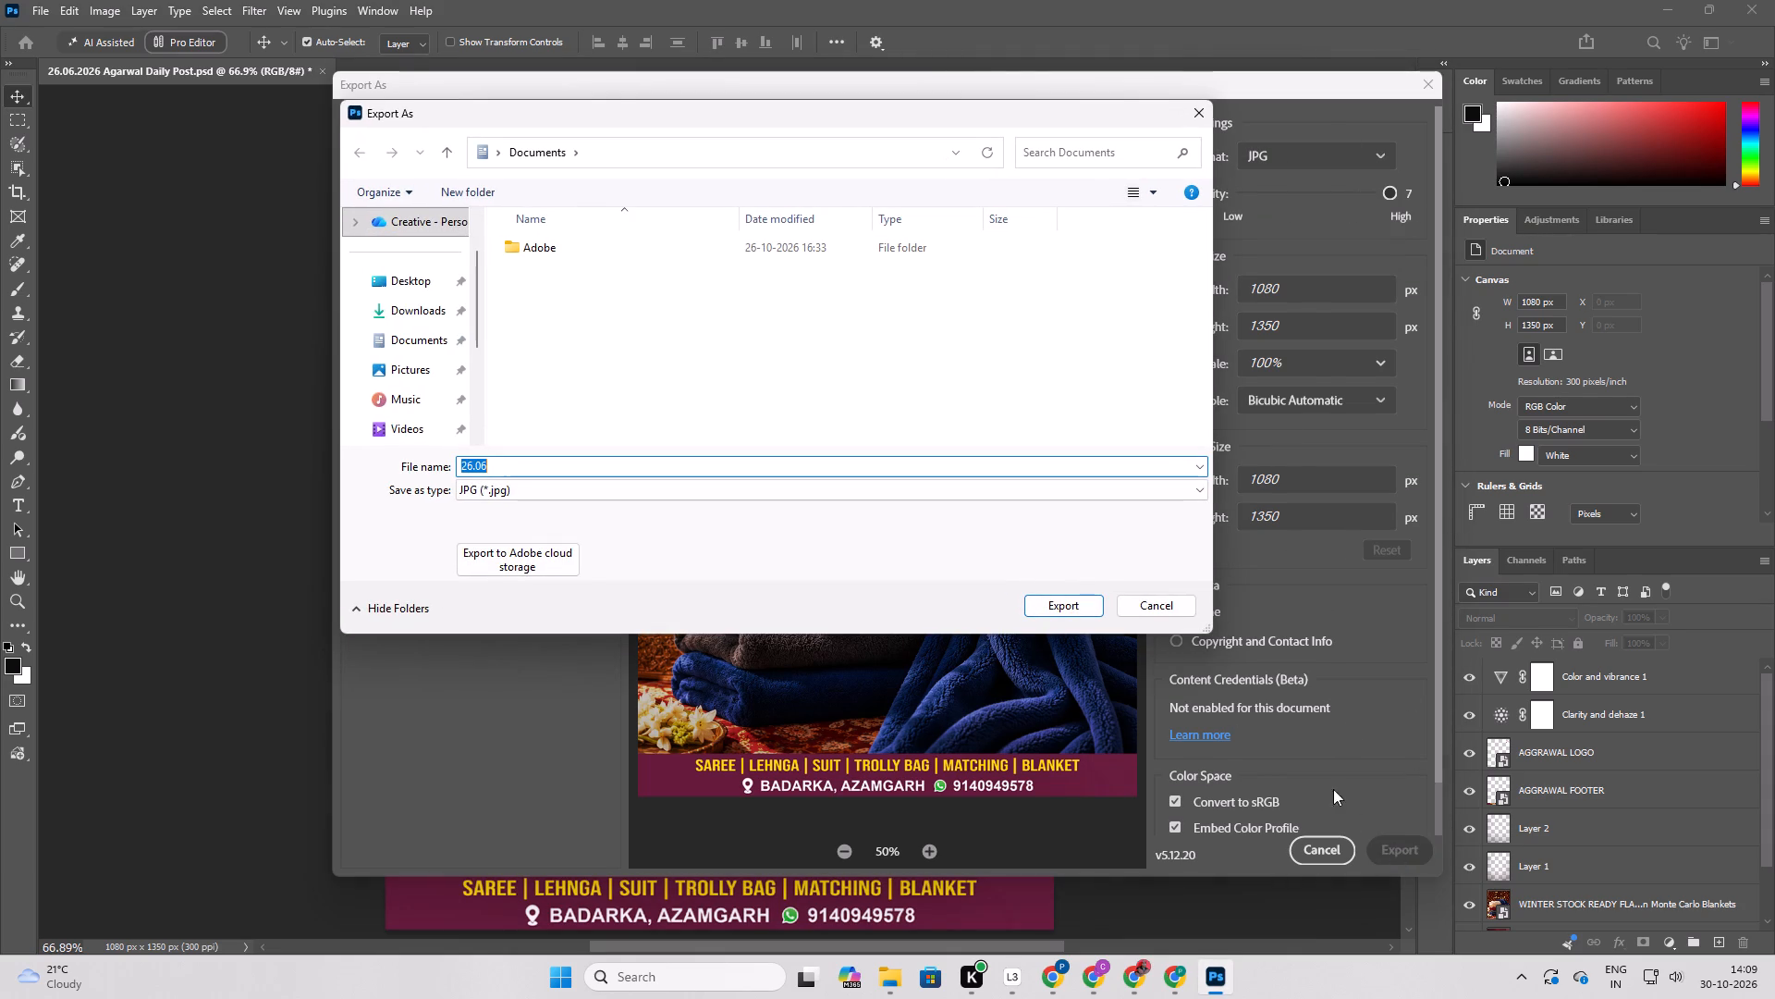
pyautogui.click(513, 459)
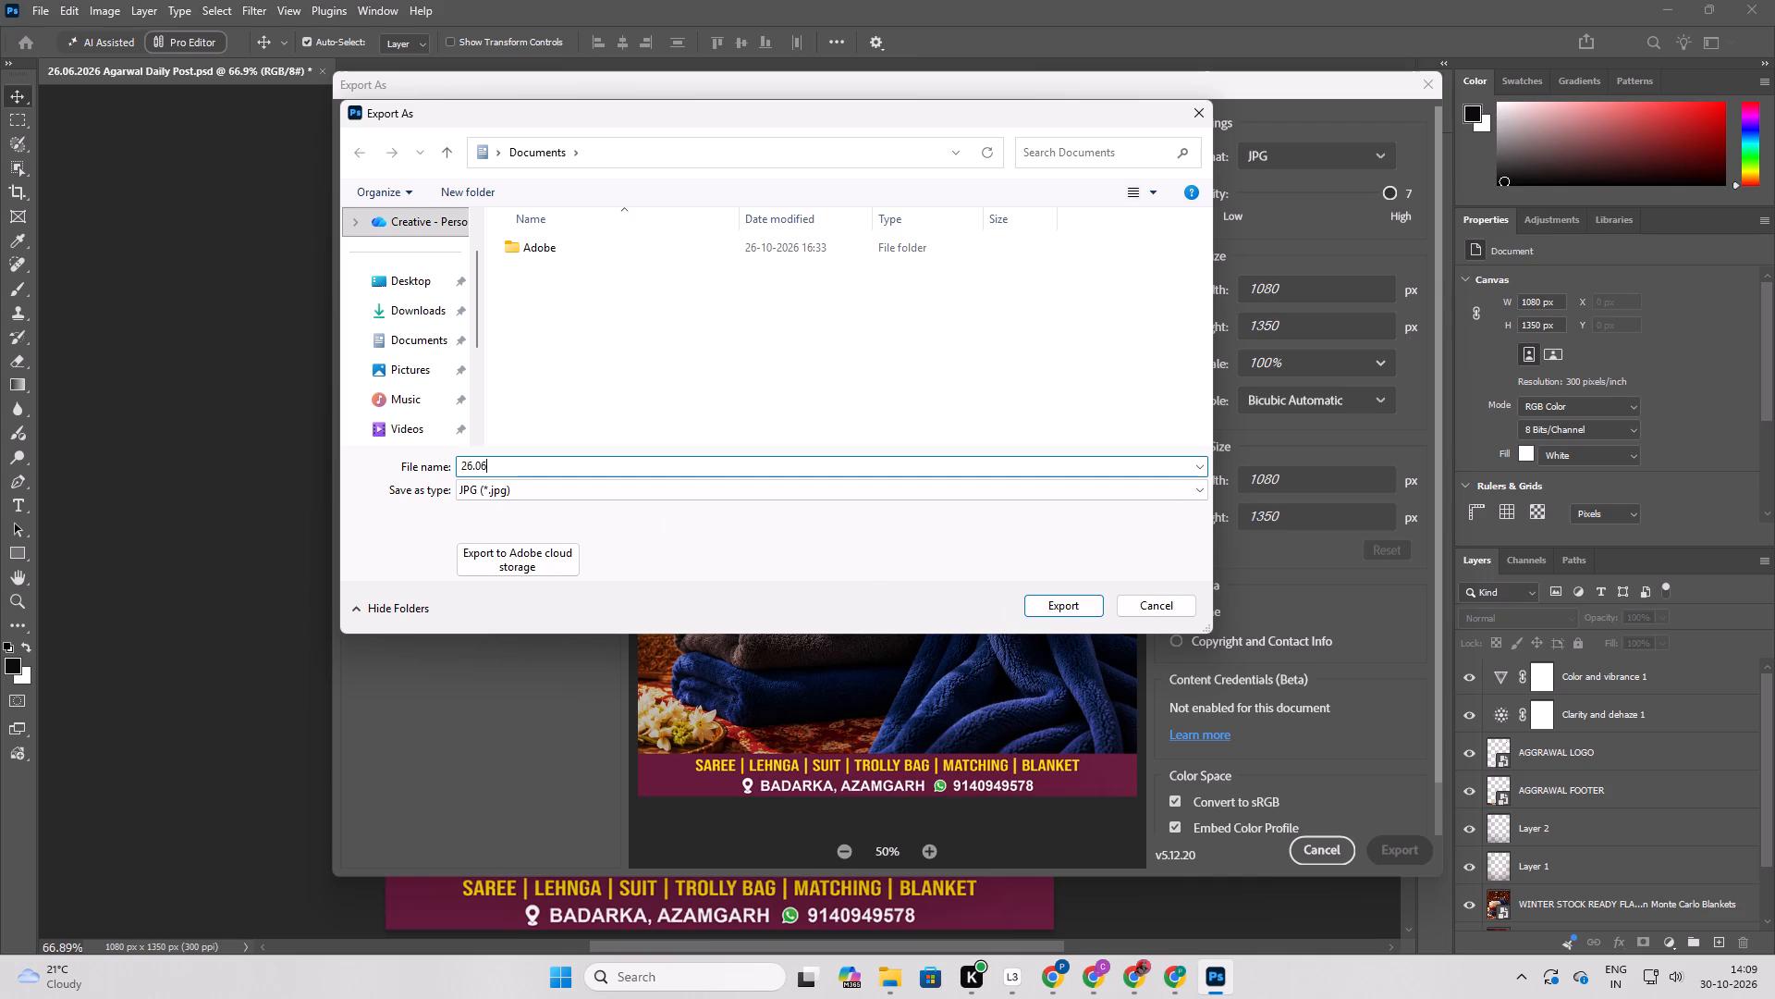
pyautogui.press('space')
pyautogui.click(405, 311)
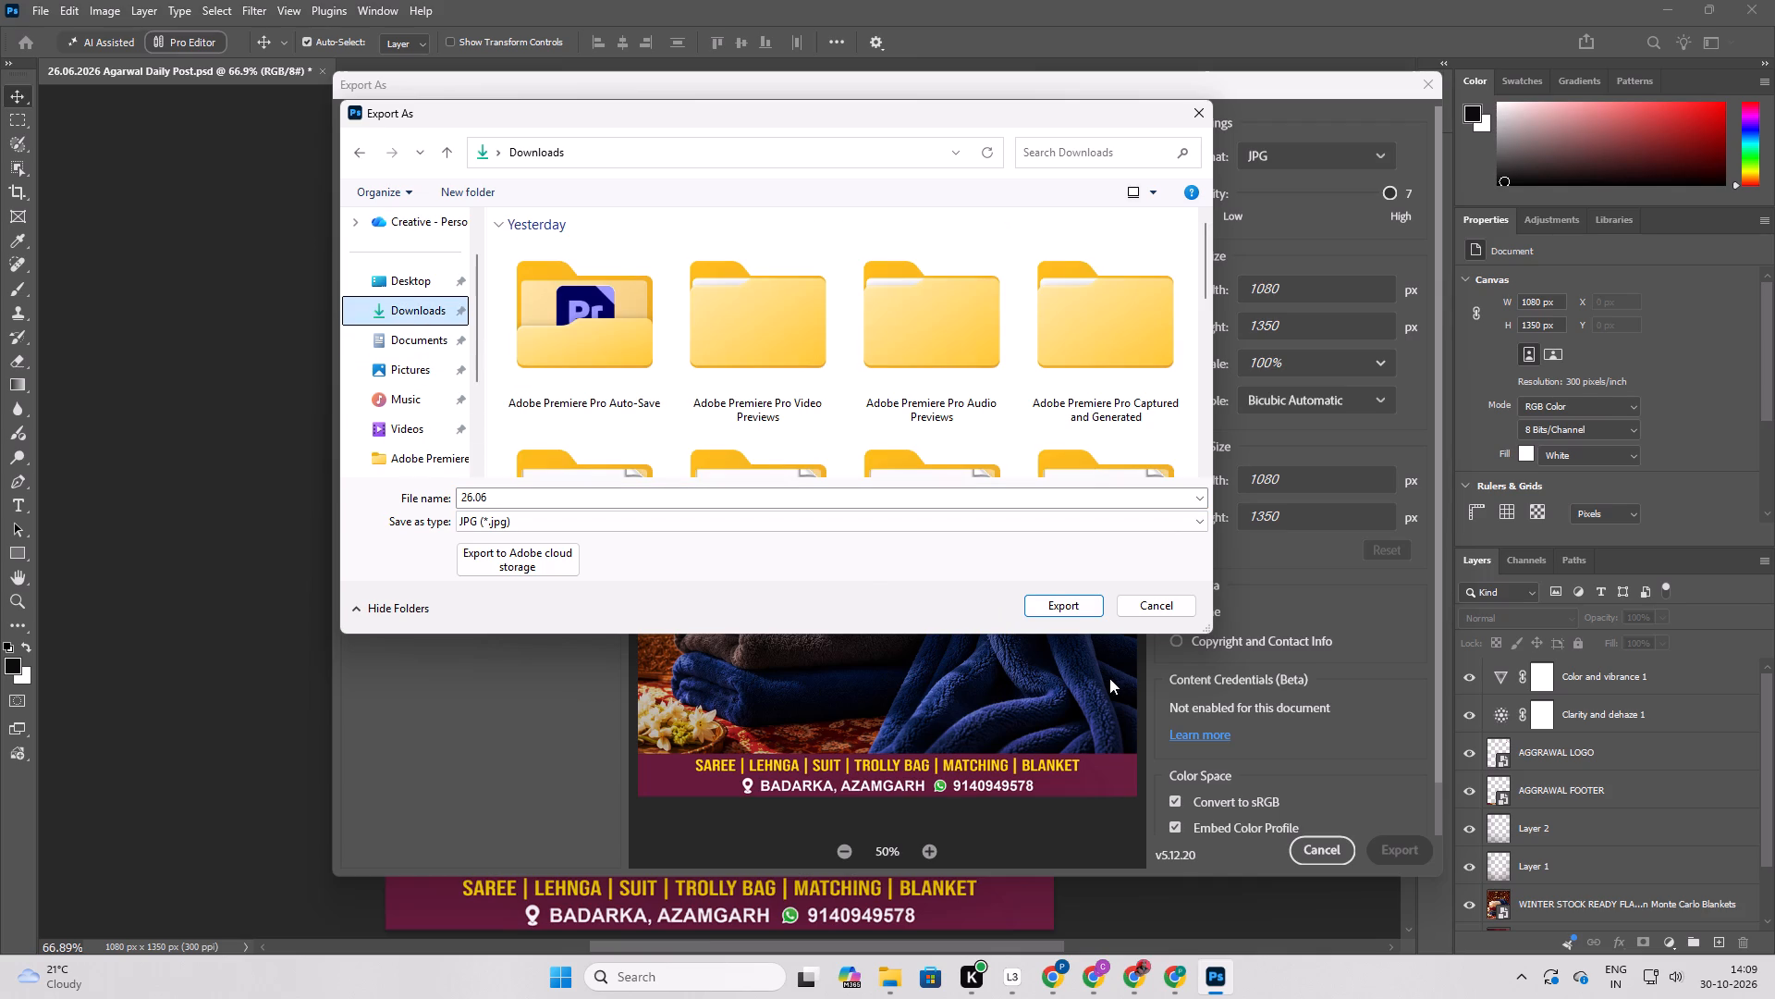
# Complete the export of the poster as the JPG 26.06 in the Downloads folder.
pyautogui.click(1066, 611)
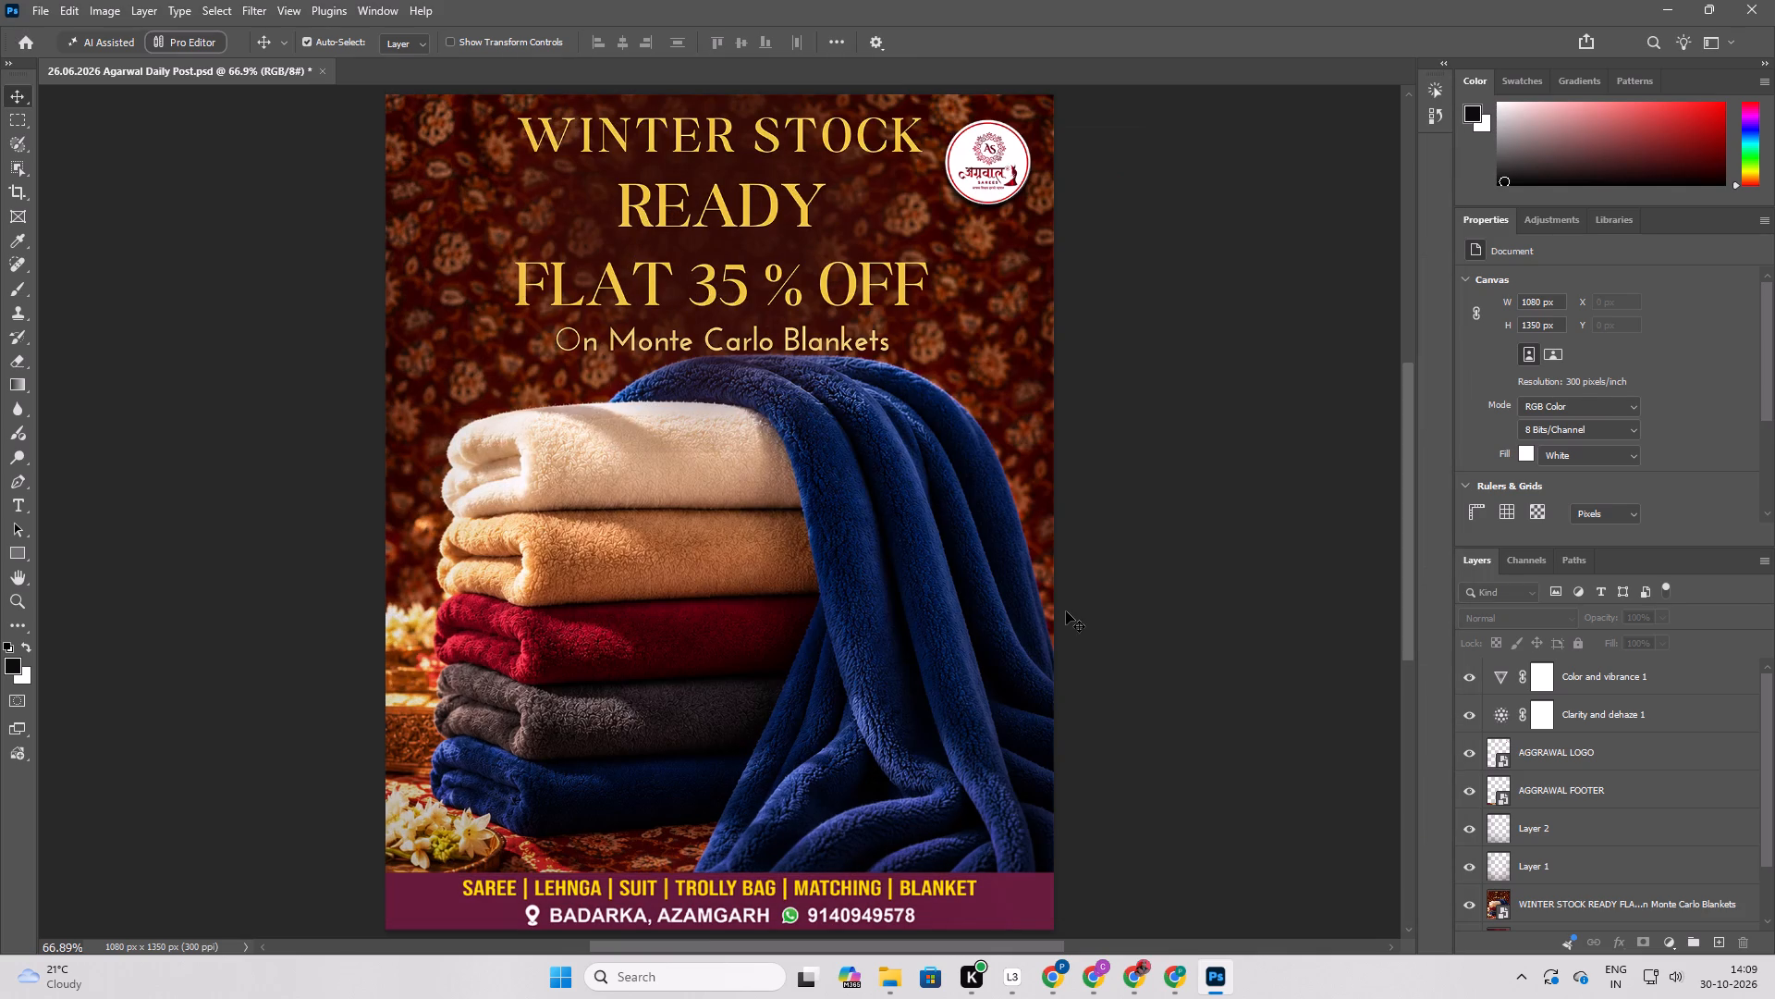
# Minimize Photoshop to return to the Downloads folder in File Explorer.
pyautogui.click(1671, 0)
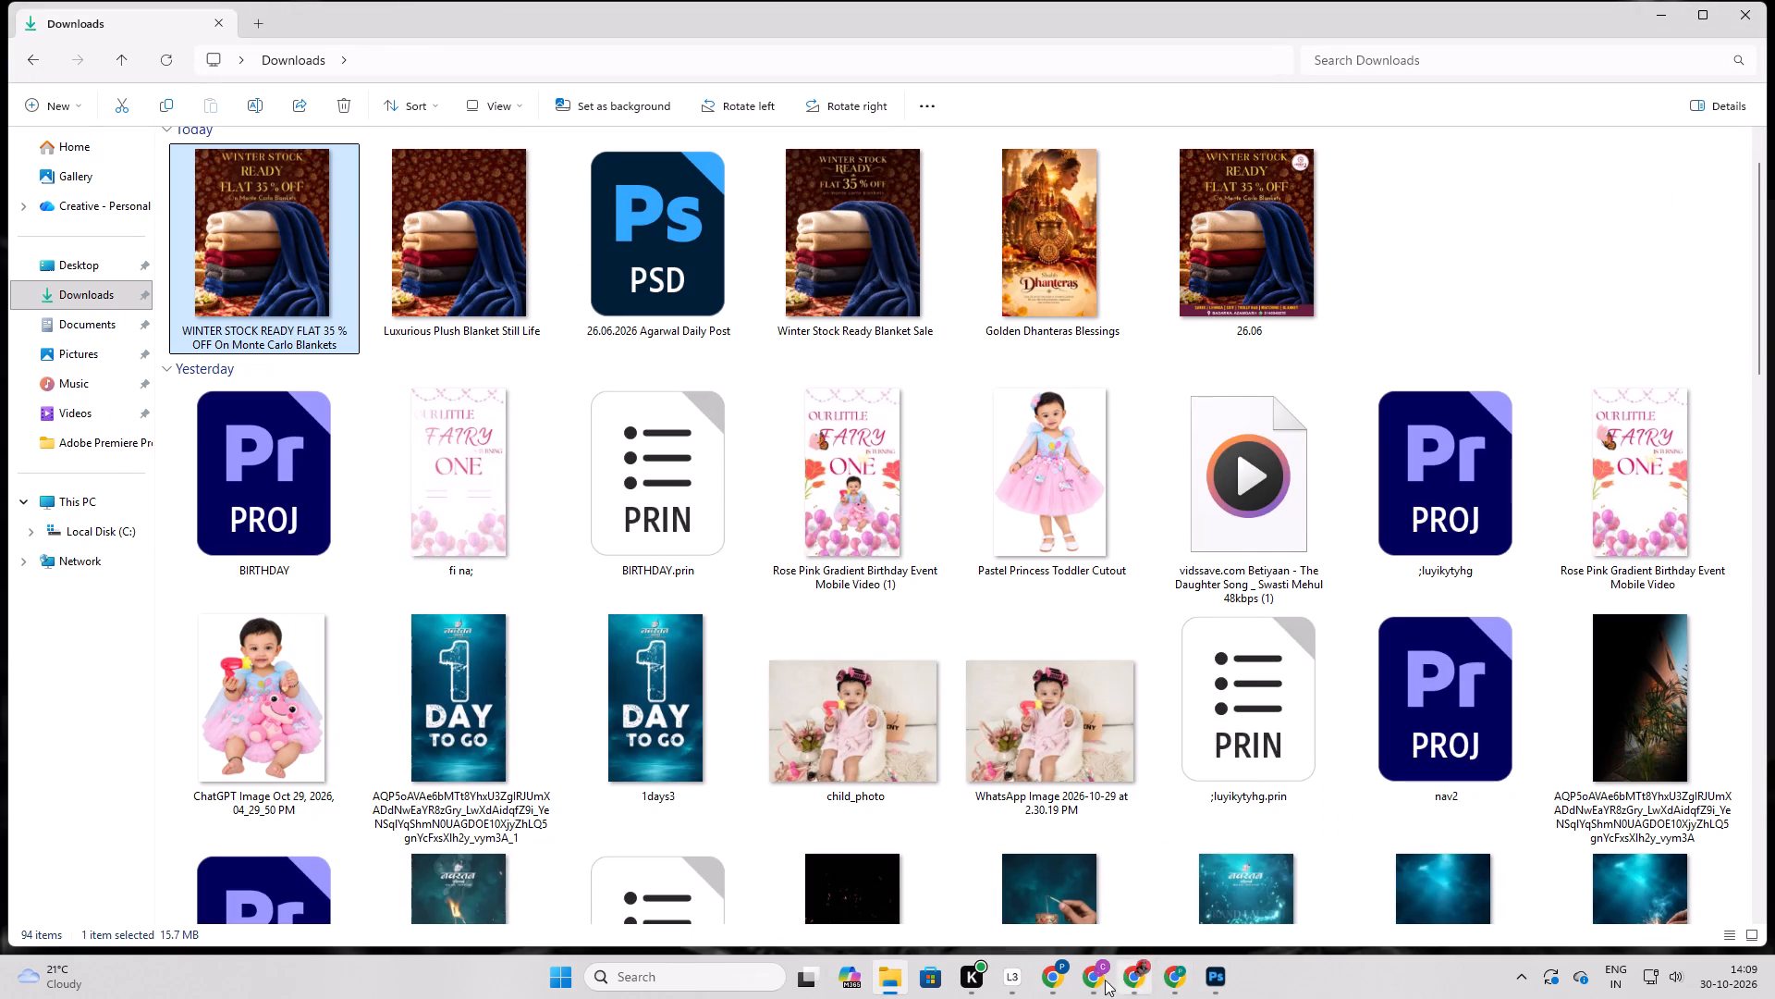
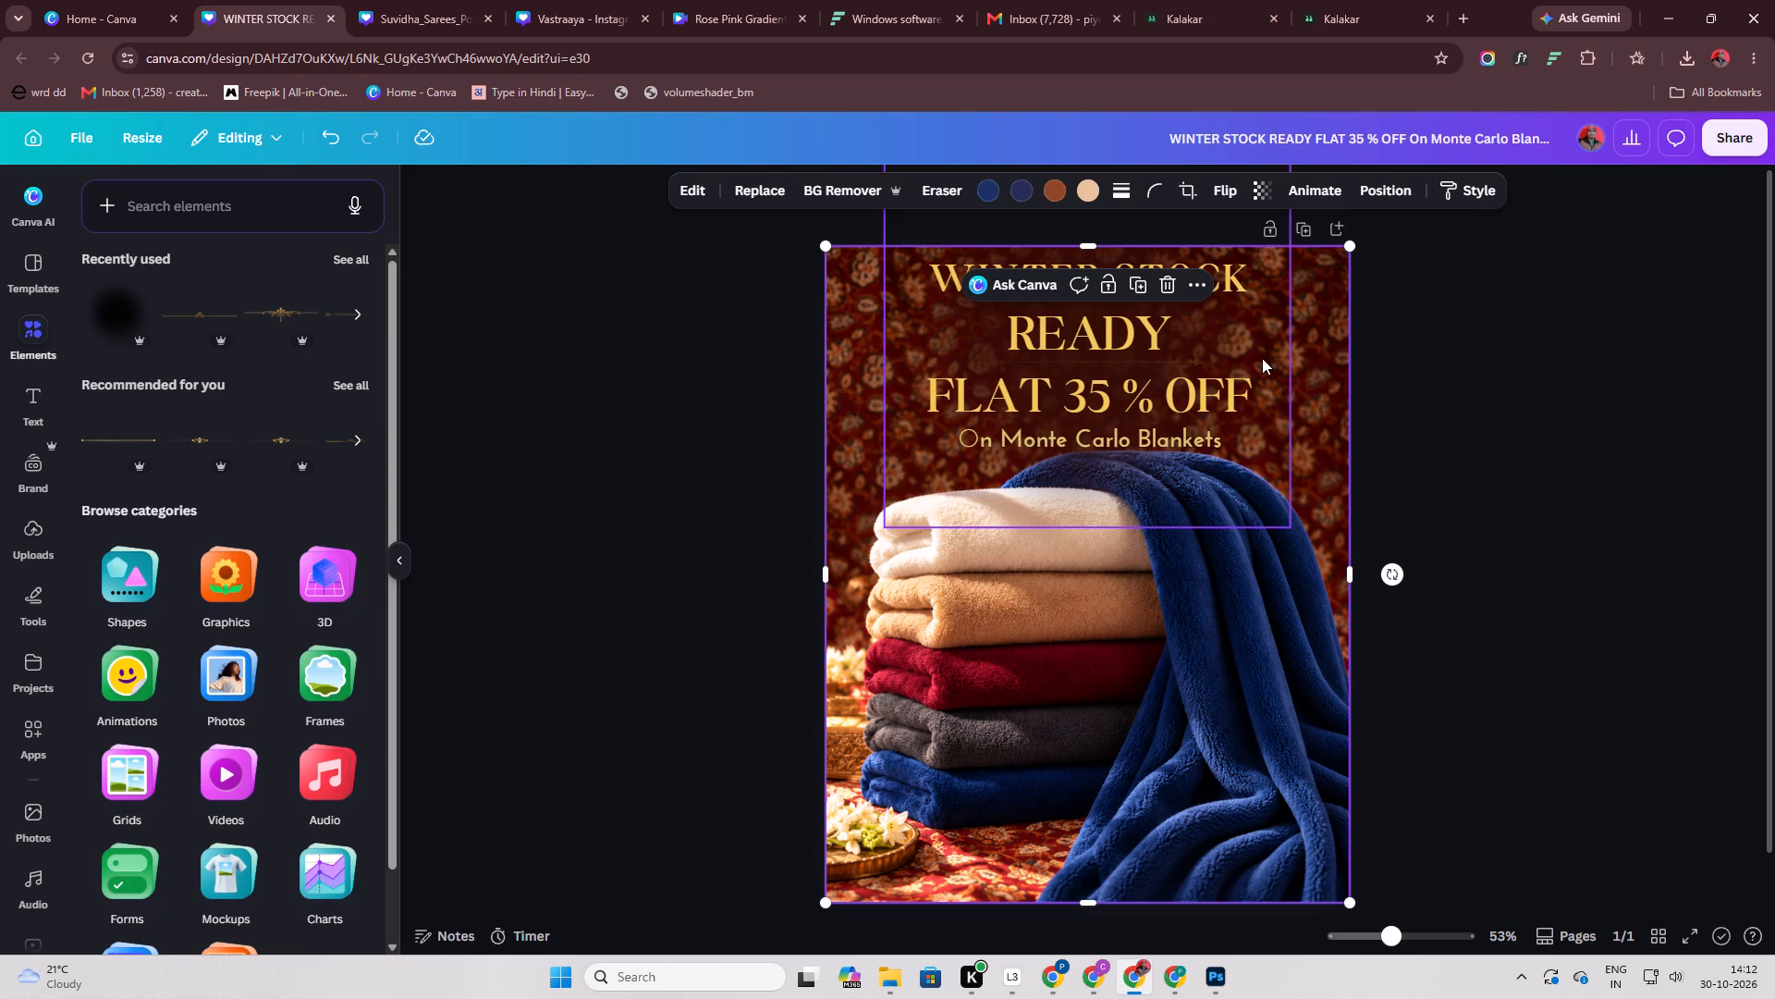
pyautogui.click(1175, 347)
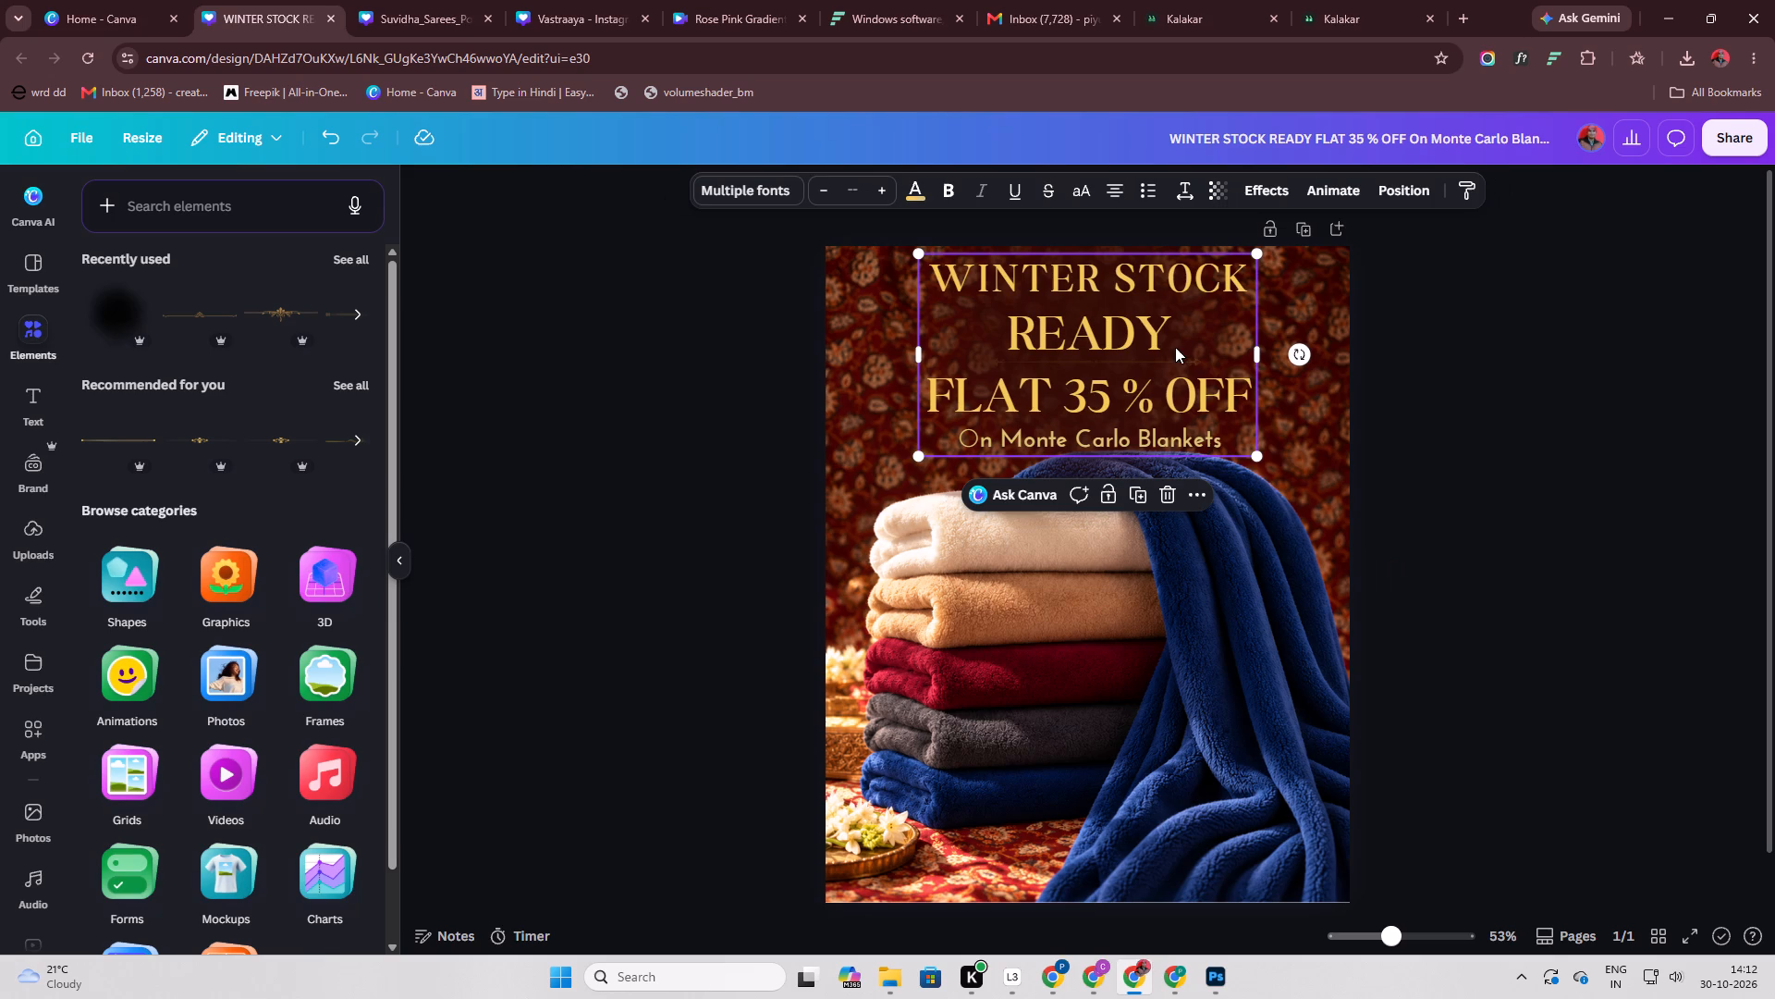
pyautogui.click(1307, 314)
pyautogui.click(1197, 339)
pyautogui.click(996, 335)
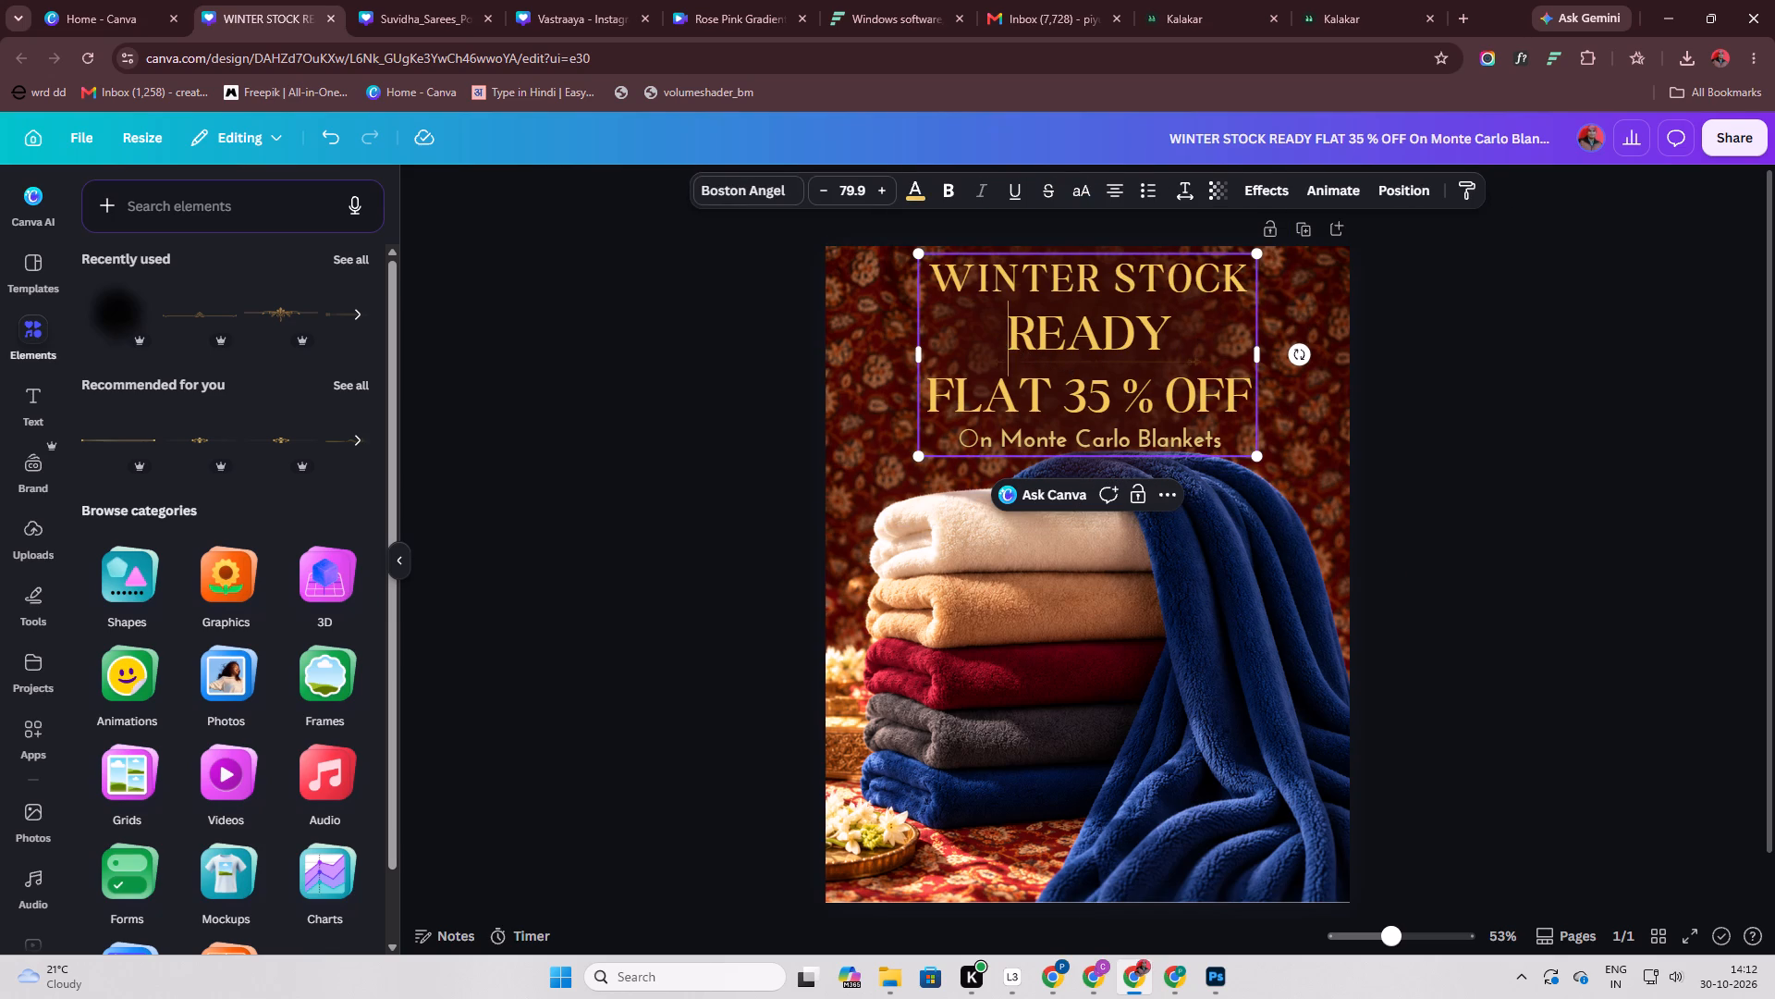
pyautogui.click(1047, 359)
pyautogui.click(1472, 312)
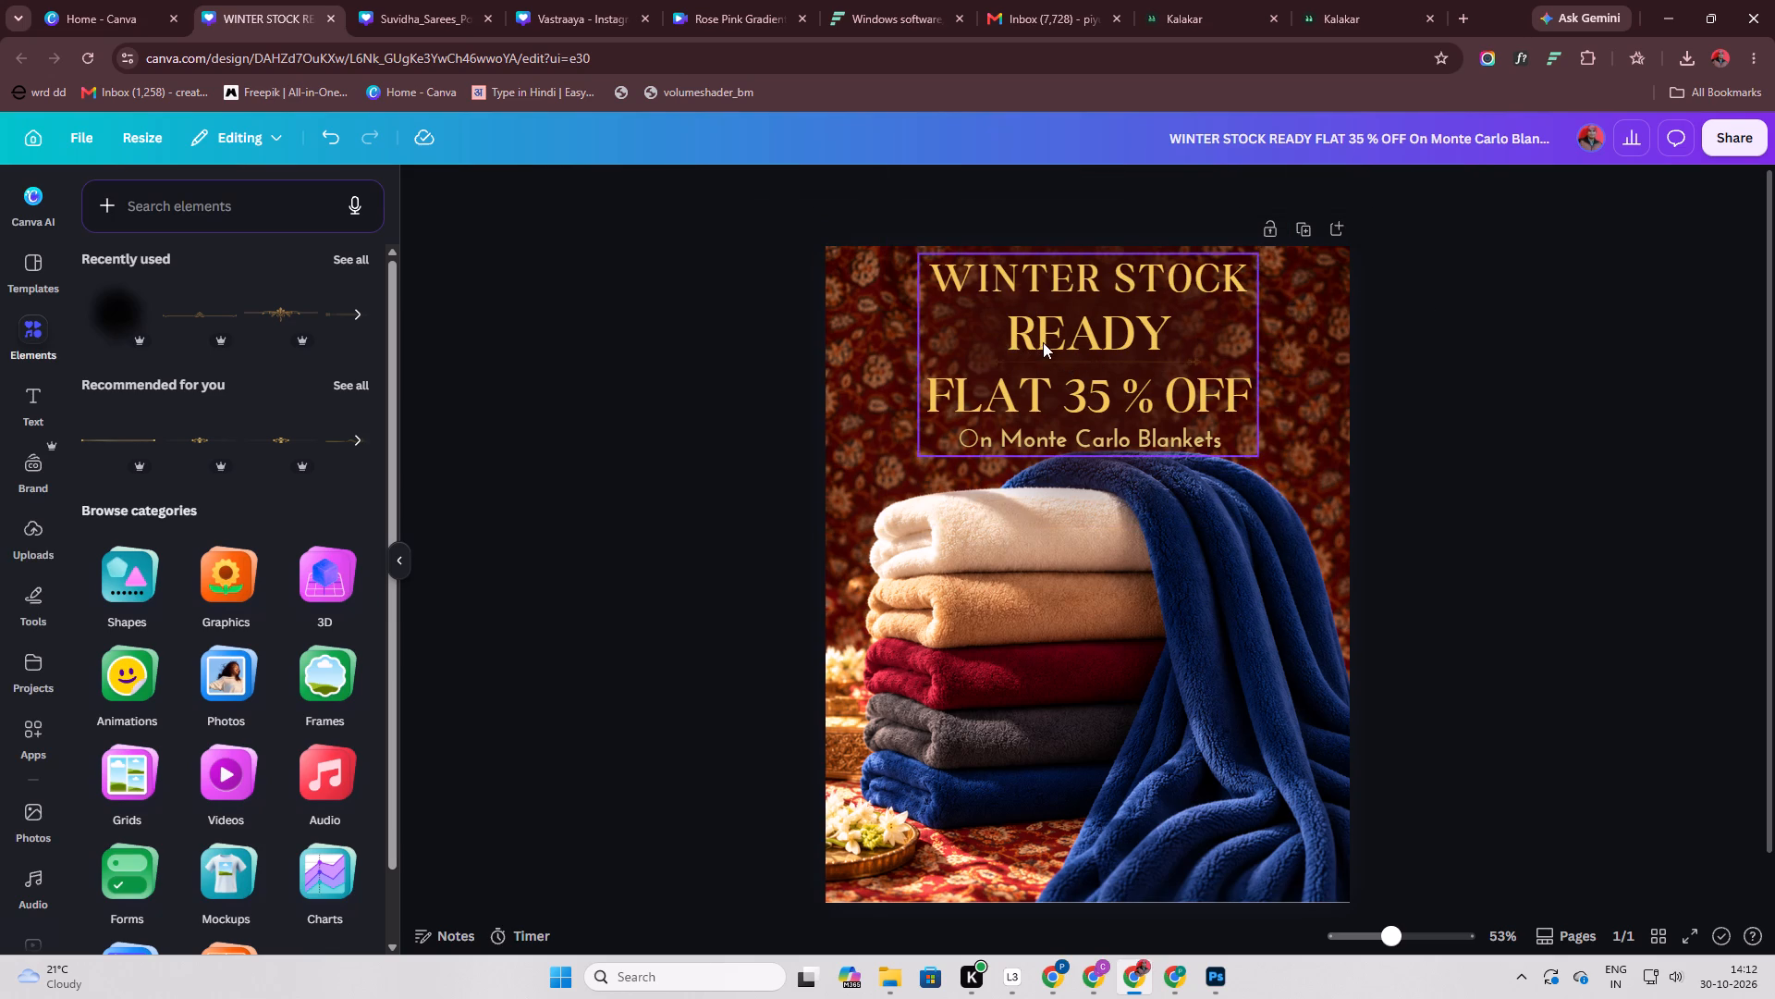
# Move the headline text block down out of the way and send the dark blurred graphic backward beneath the gold divider line.
pyautogui.moveTo(1043, 342); pyautogui.dragTo(1055, 445)
pyautogui.click(1052, 280)
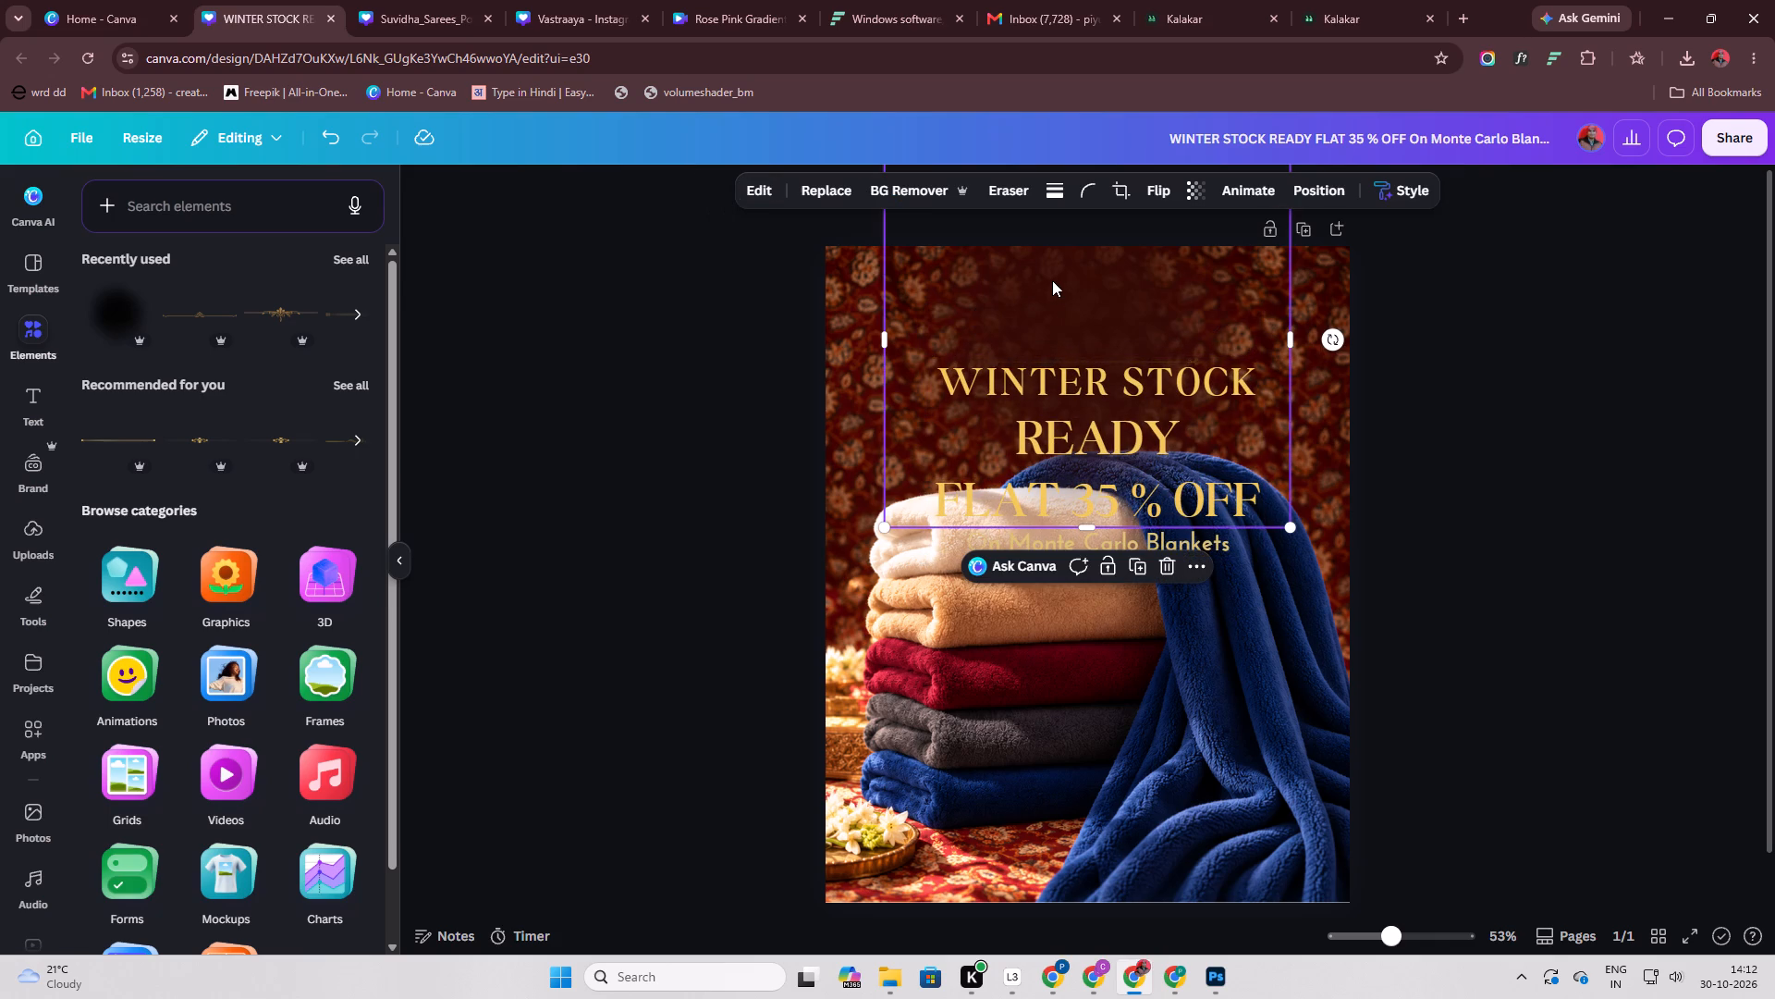
pyautogui.hotkey('ctrl', '[')
# Move the headline block back up above the blankets, centred on the gold divider, with the divider between READY and FLAT 35 % OFF.
pyautogui.moveTo(1064, 385); pyautogui.dragTo(1067, 327)
pyautogui.hotkey('ctrl', 'z')
pyautogui.click(1043, 438)
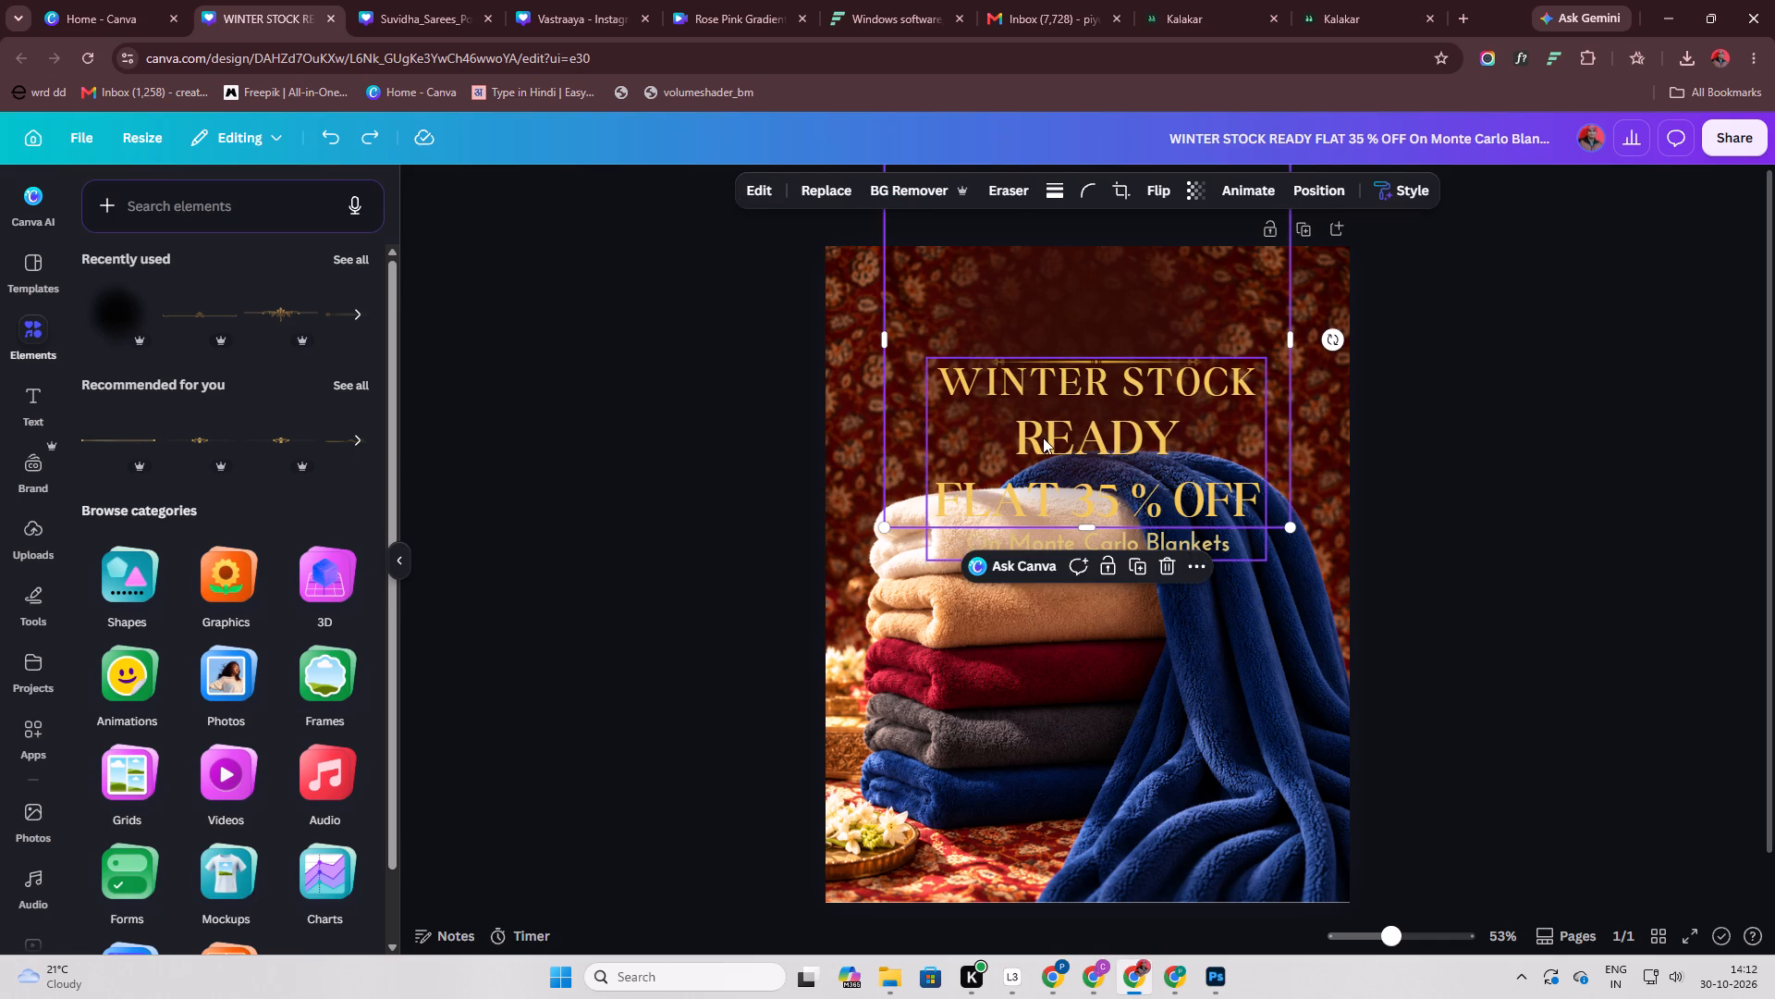
pyautogui.moveTo(1043, 431); pyautogui.dragTo(1046, 375)
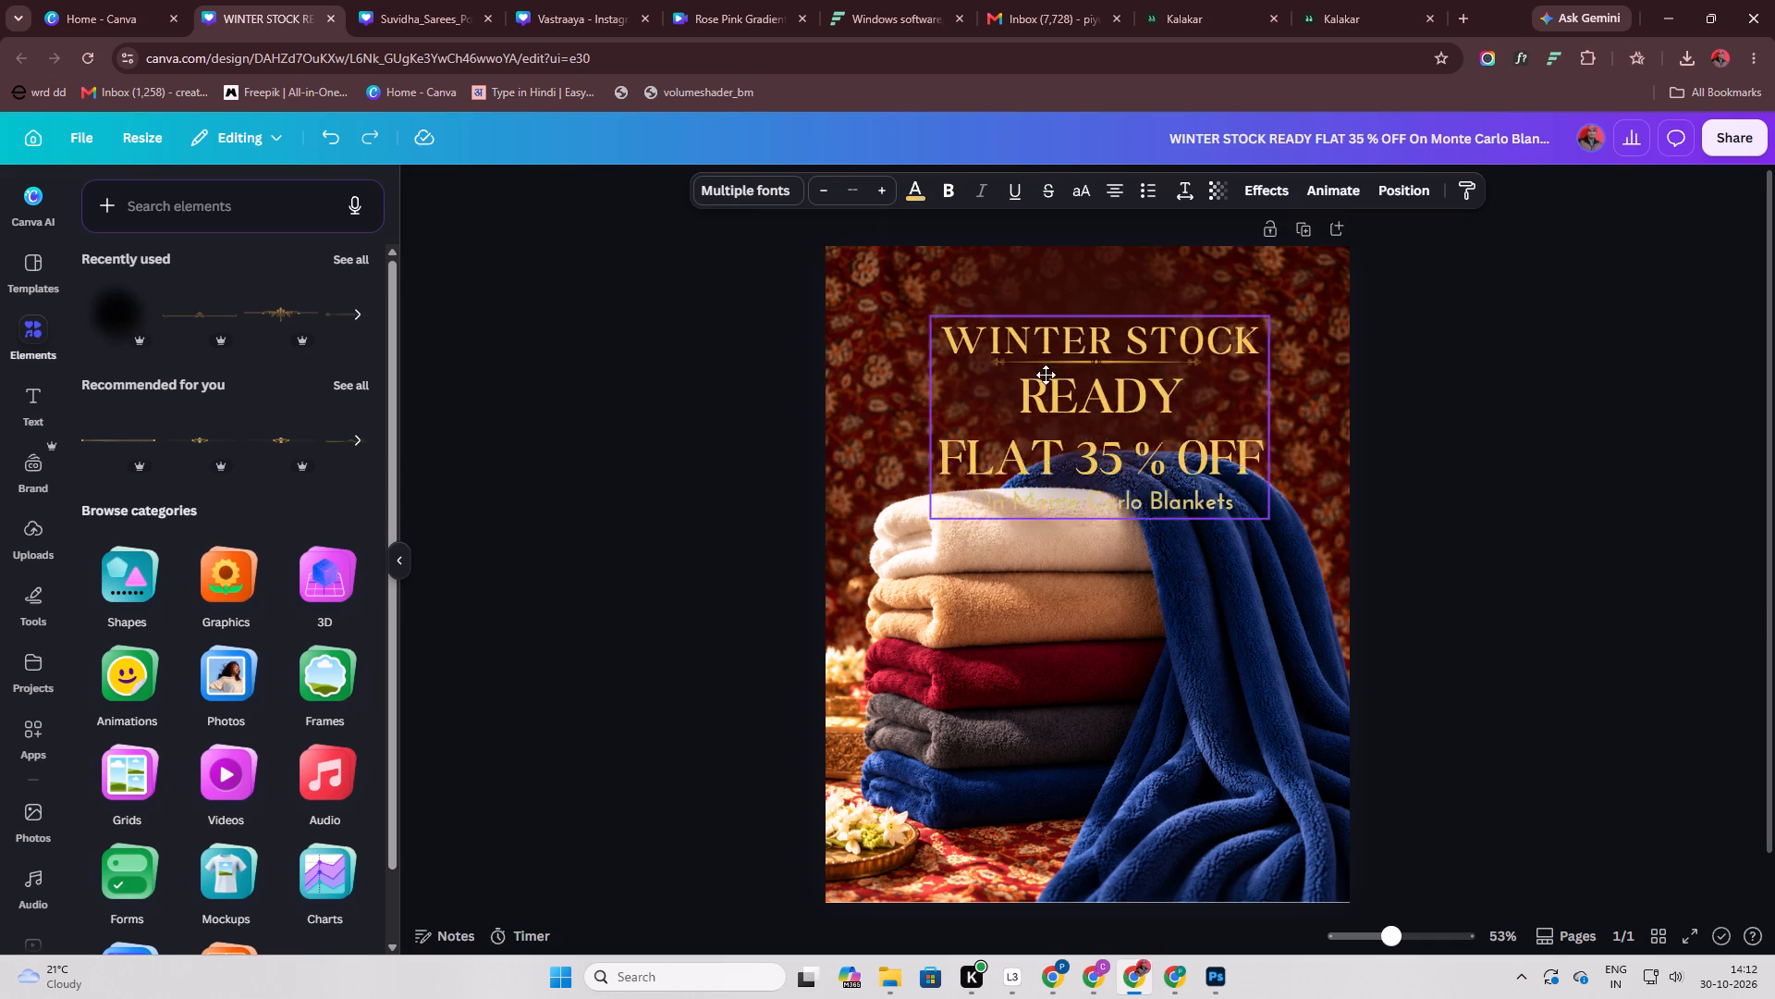
pyautogui.moveTo(1046, 375); pyautogui.dragTo(1044, 324)
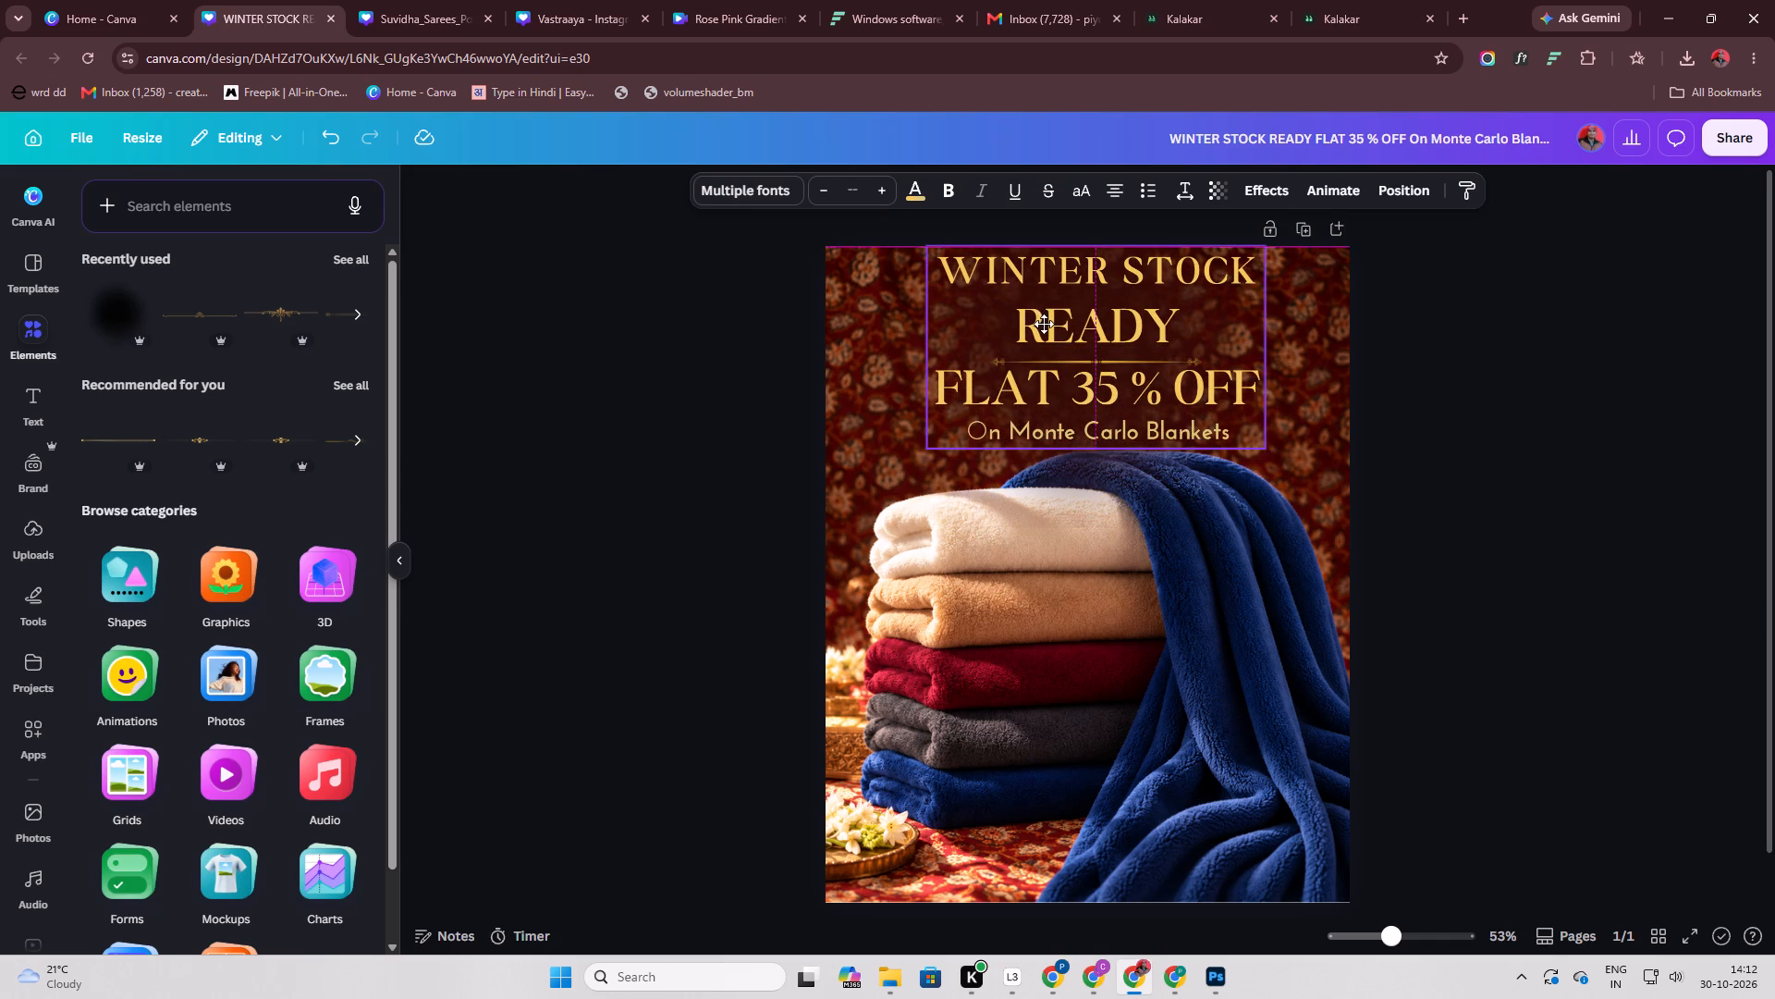
pyautogui.moveTo(1044, 324); pyautogui.dragTo(1043, 326)
pyautogui.click(1428, 474)
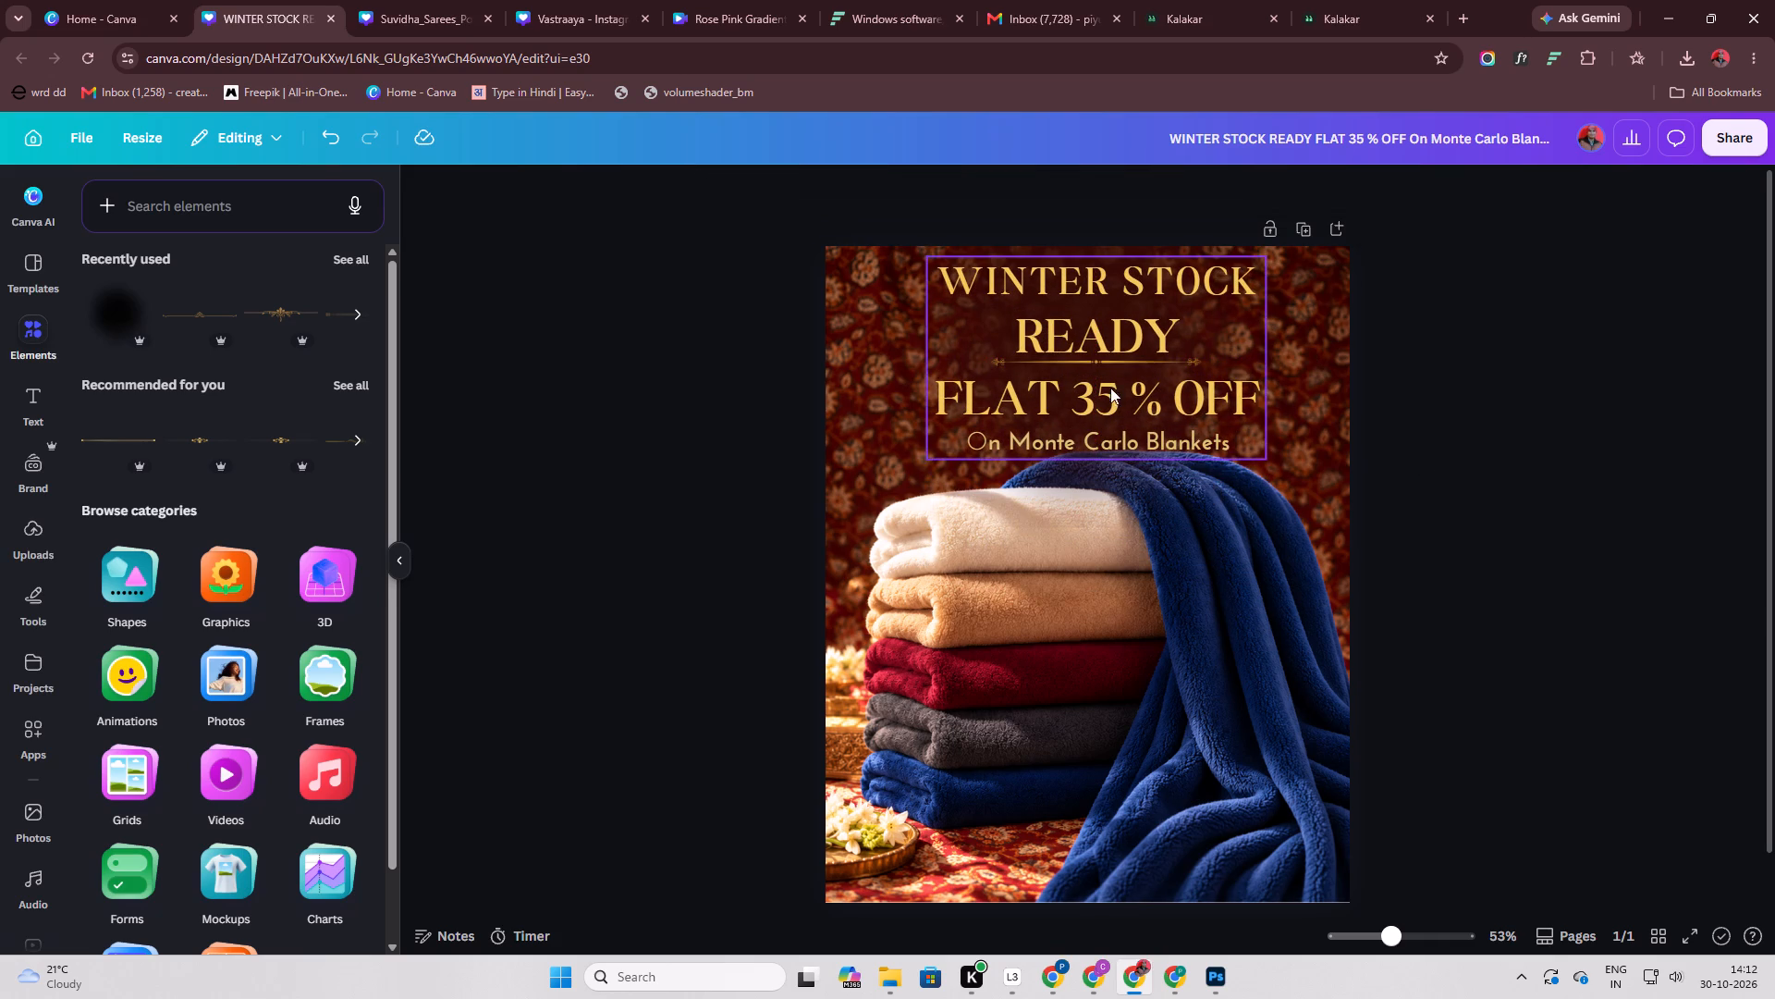
# Set the headline text block's line spacing to 1.22 and anchor its text box to the middle.
pyautogui.keyDown('ctrl'); pyautogui.scroll(4, 1074, 377); pyautogui.keyUp('ctrl')
pyautogui.click(1117, 416)
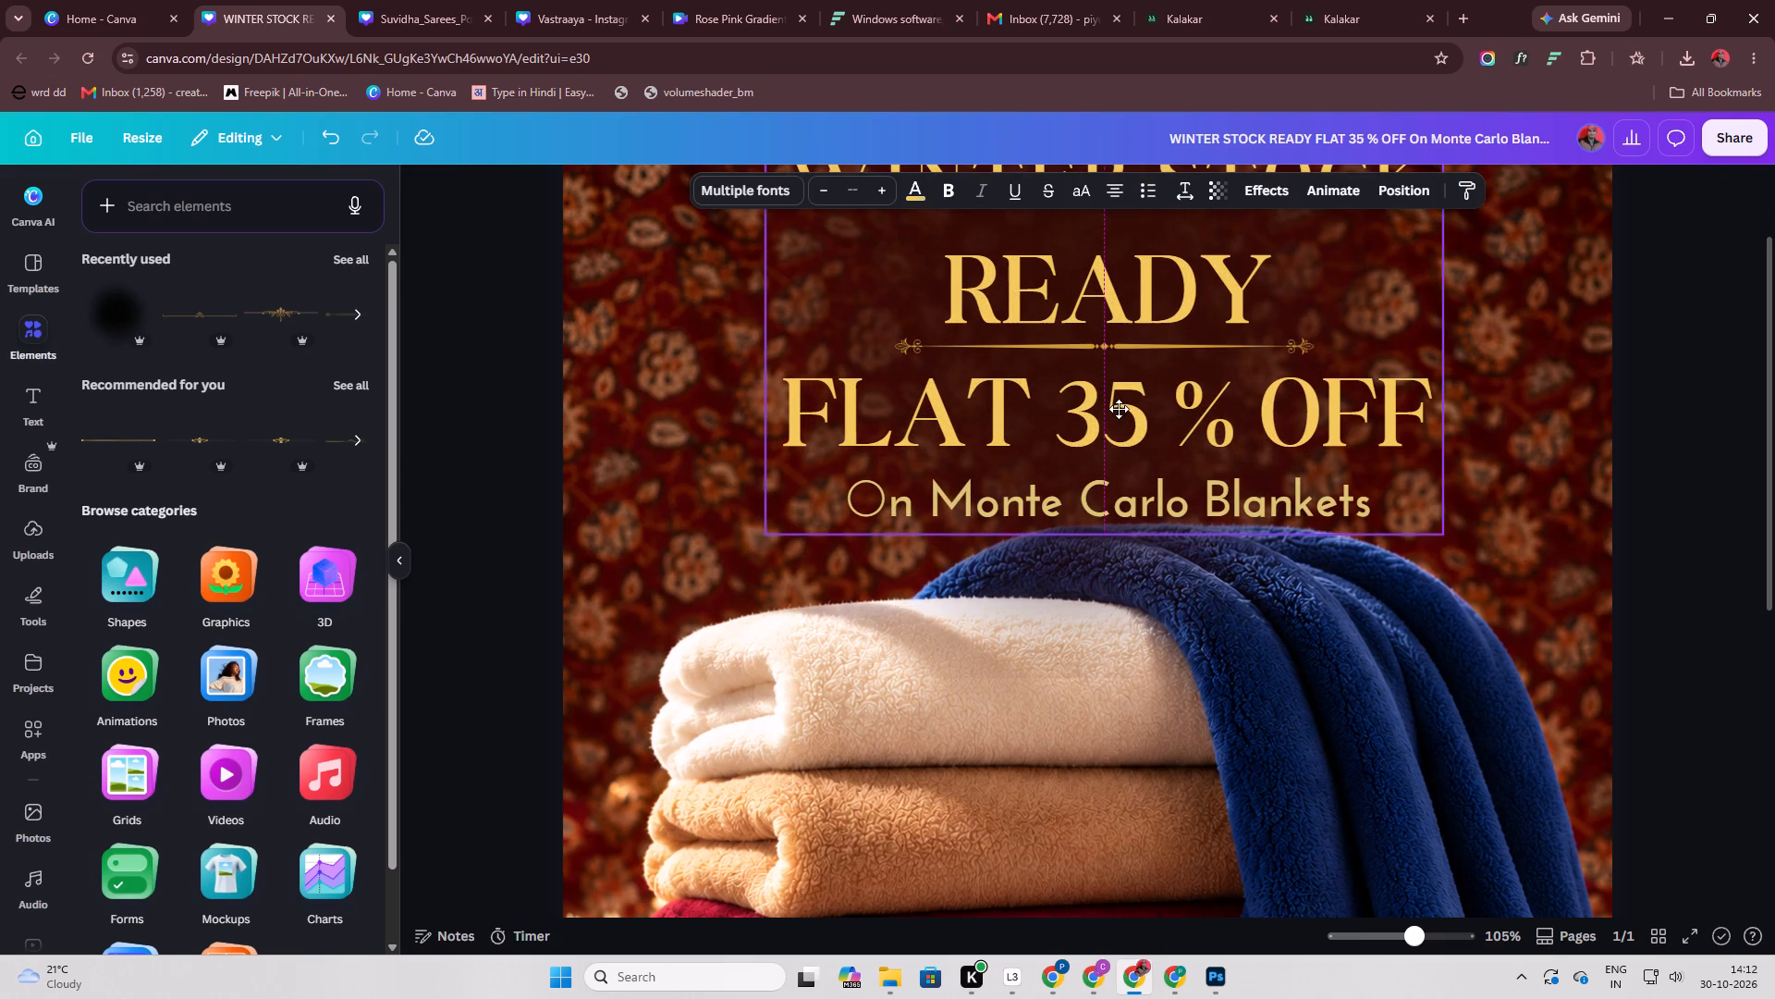
pyautogui.keyDown('ctrl'); pyautogui.scroll(4, 1120, 384); pyautogui.keyUp('ctrl')
pyautogui.keyDown('ctrl'); pyautogui.scroll(-9, 1106, 369); pyautogui.keyUp('ctrl')
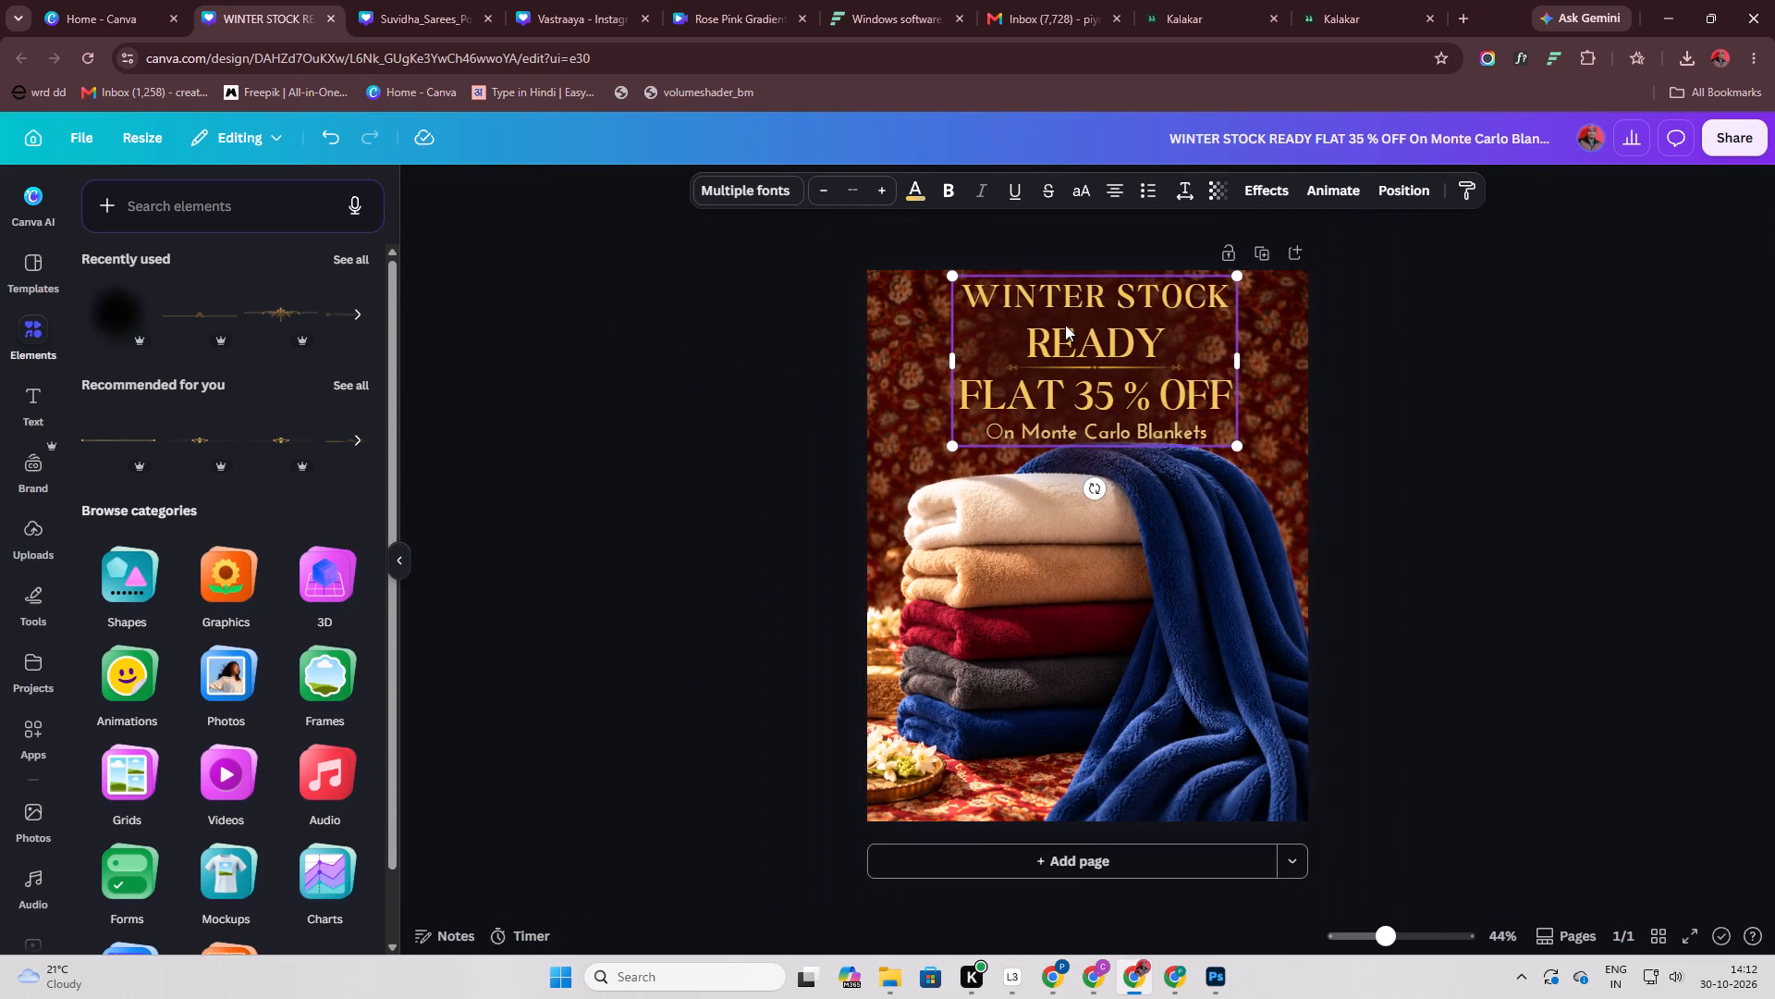
pyautogui.keyDown('ctrl'); pyautogui.scroll(4, 1065, 304); pyautogui.keyUp('ctrl')
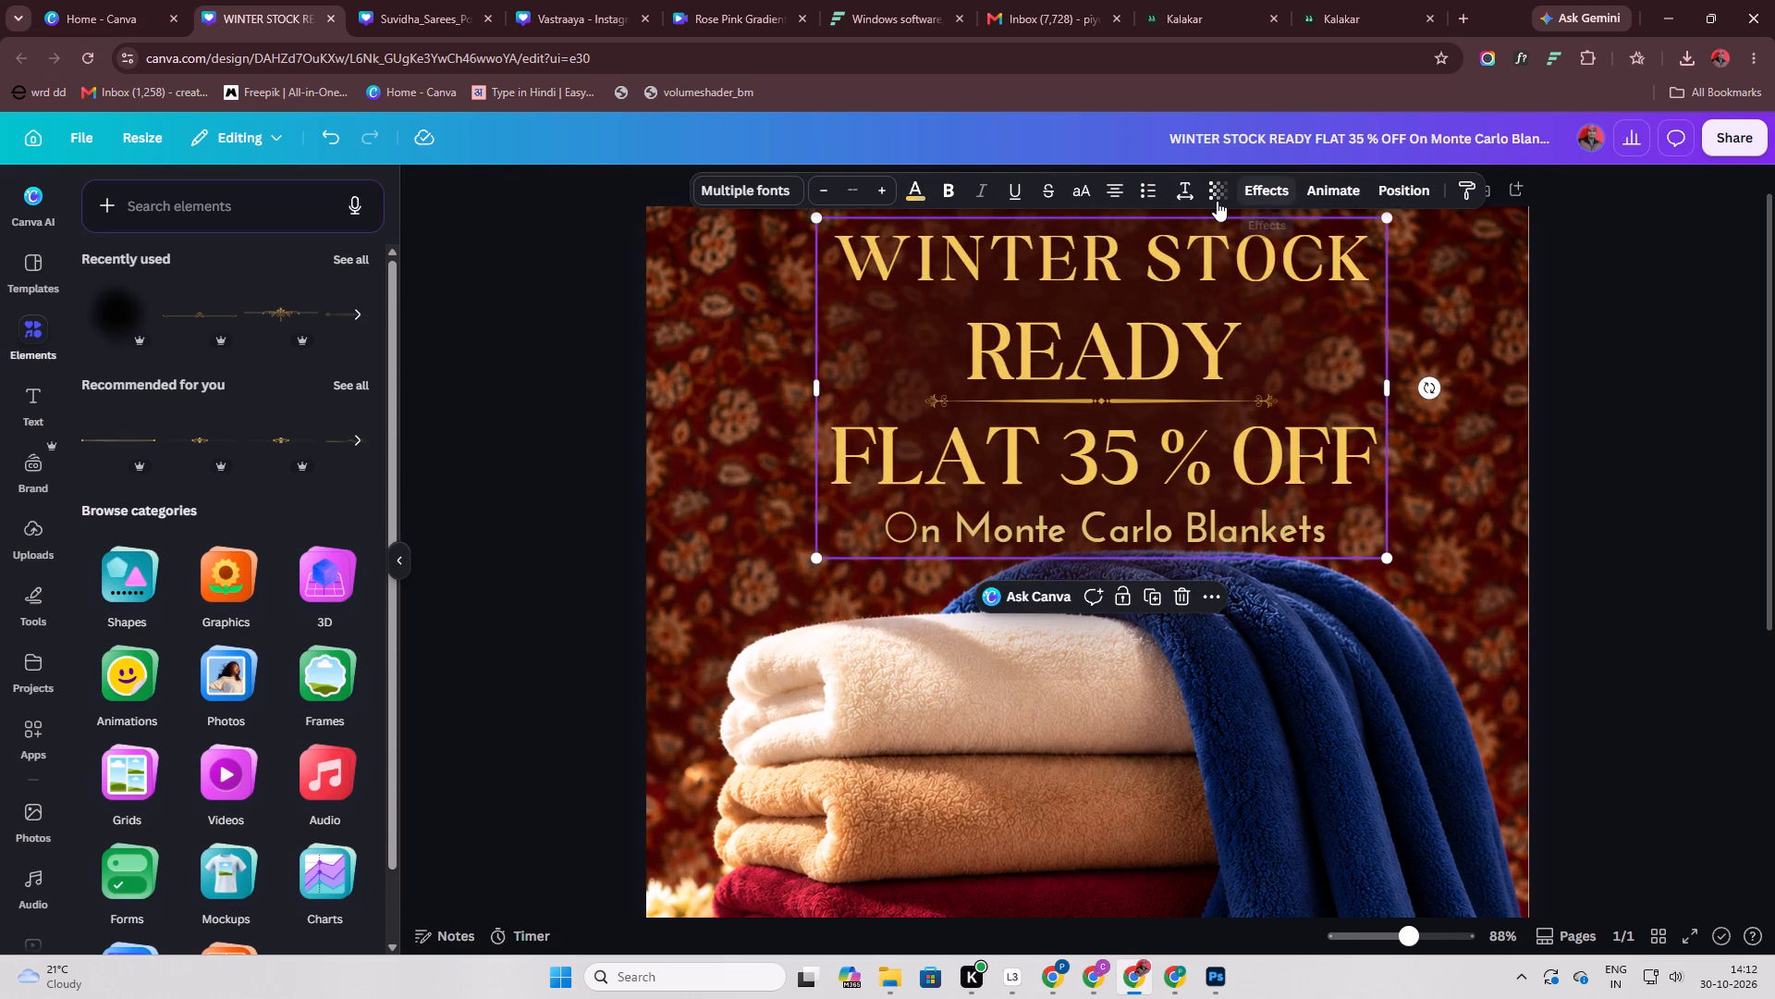
pyautogui.click(1189, 201)
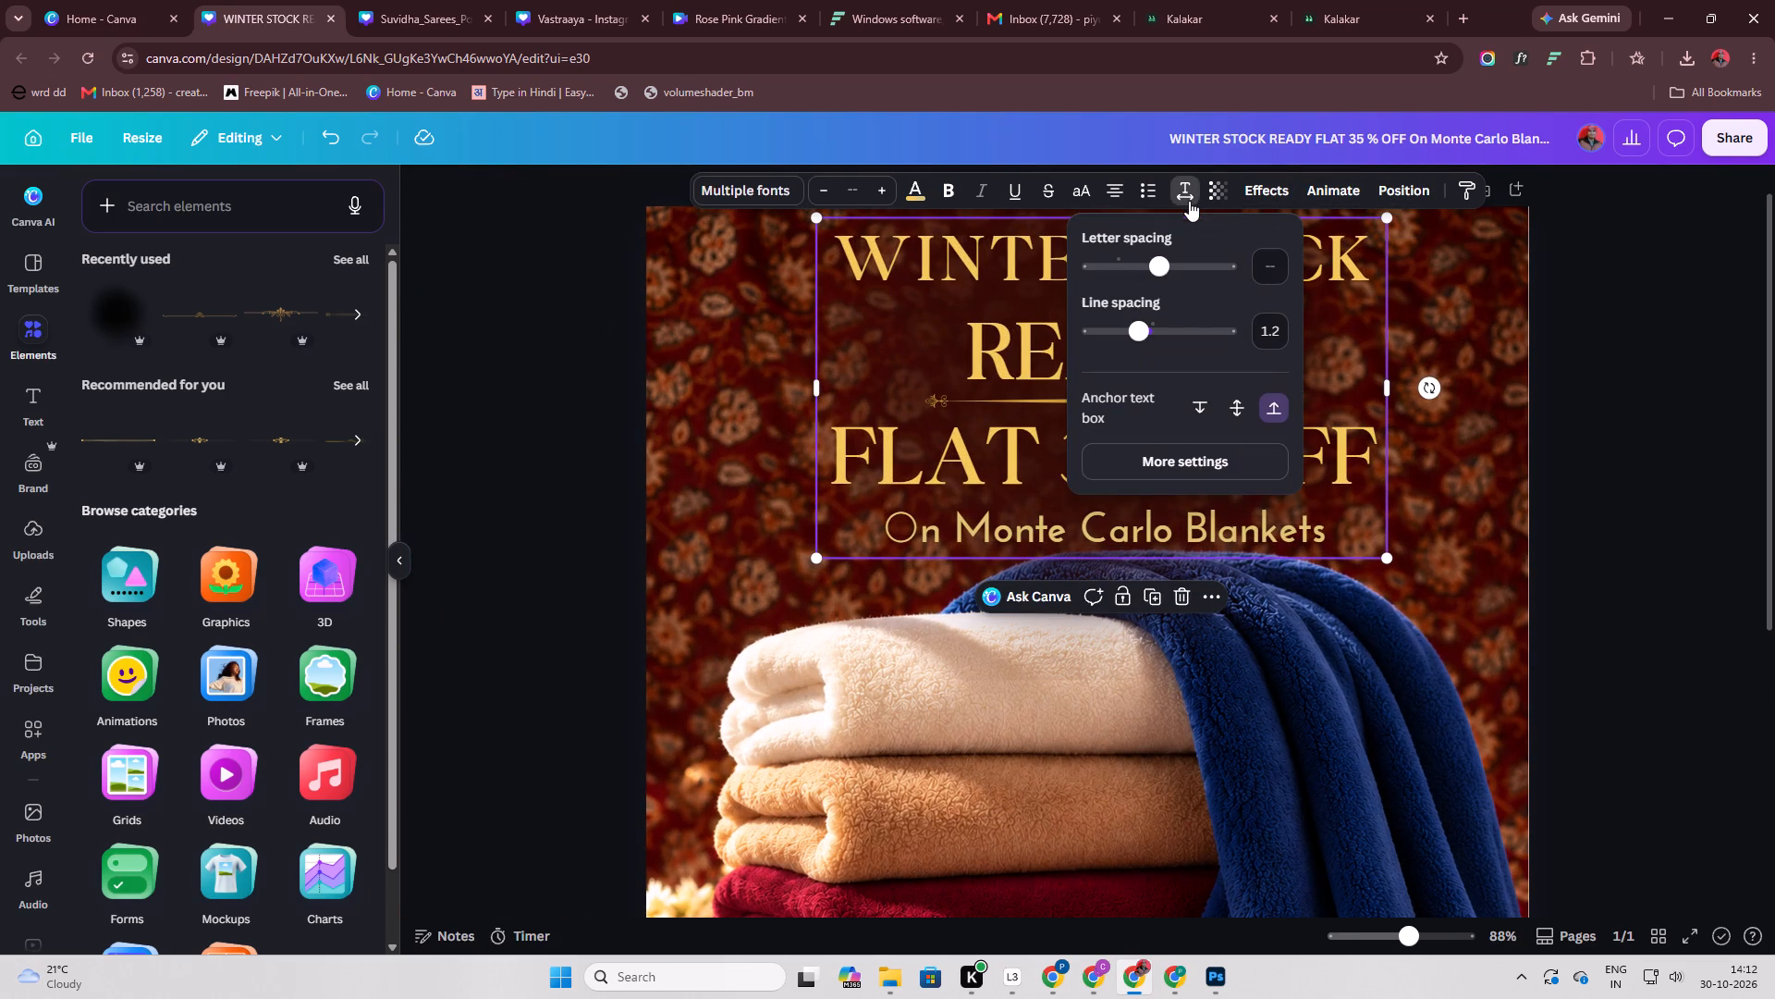
pyautogui.click(1141, 341)
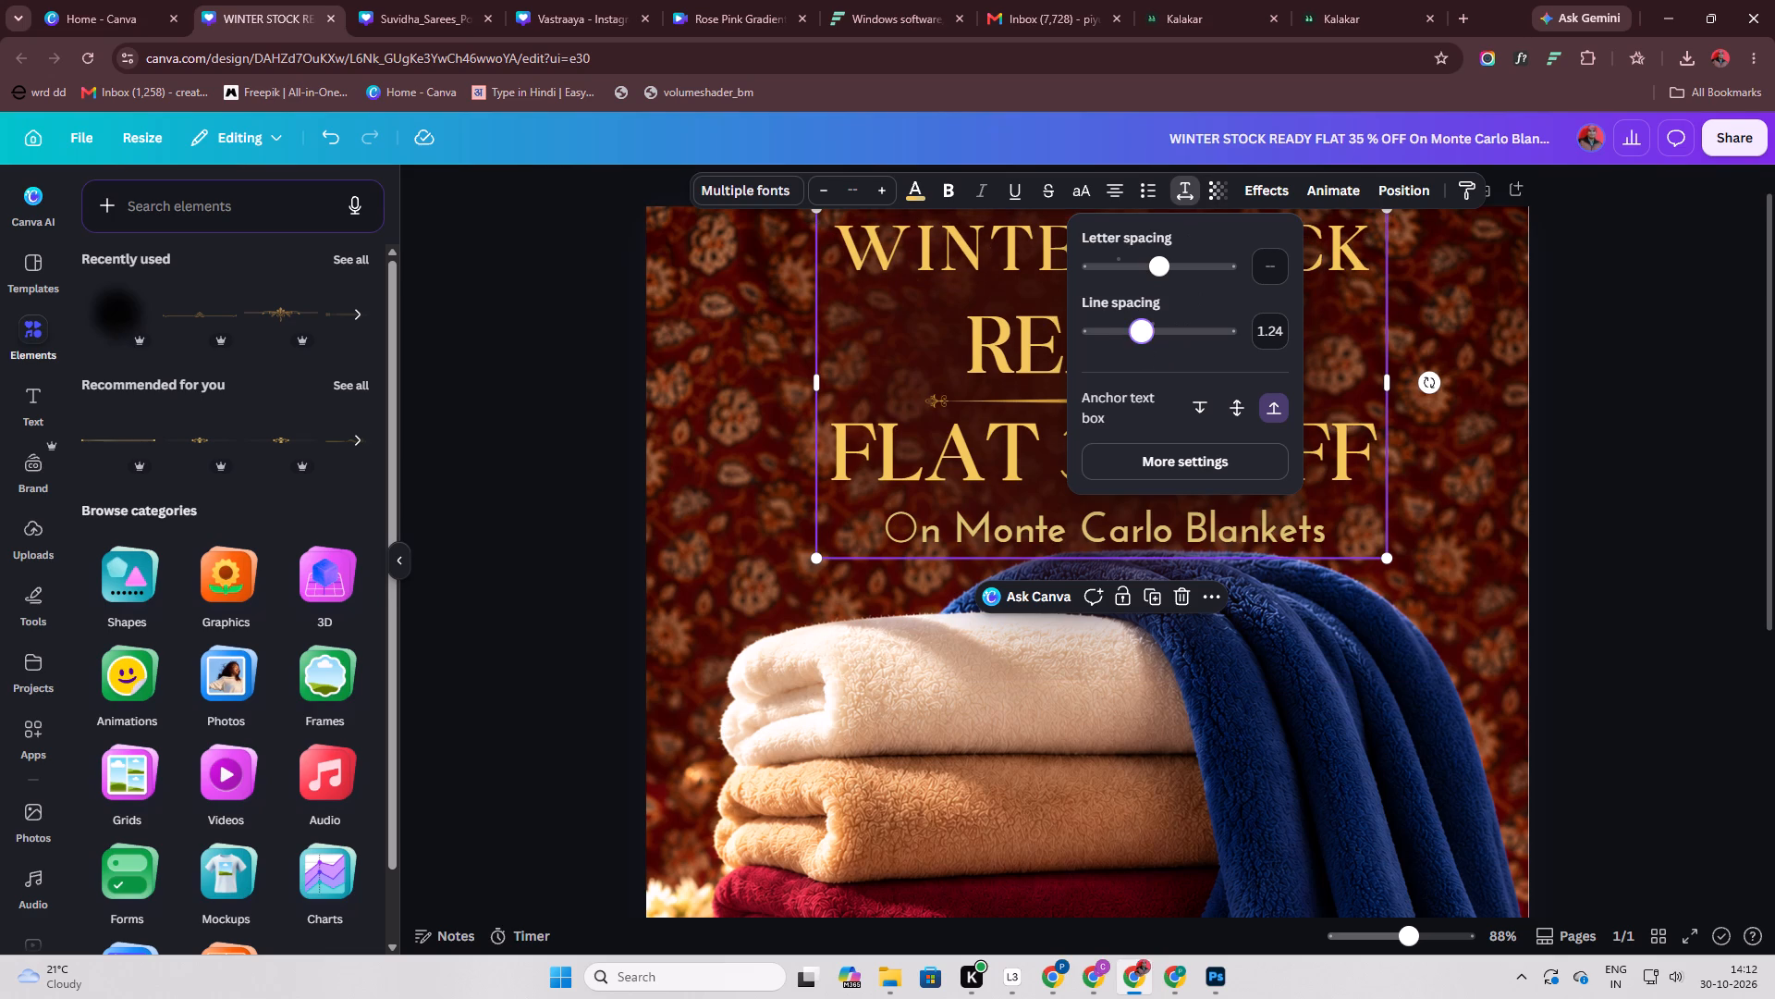
pyautogui.moveTo(1236, 411); pyautogui.dragTo(1229, 402)
pyautogui.click(1143, 335)
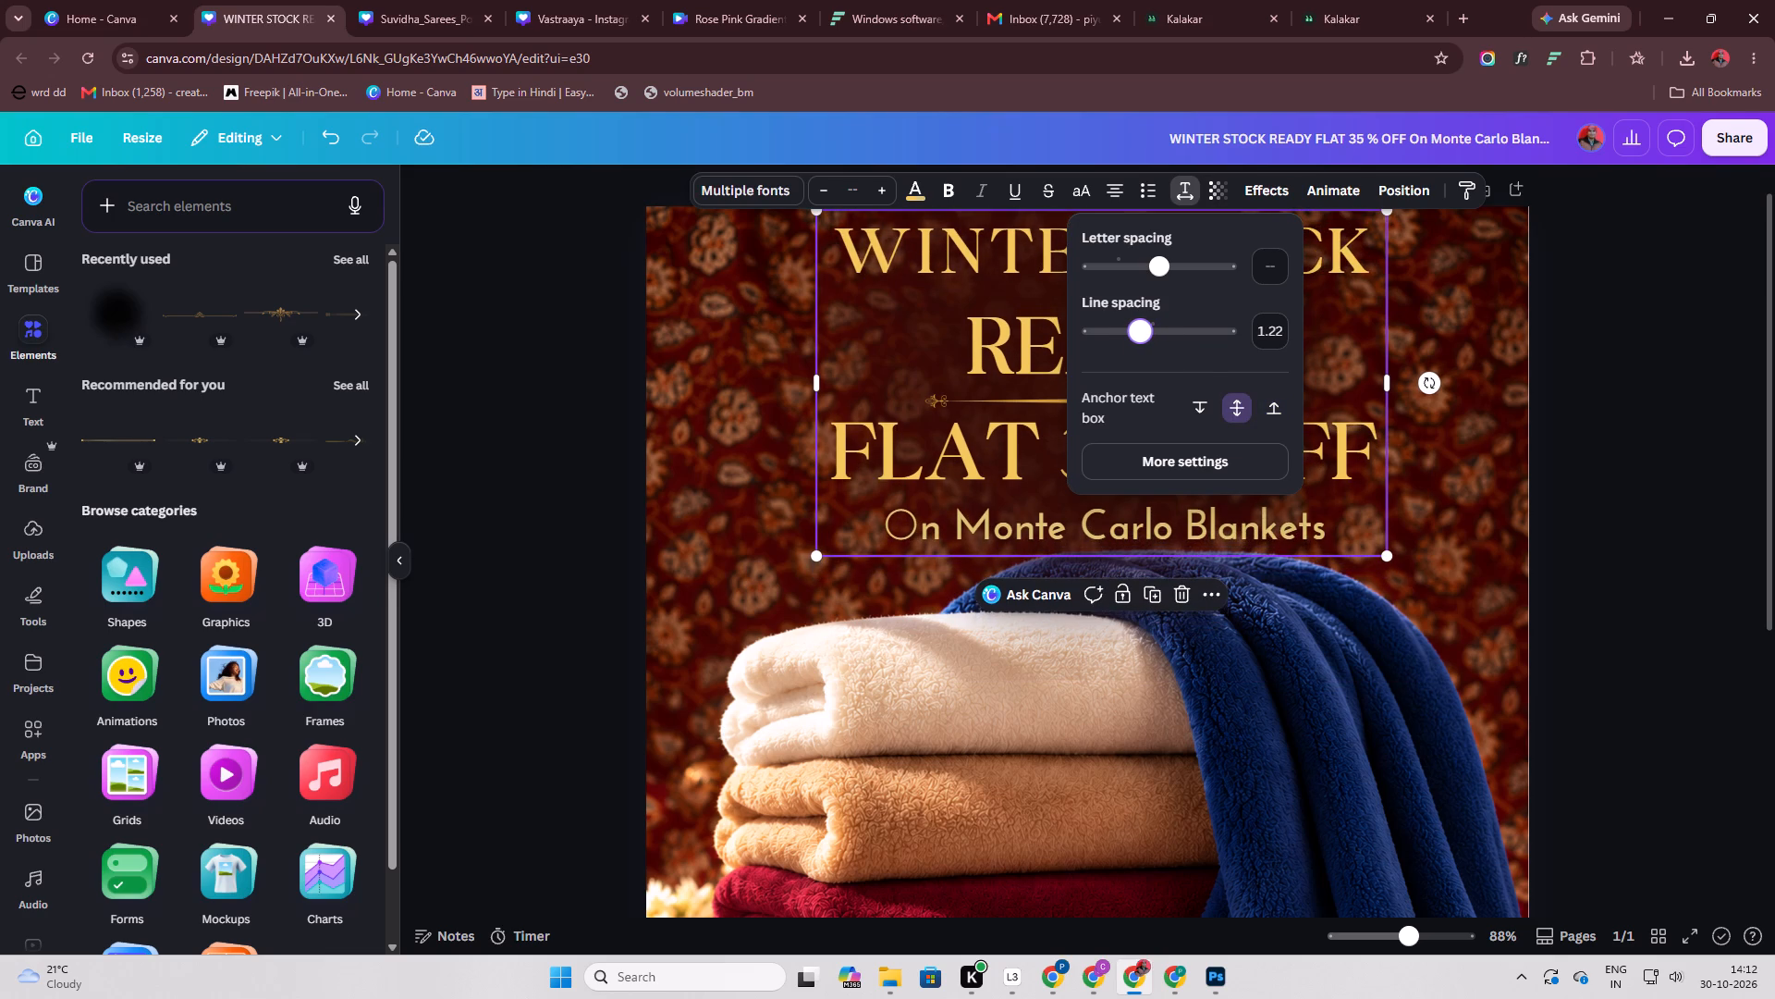
pyautogui.click(1610, 395)
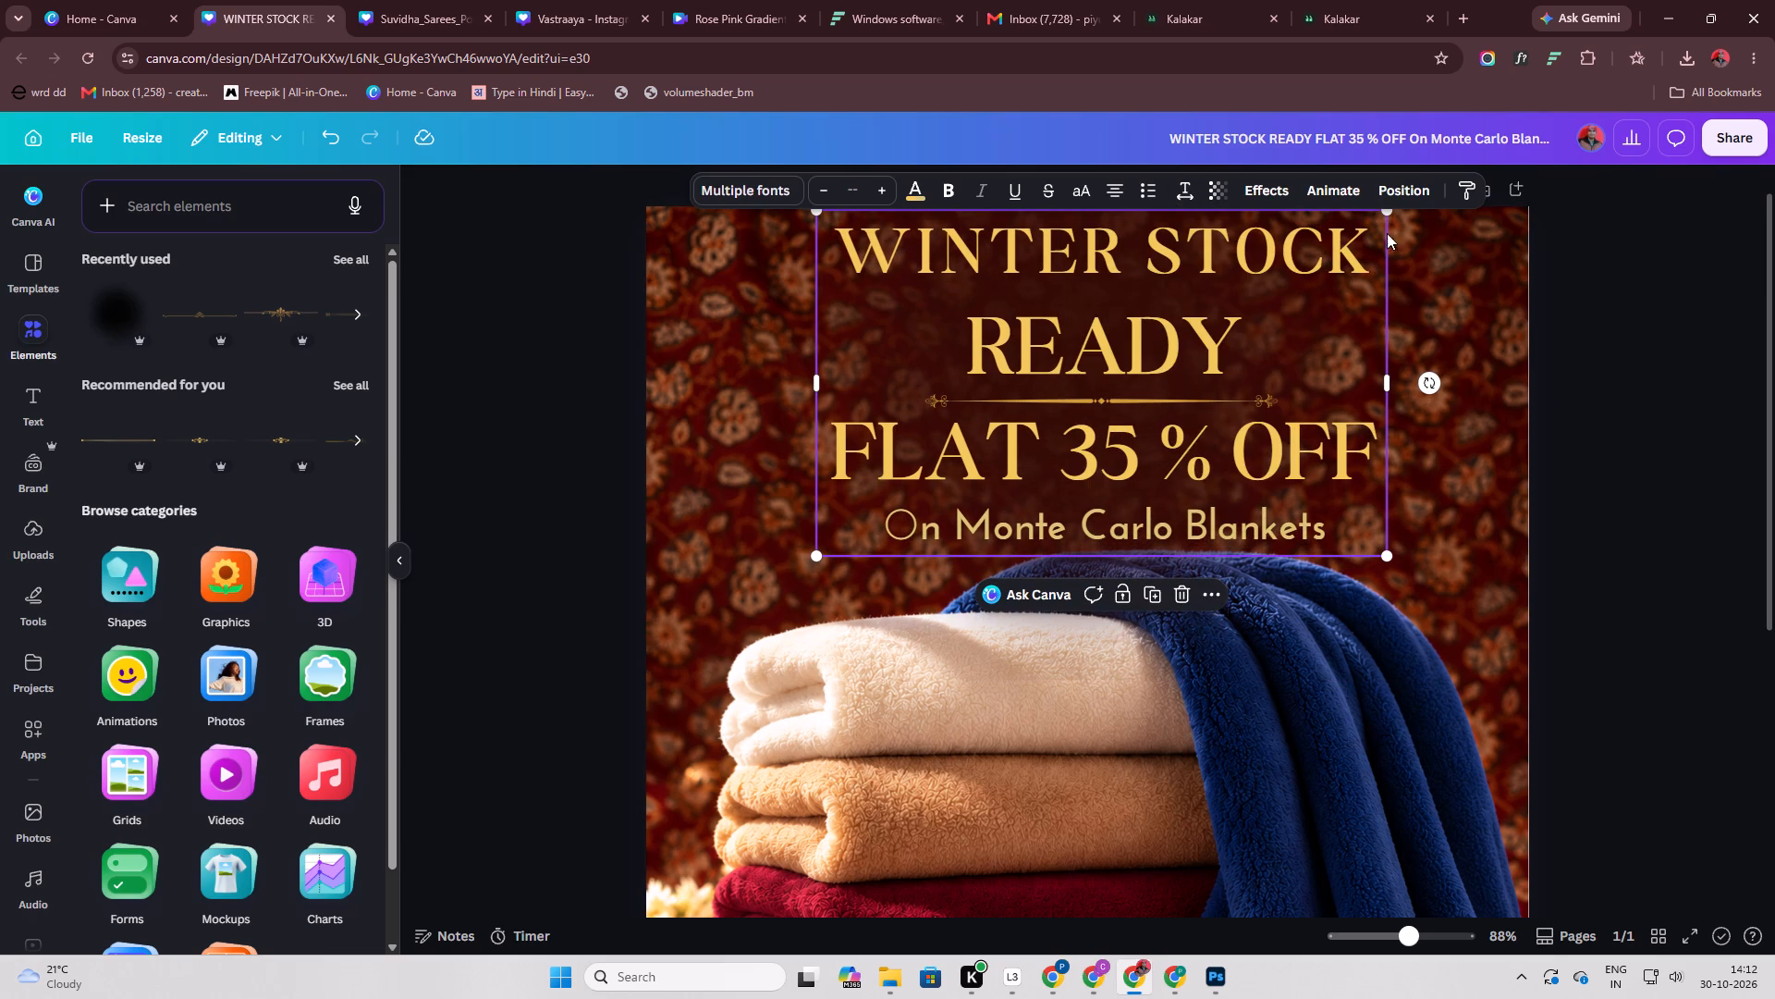
pyautogui.click(1586, 309)
pyautogui.scroll(1, 1096, 304)
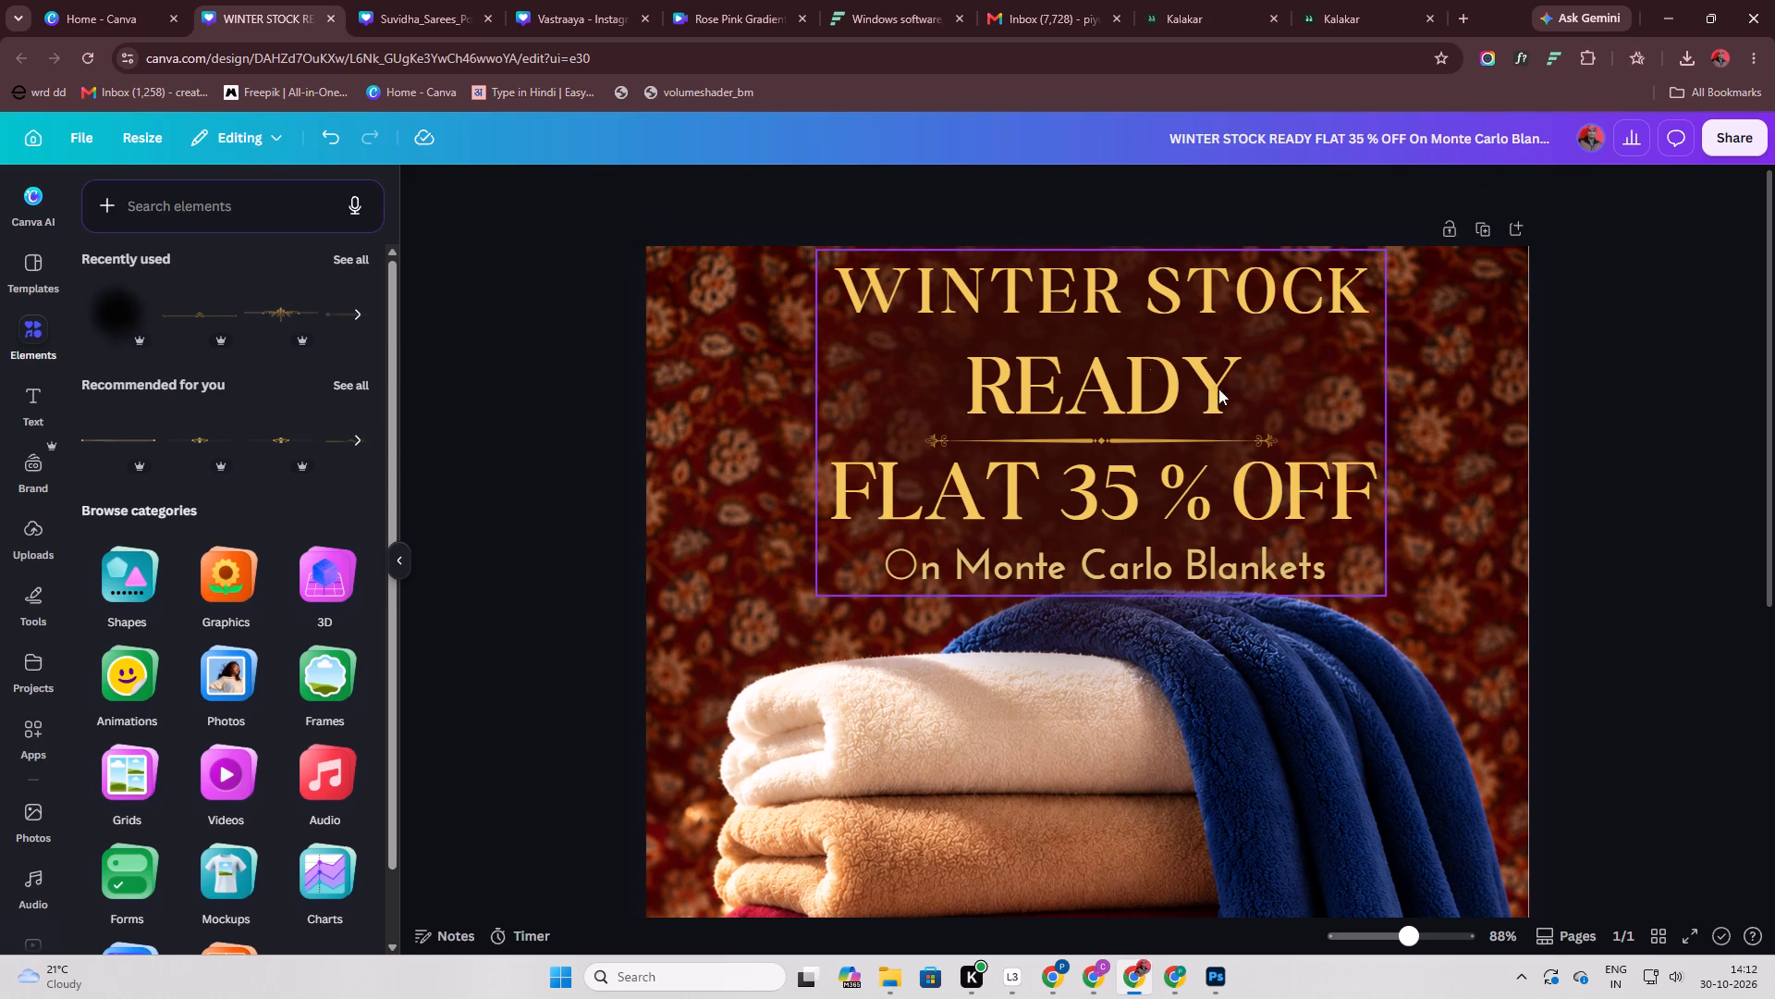
pyautogui.click(1624, 423)
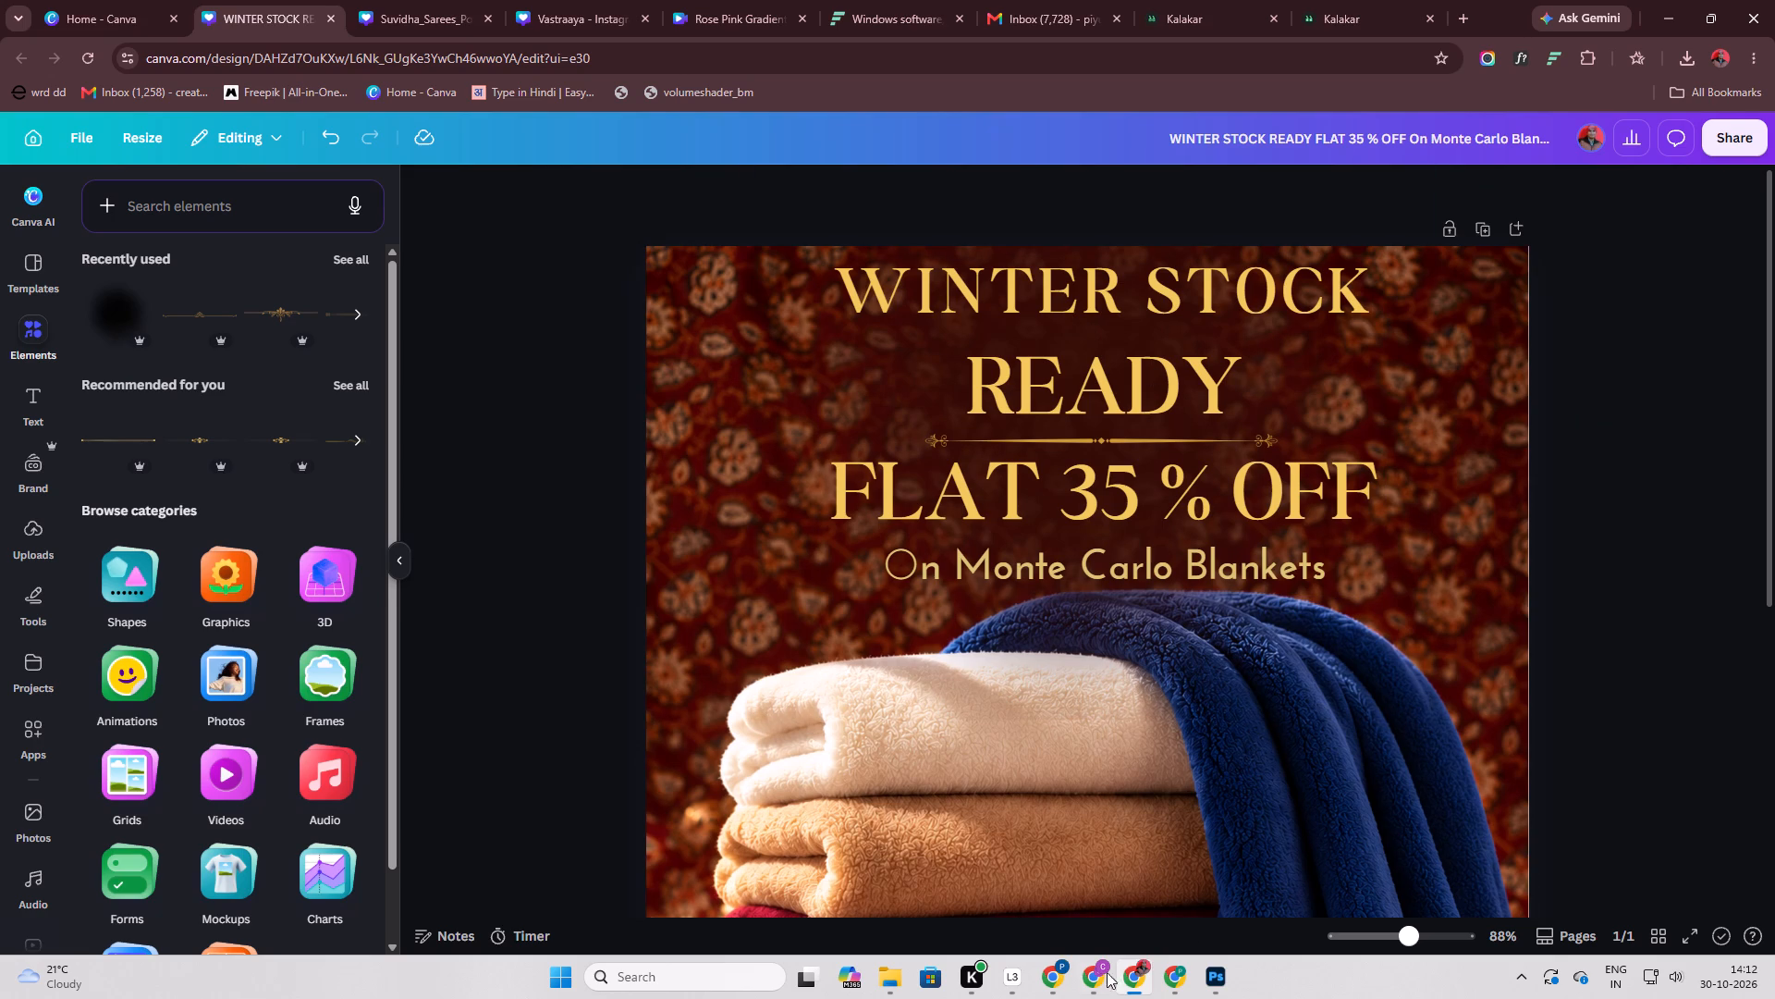
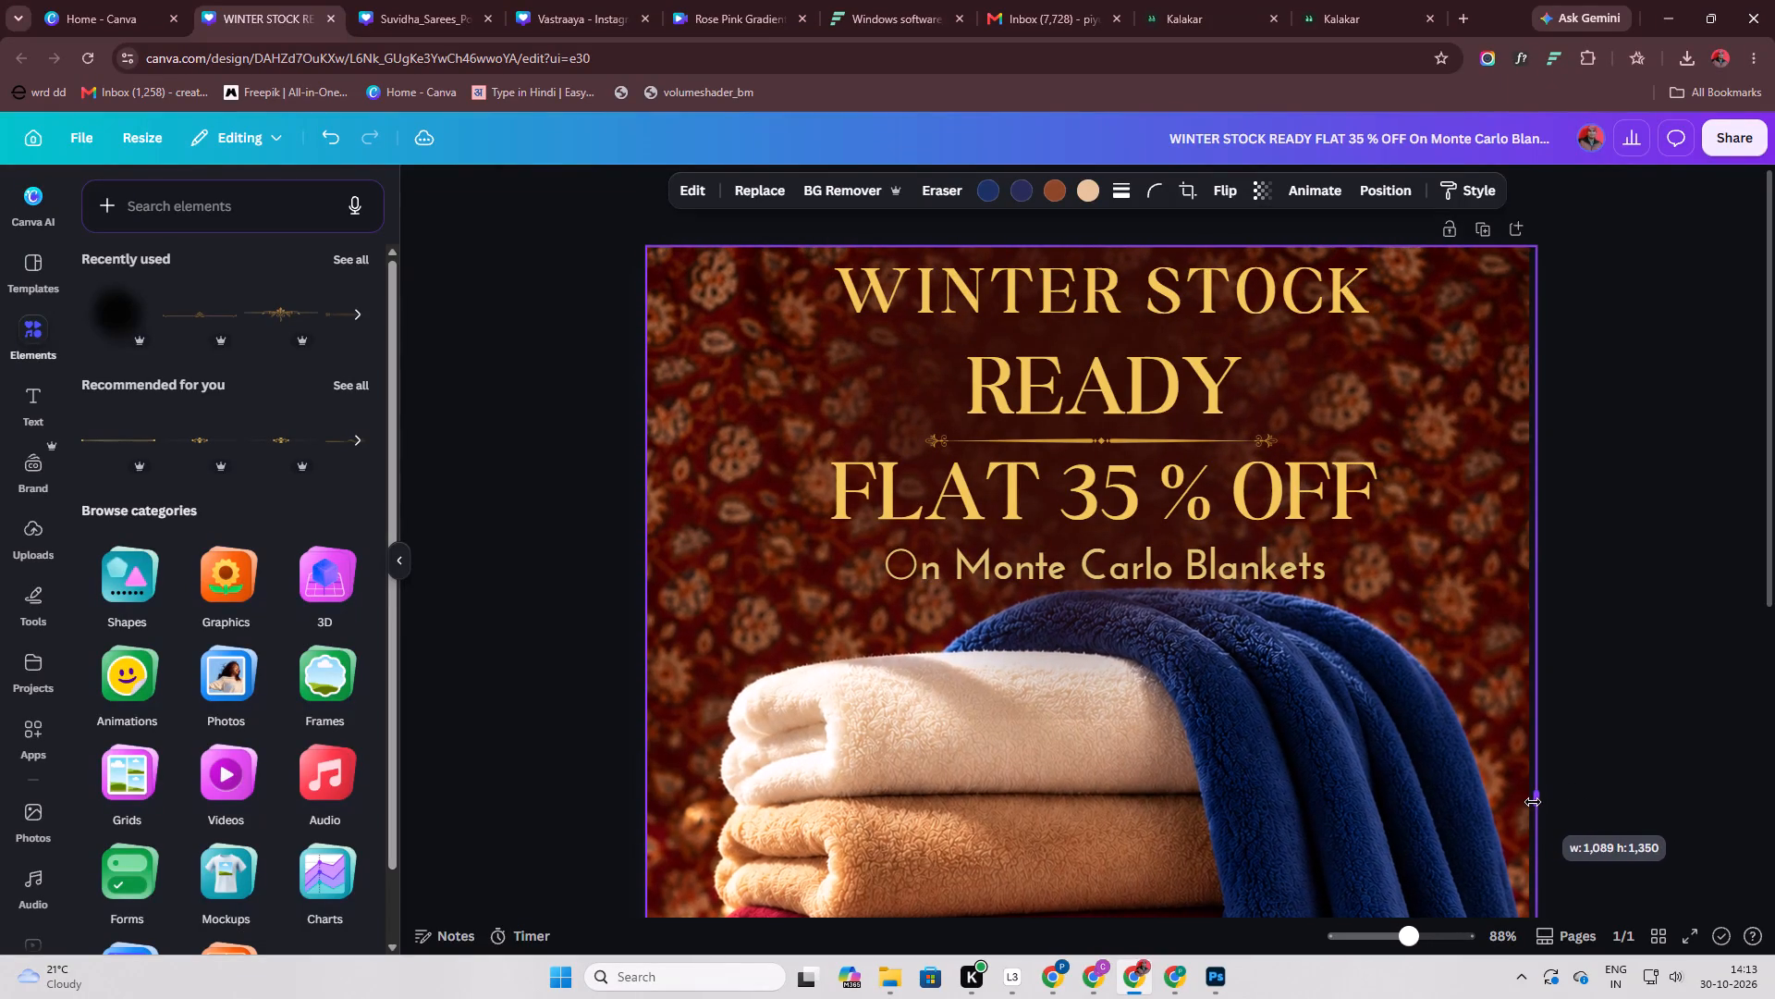
# Download the updated winter blanket design from Canva as a high-quality PNG at size 3.125.
pyautogui.click(1572, 627)
pyautogui.scroll(-4, 1383, 370)
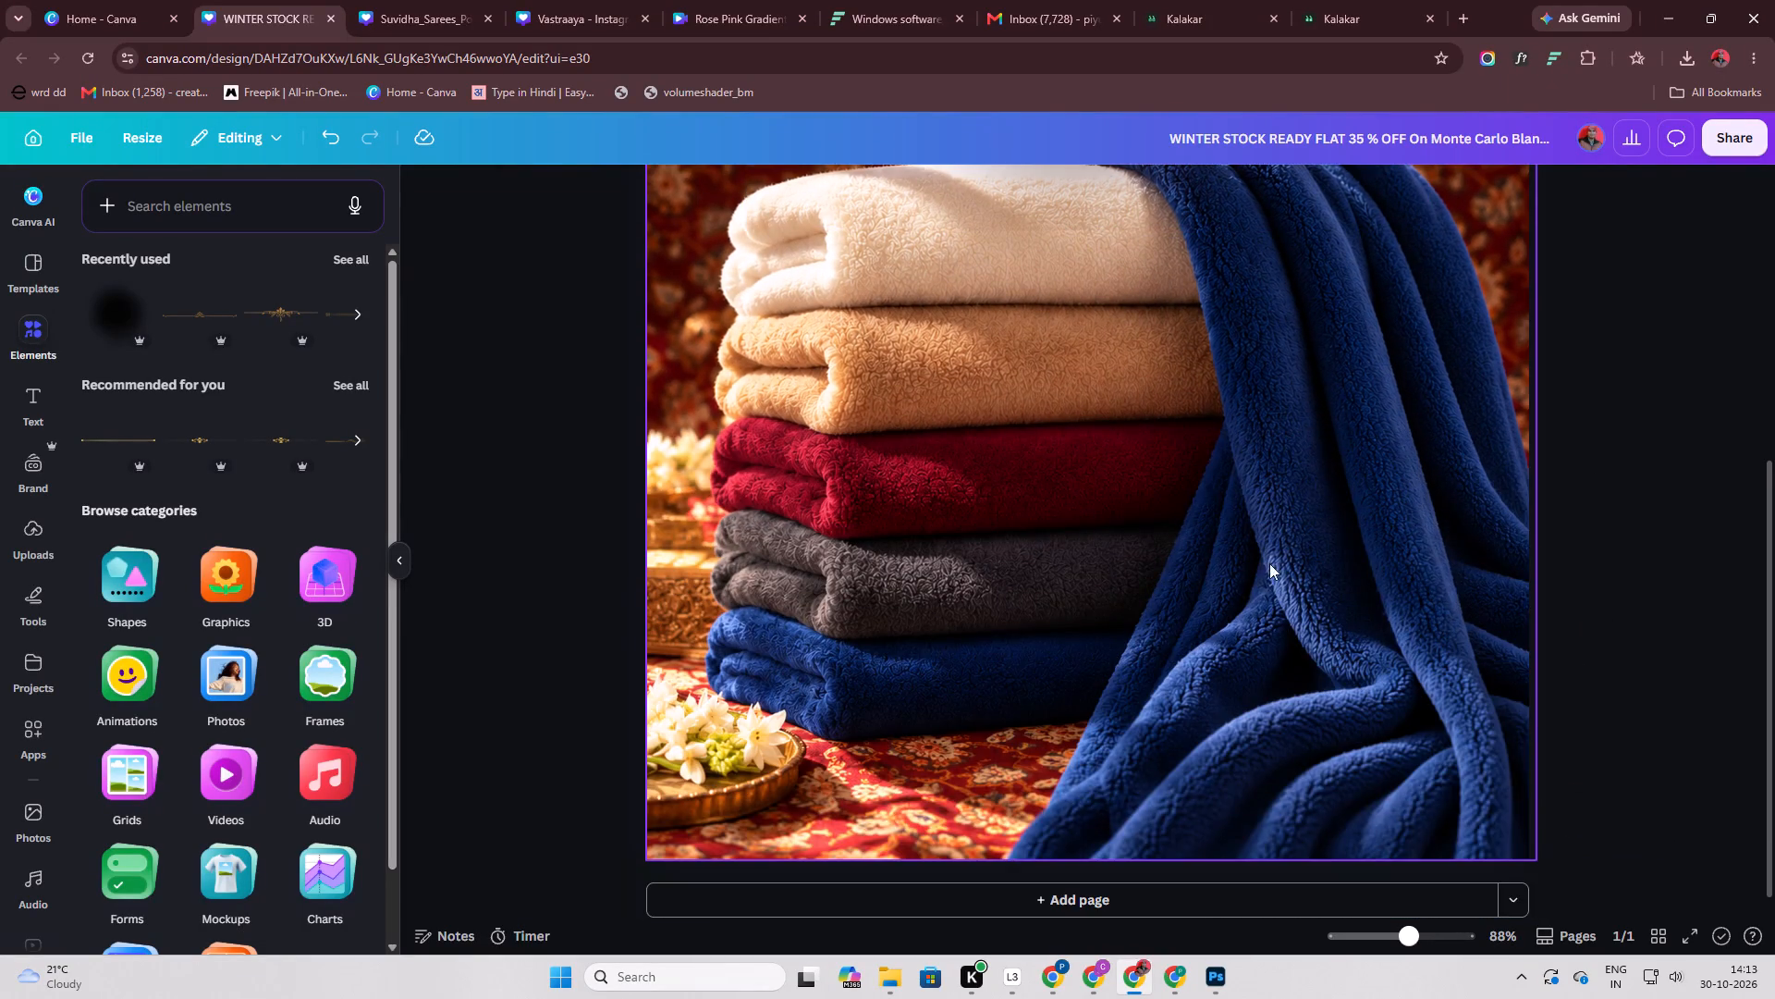
pyautogui.scroll(4, 1267, 583)
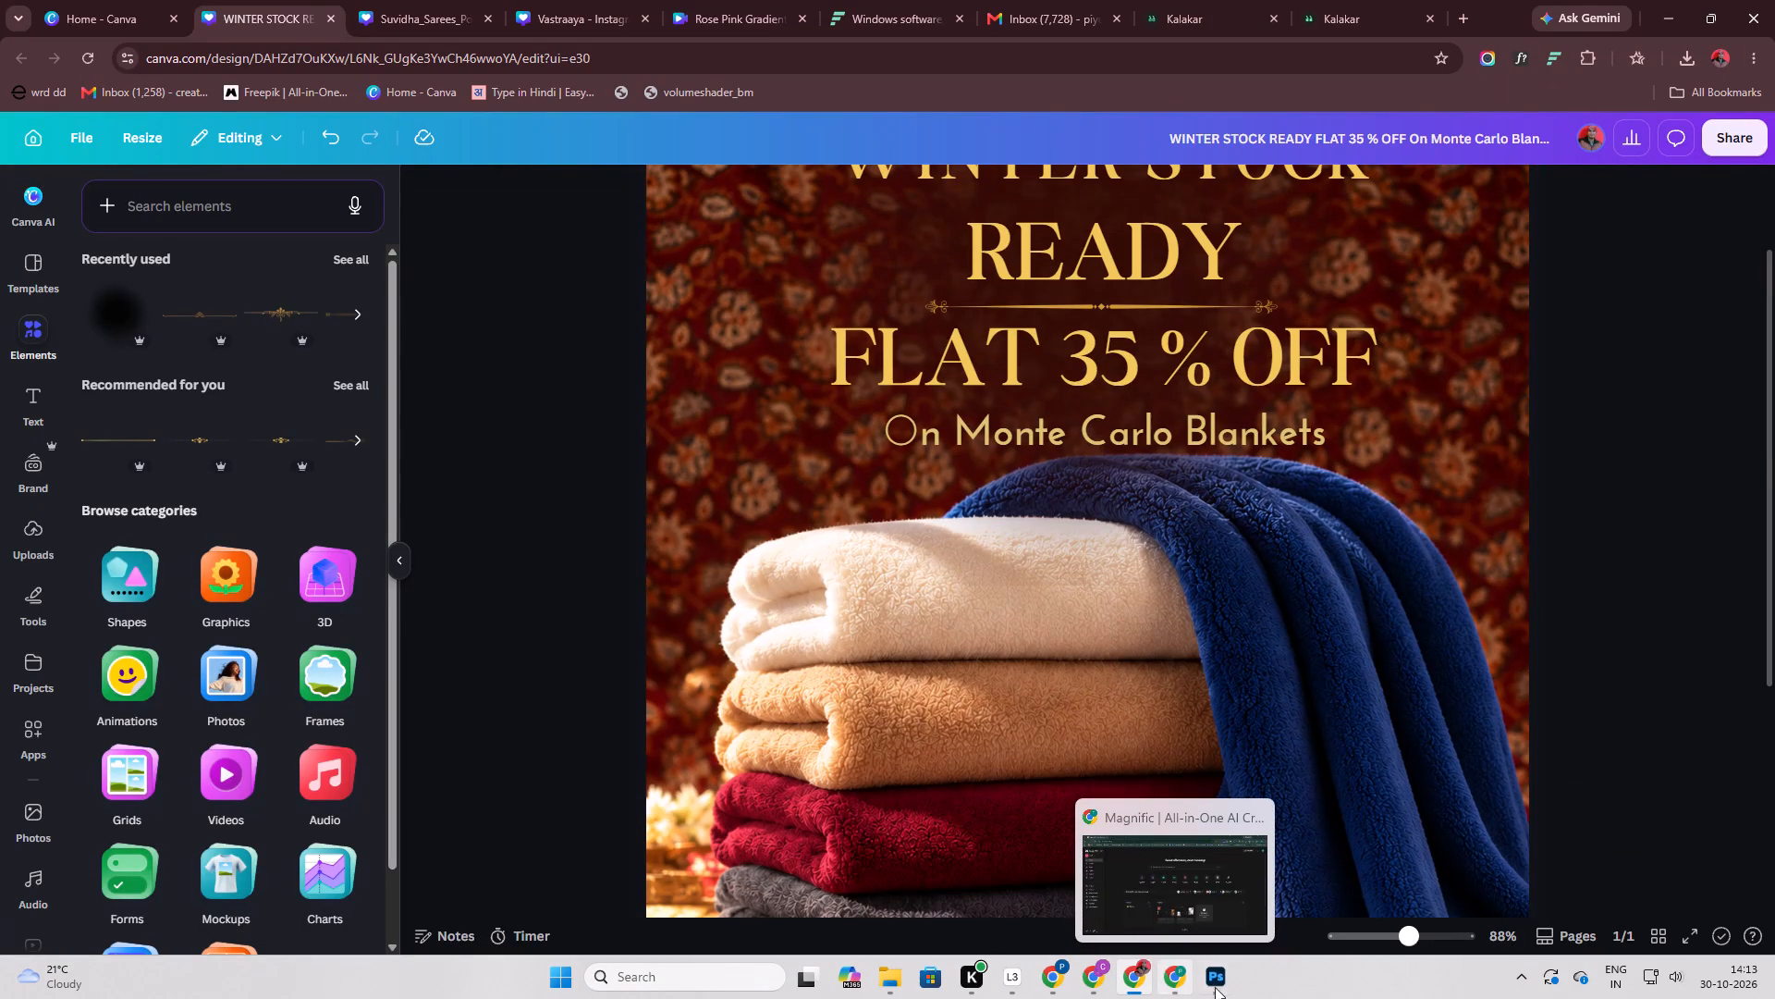
pyautogui.click(1227, 984)
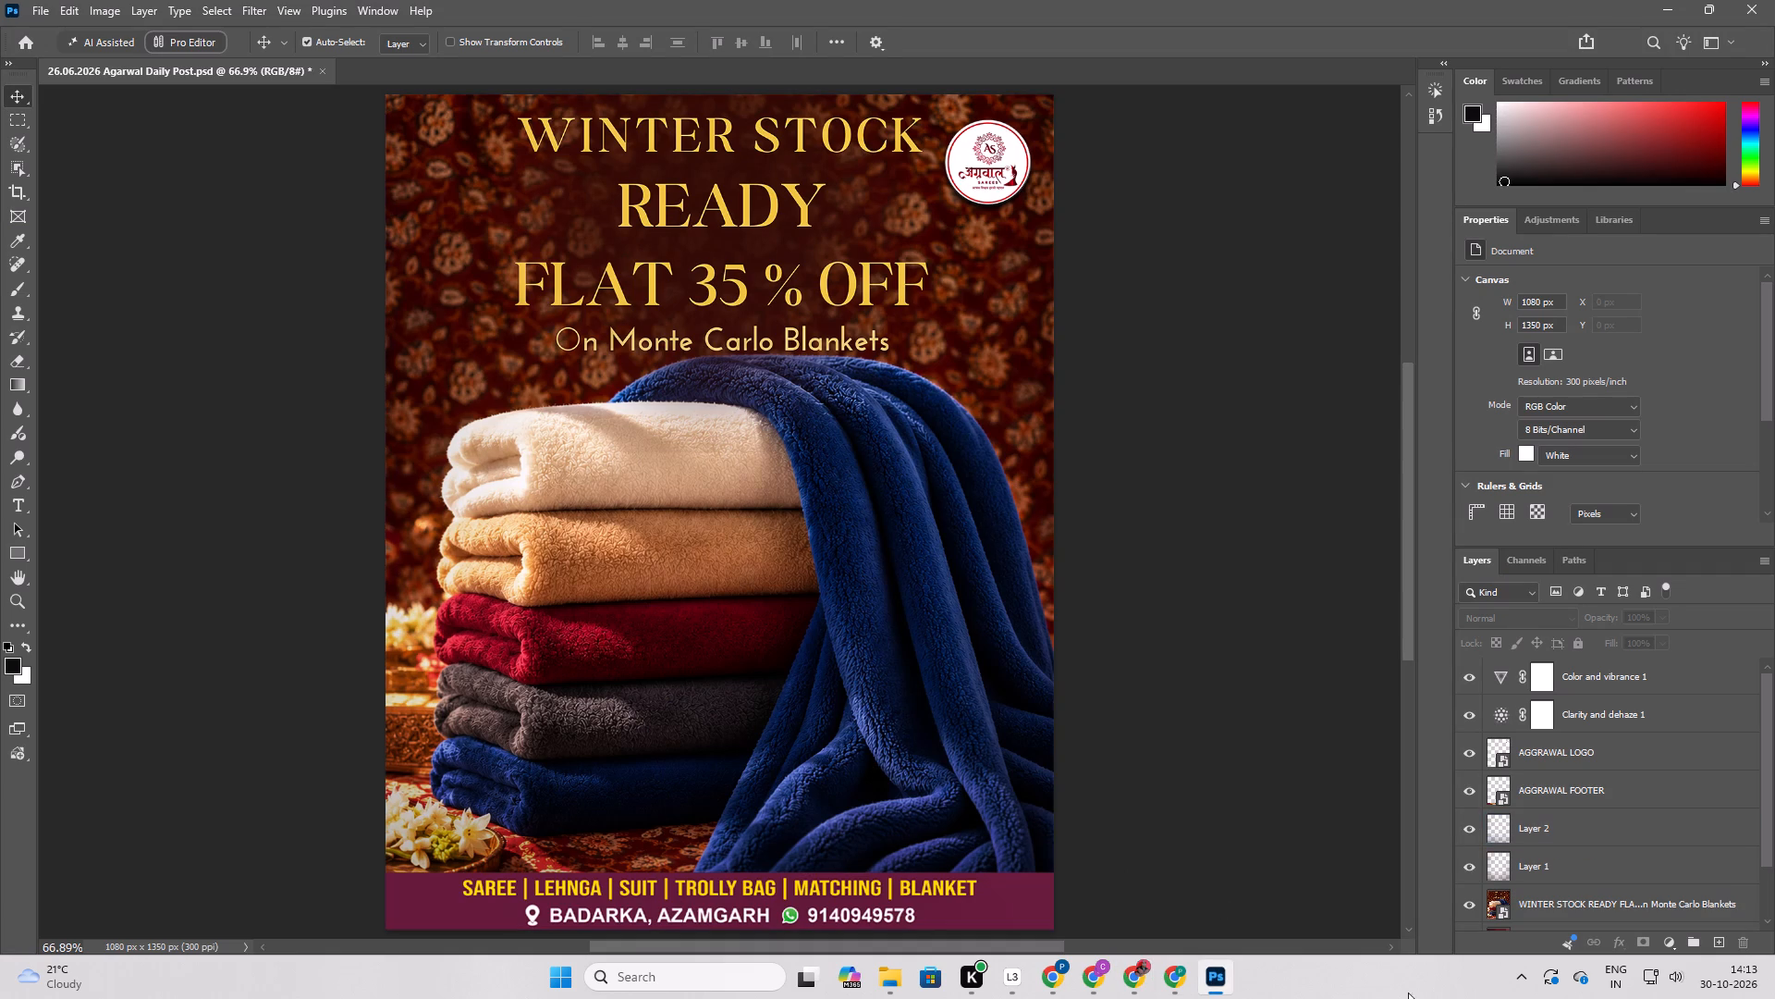
pyautogui.click(1121, 976)
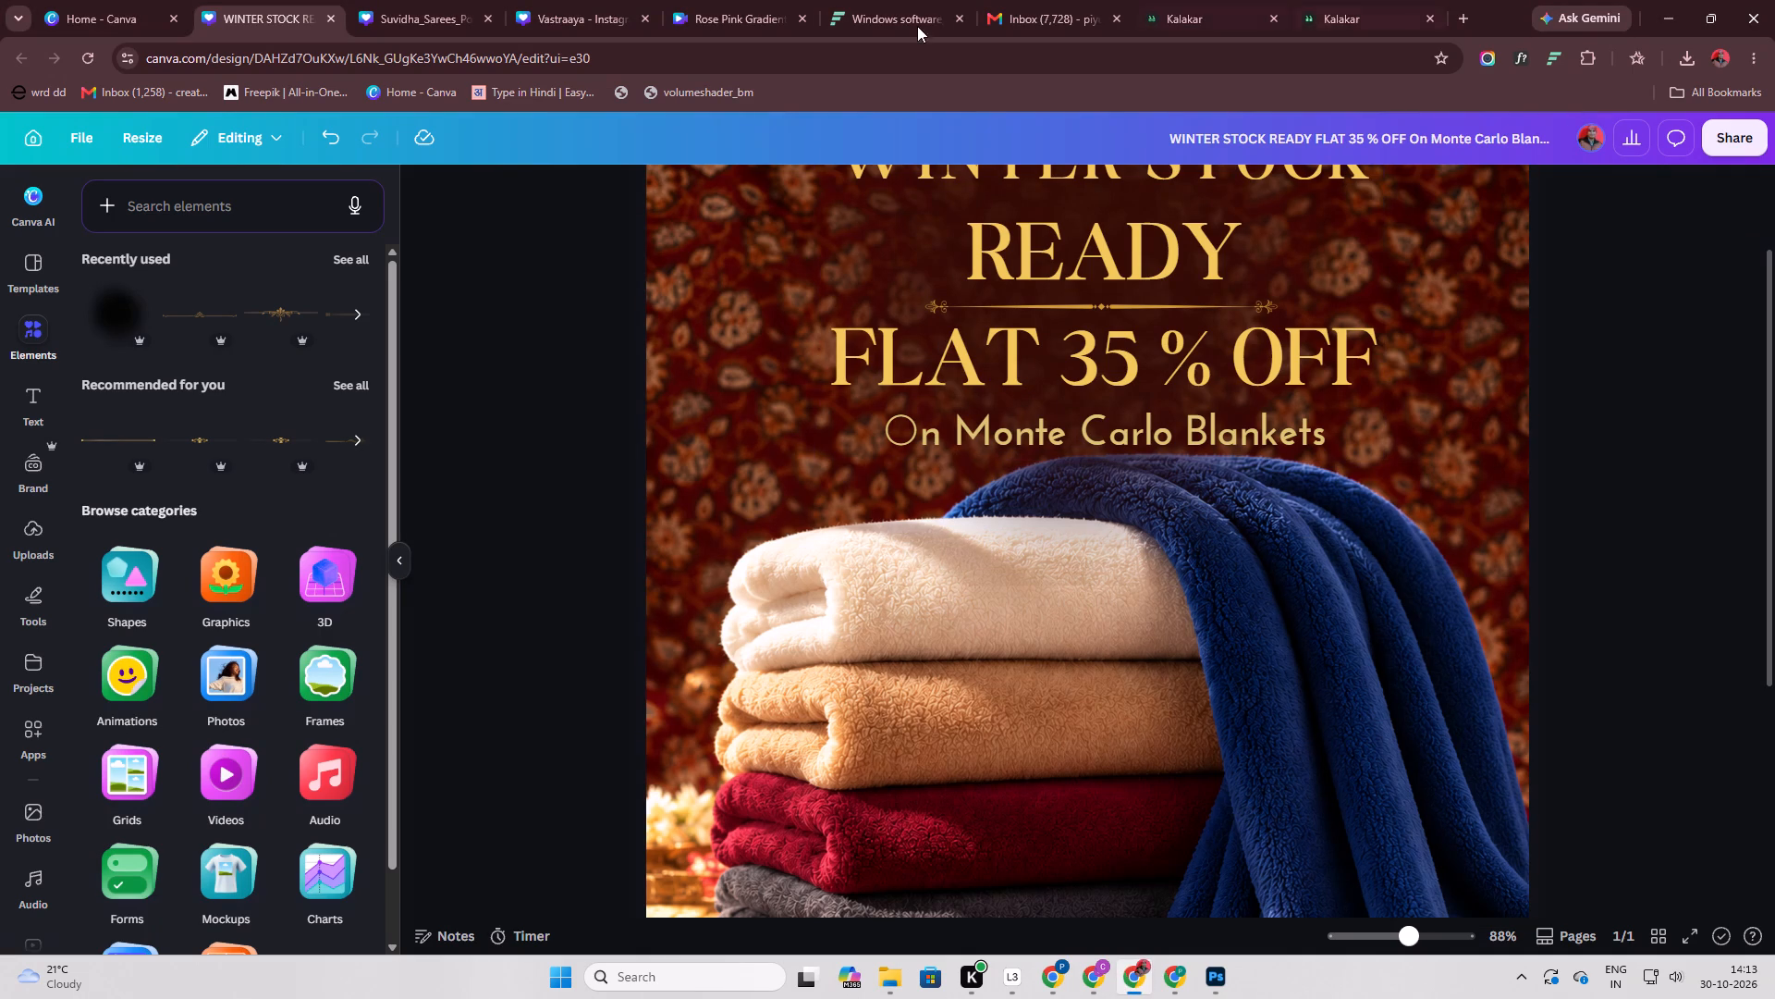
pyautogui.click(86, 136)
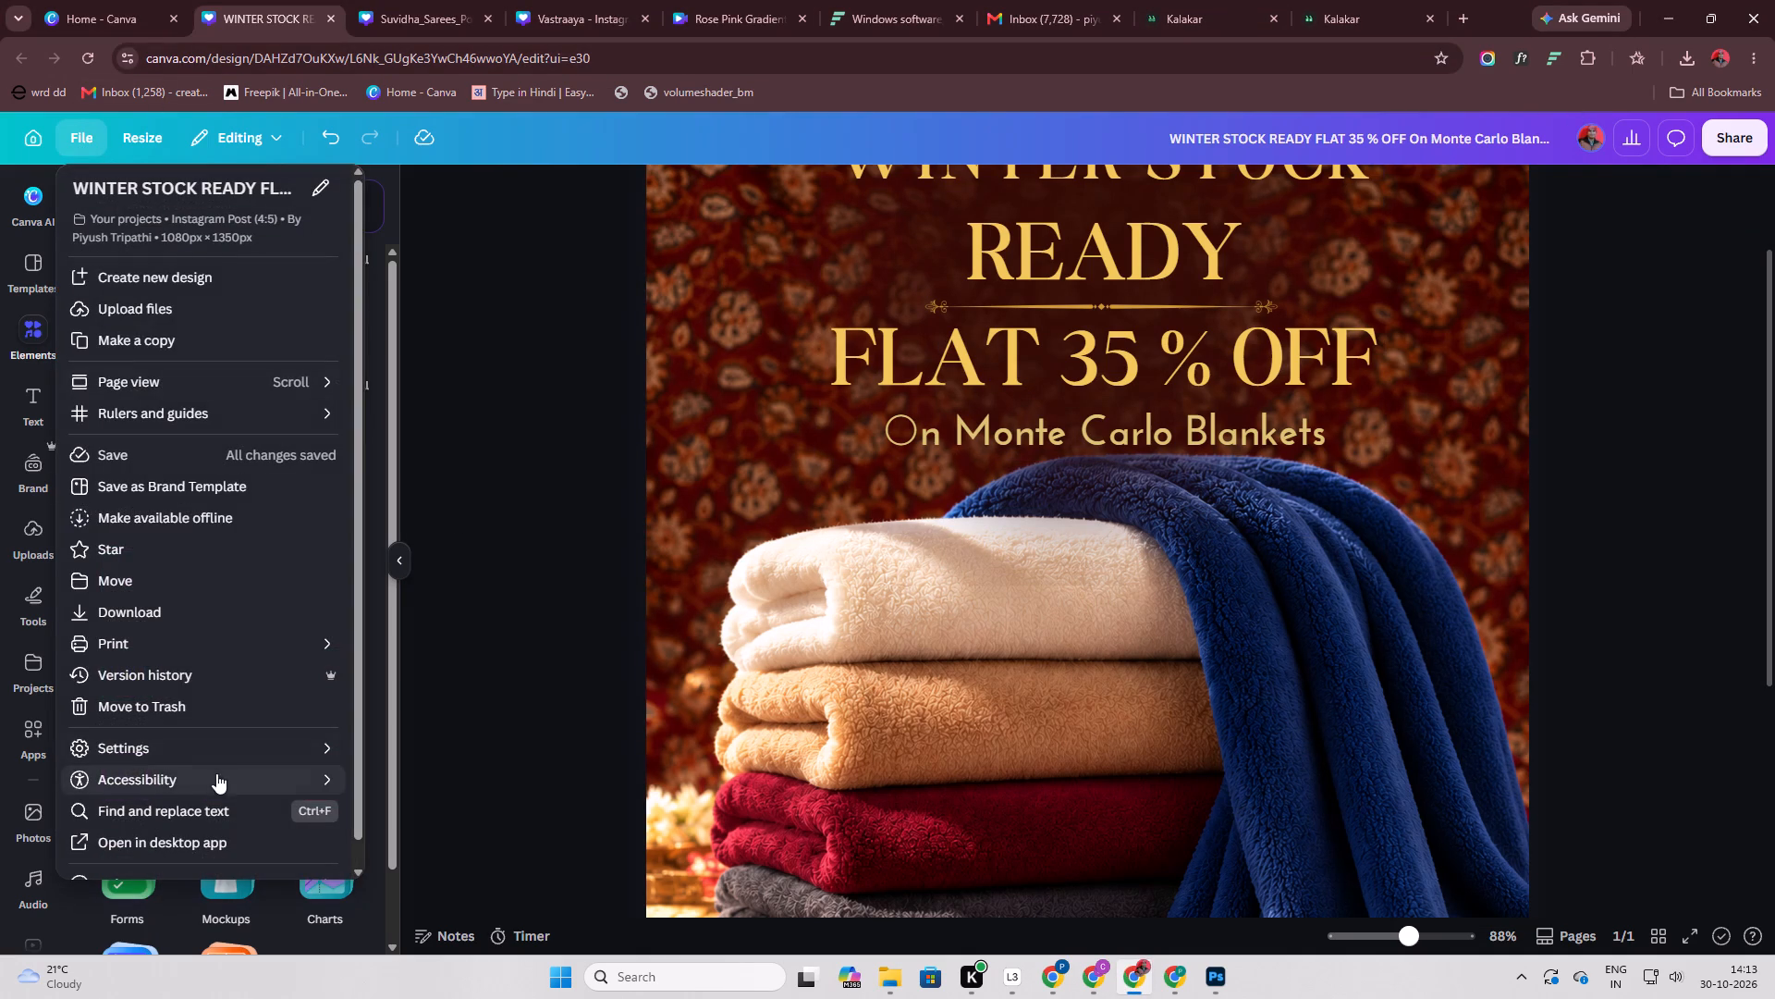
pyautogui.click(175, 612)
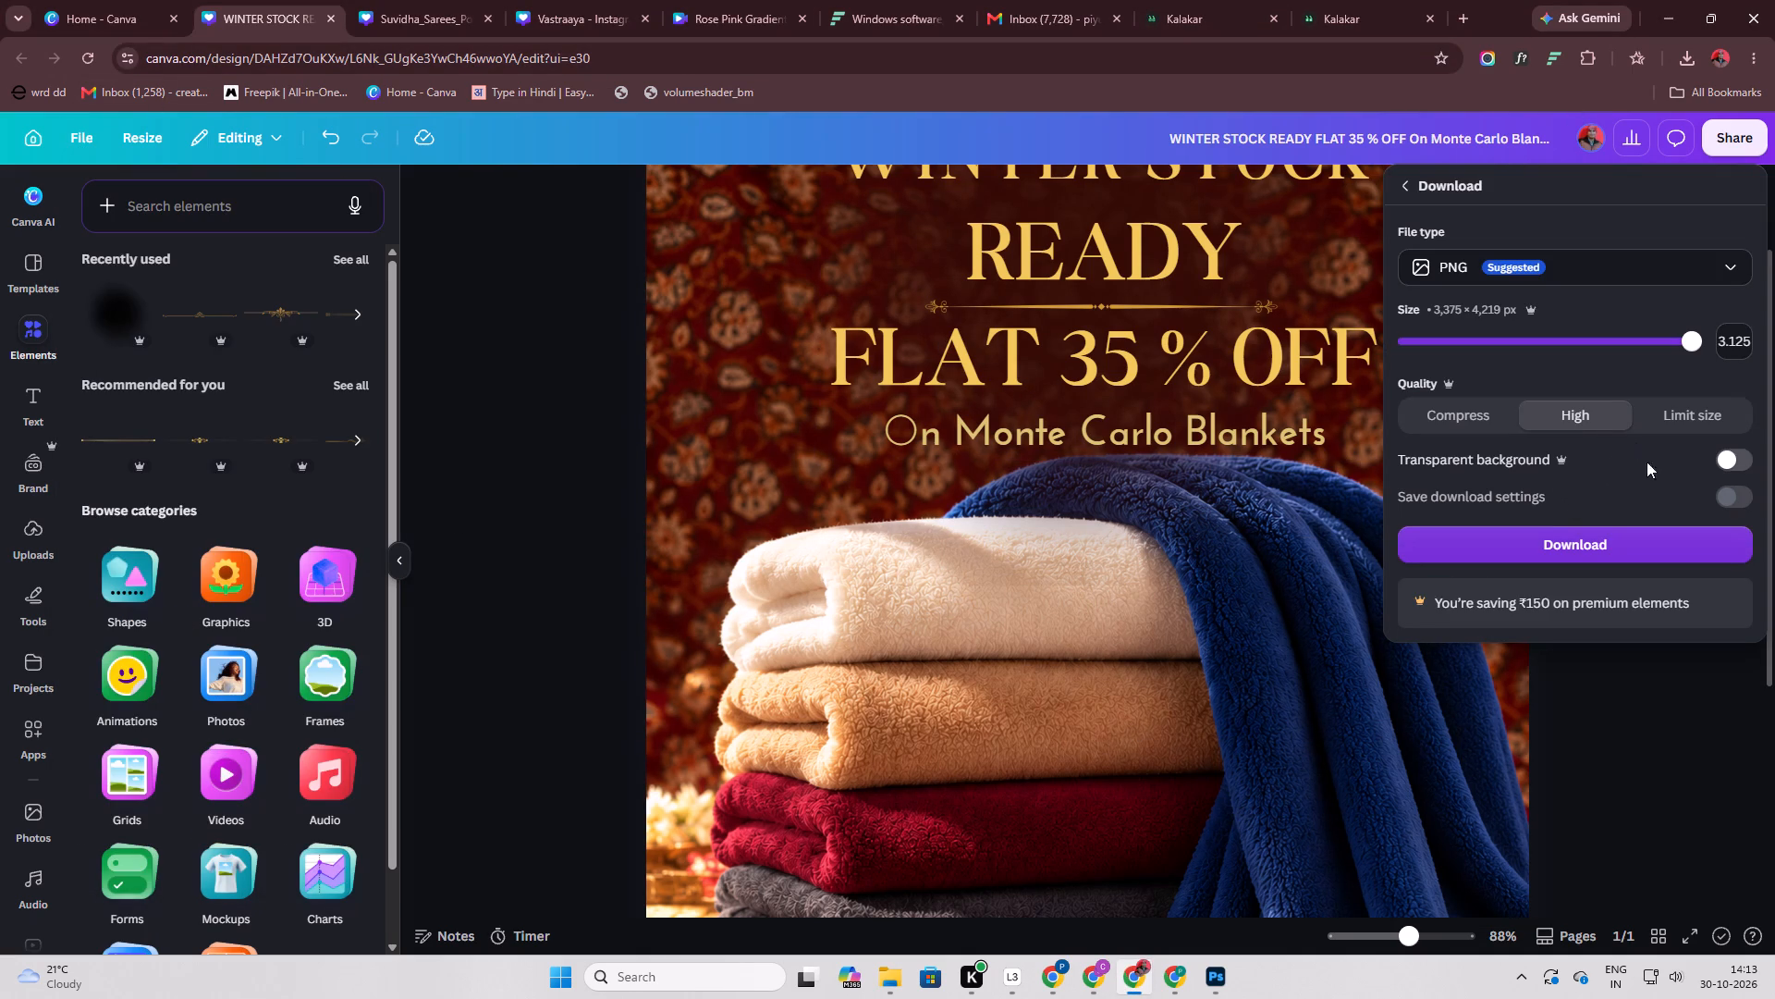
pyautogui.click(1615, 540)
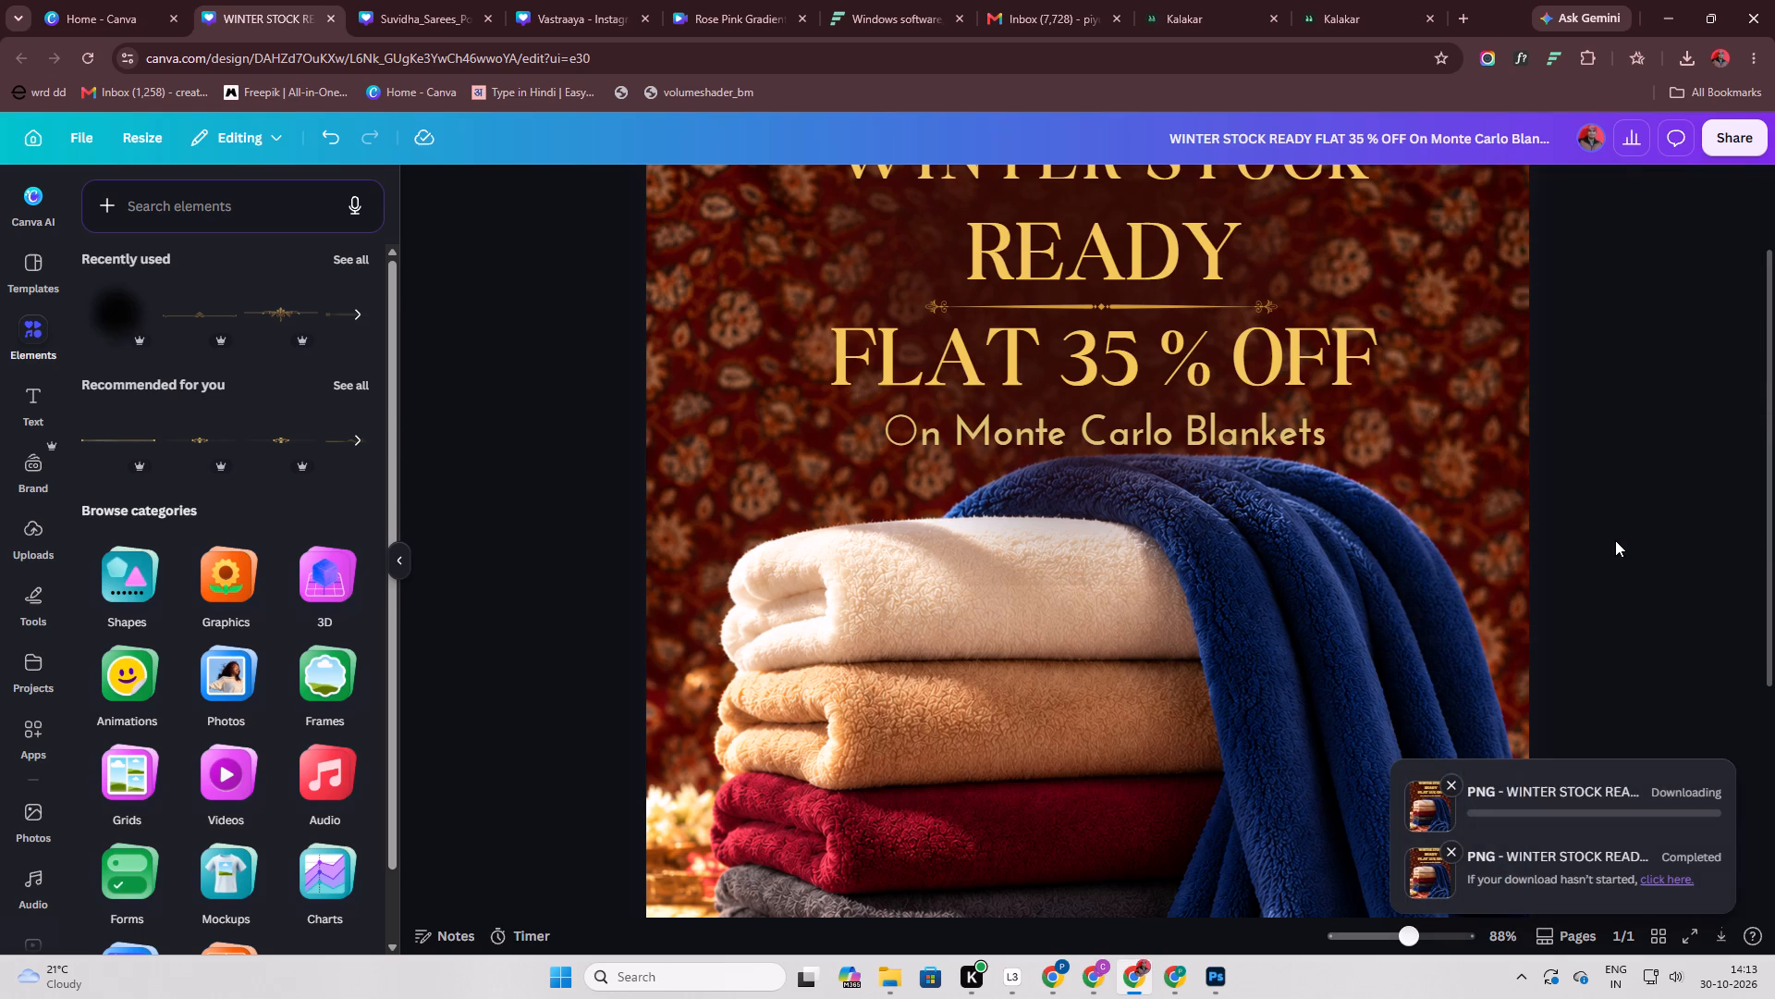
pyautogui.click(1451, 853)
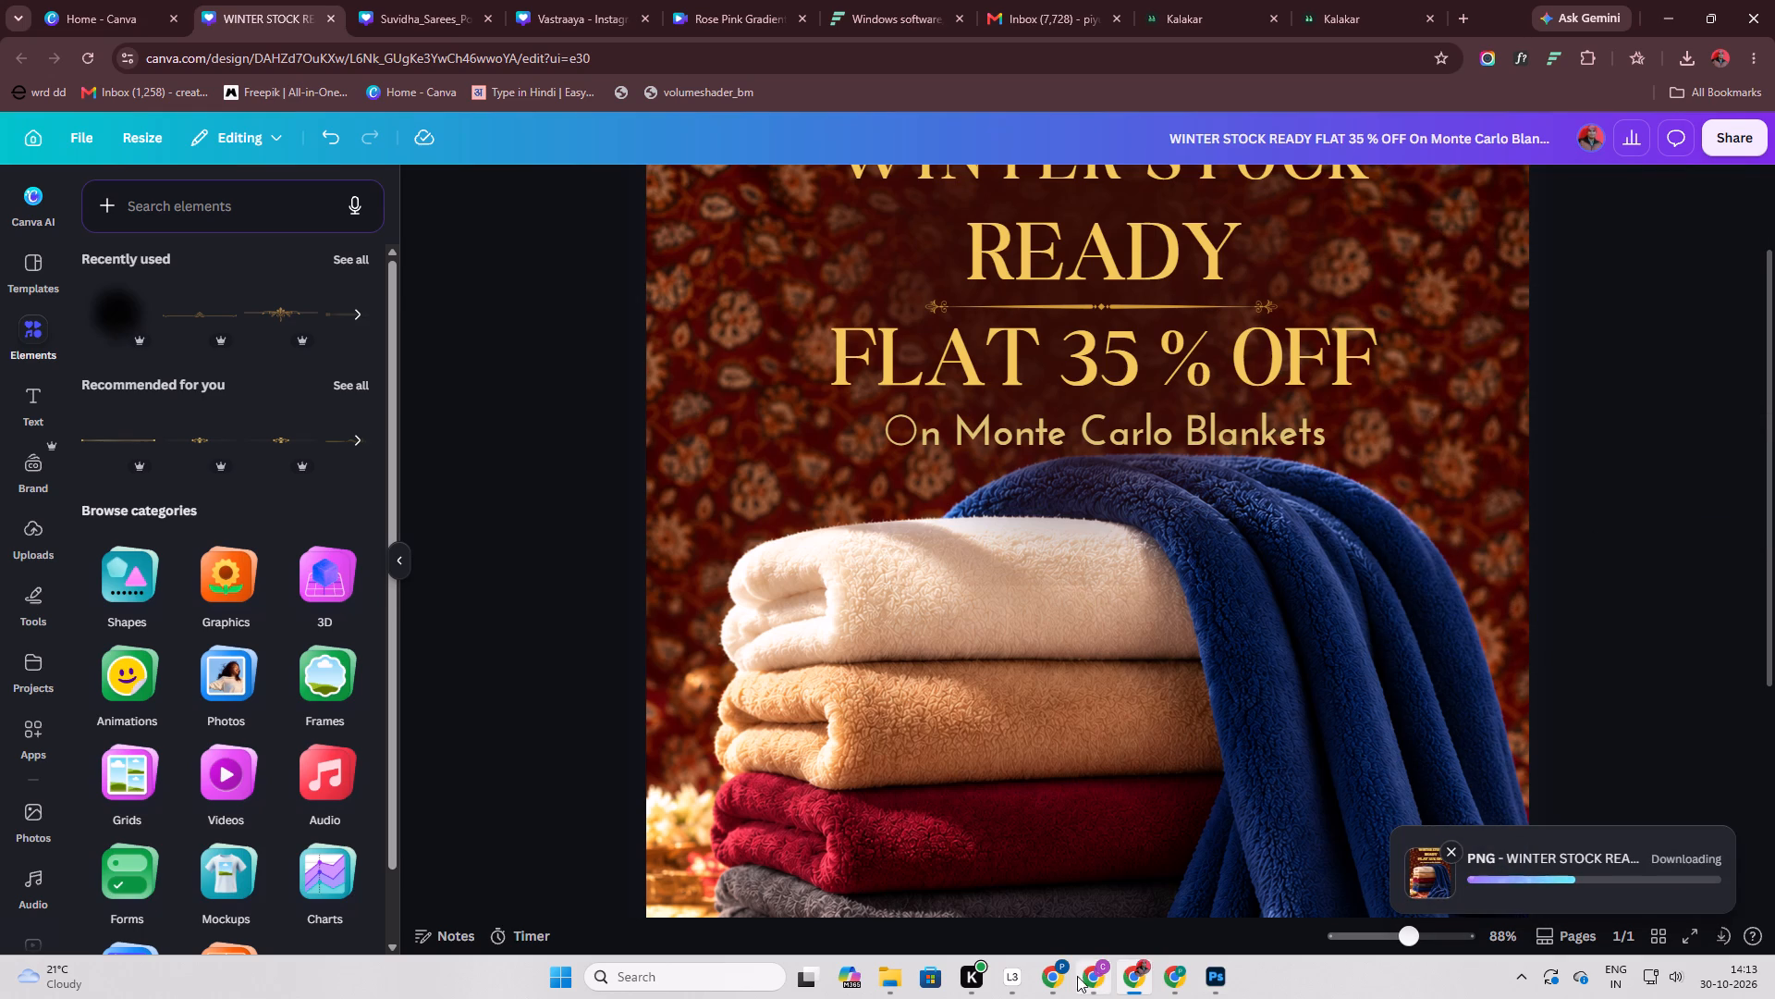
# Delete the earlier WINTER STOCK READY PNG, Luxurious Plush Blanket Still Life, 26.06.2026 Agarwal Daily Post PSD and Winter Stock Ready Blanket Sale from Downloads.
pyautogui.click(900, 980)
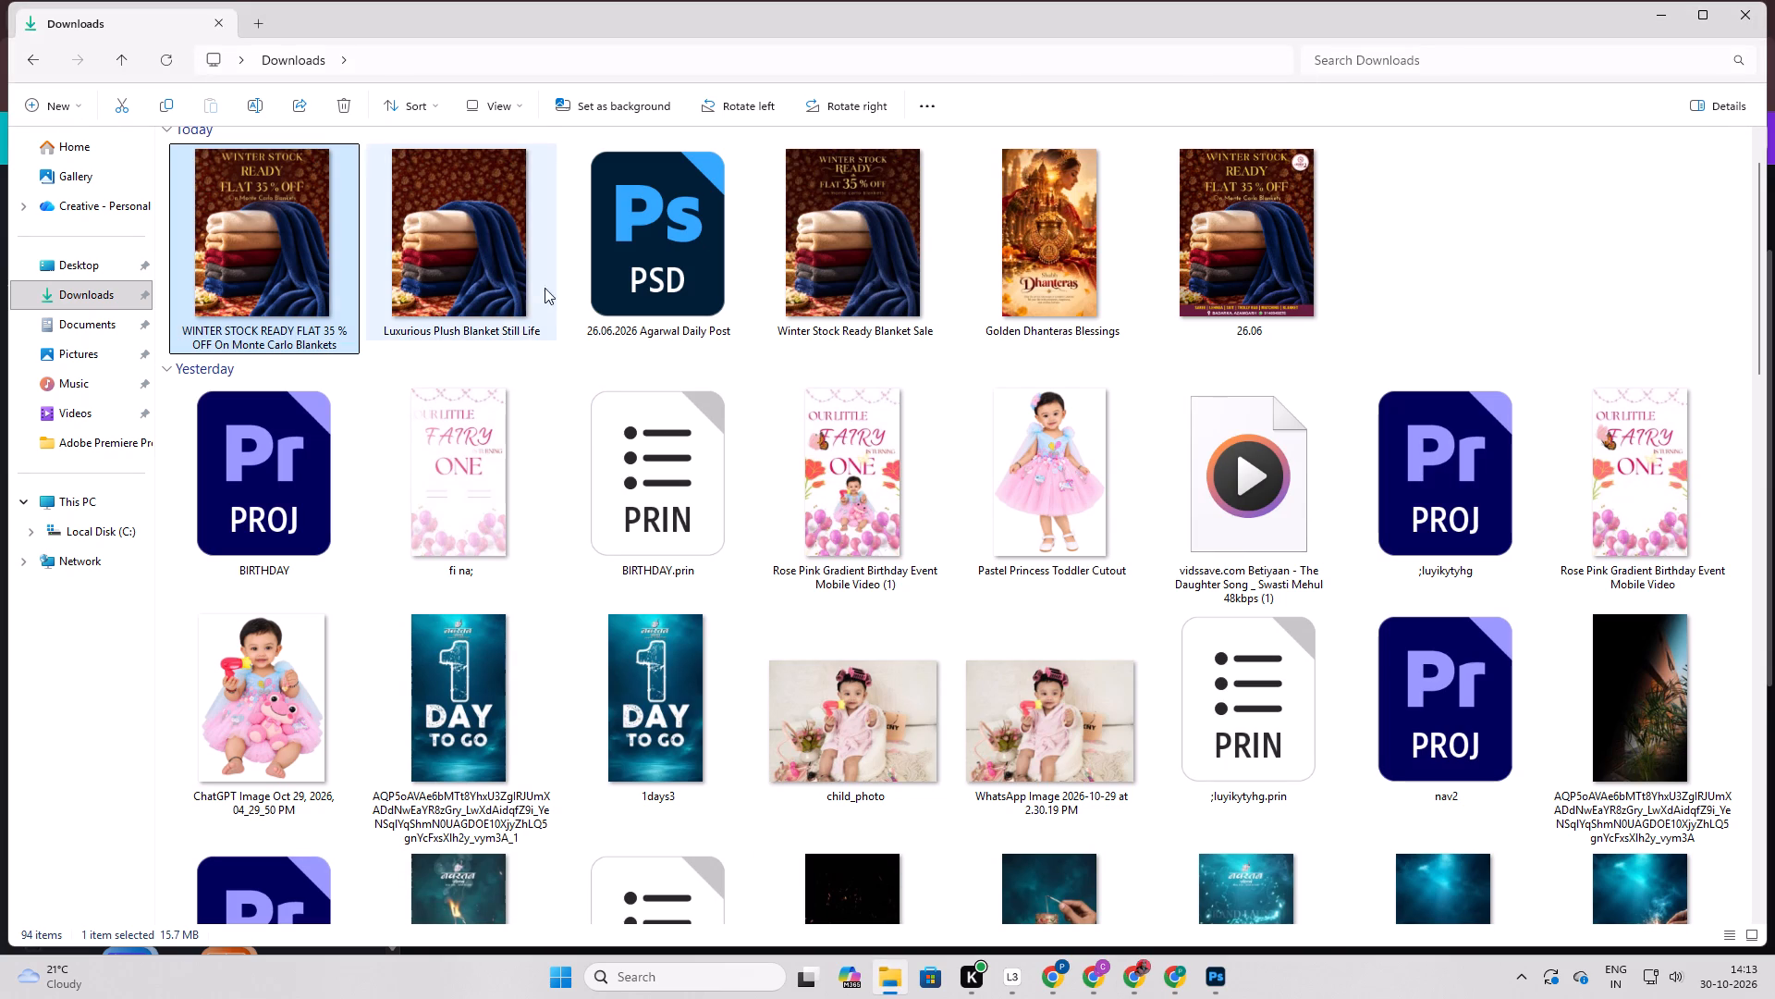
pyautogui.click(825, 269)
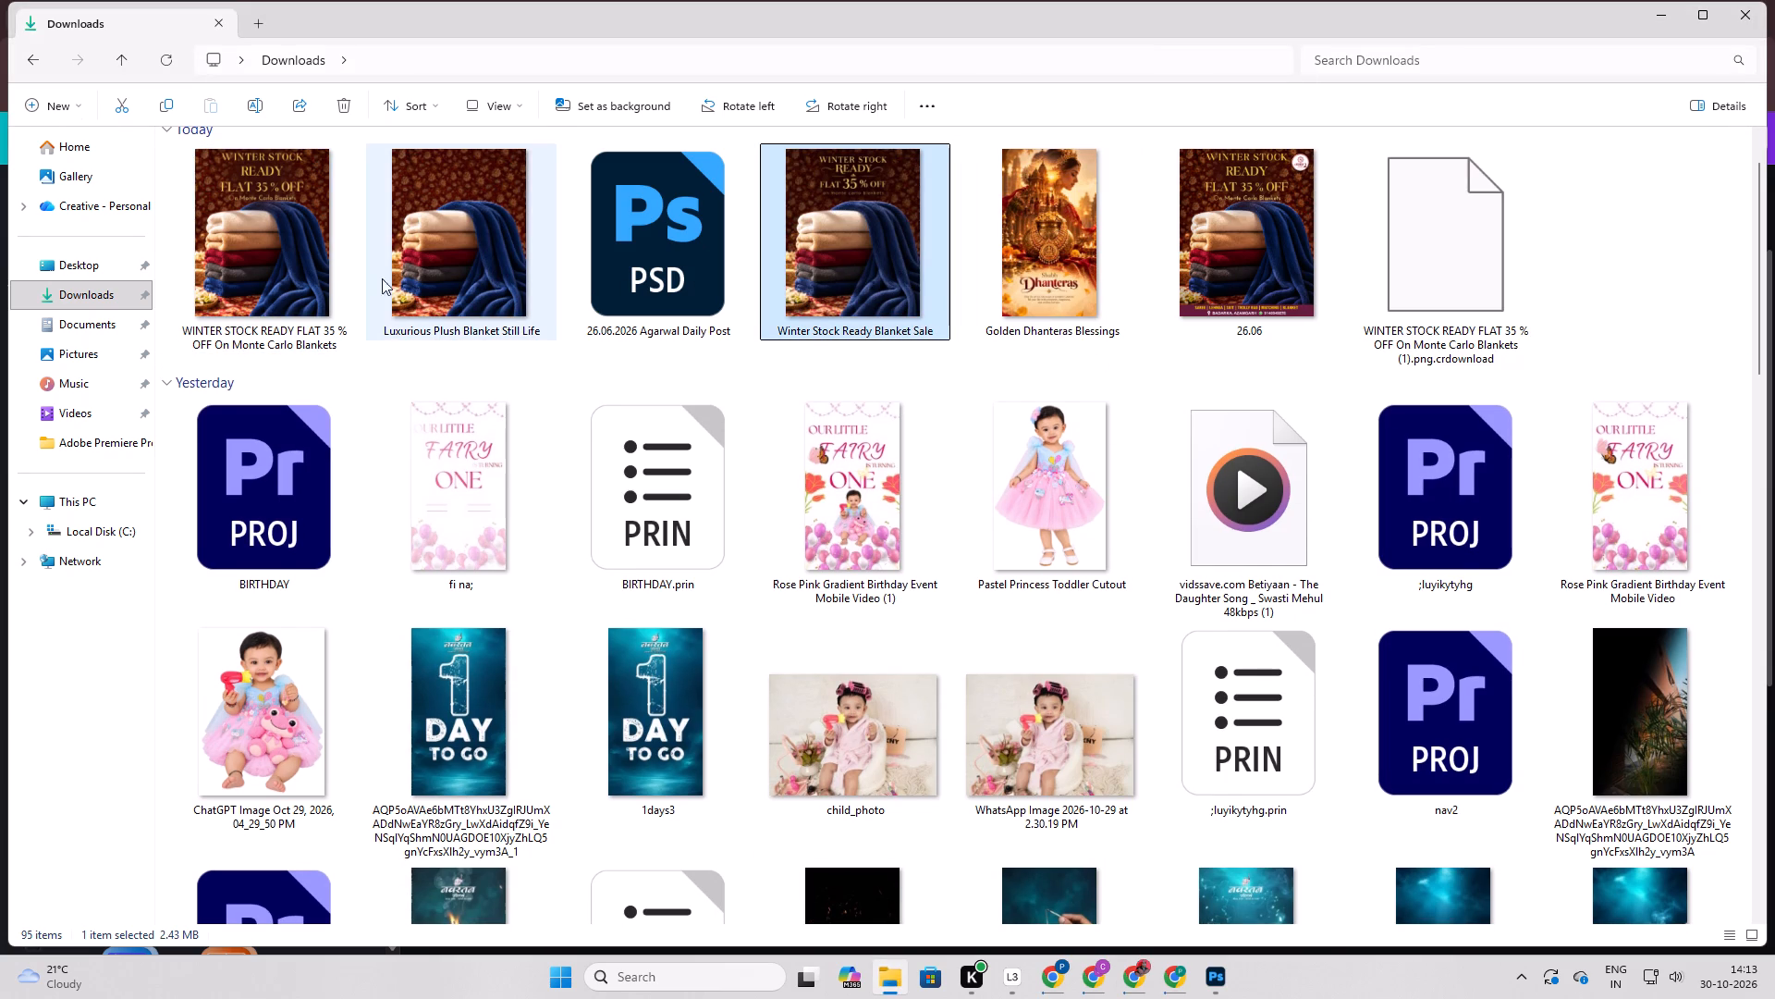
pyautogui.keyDown('shift'); pyautogui.click(312, 278); pyautogui.keyUp('shift')
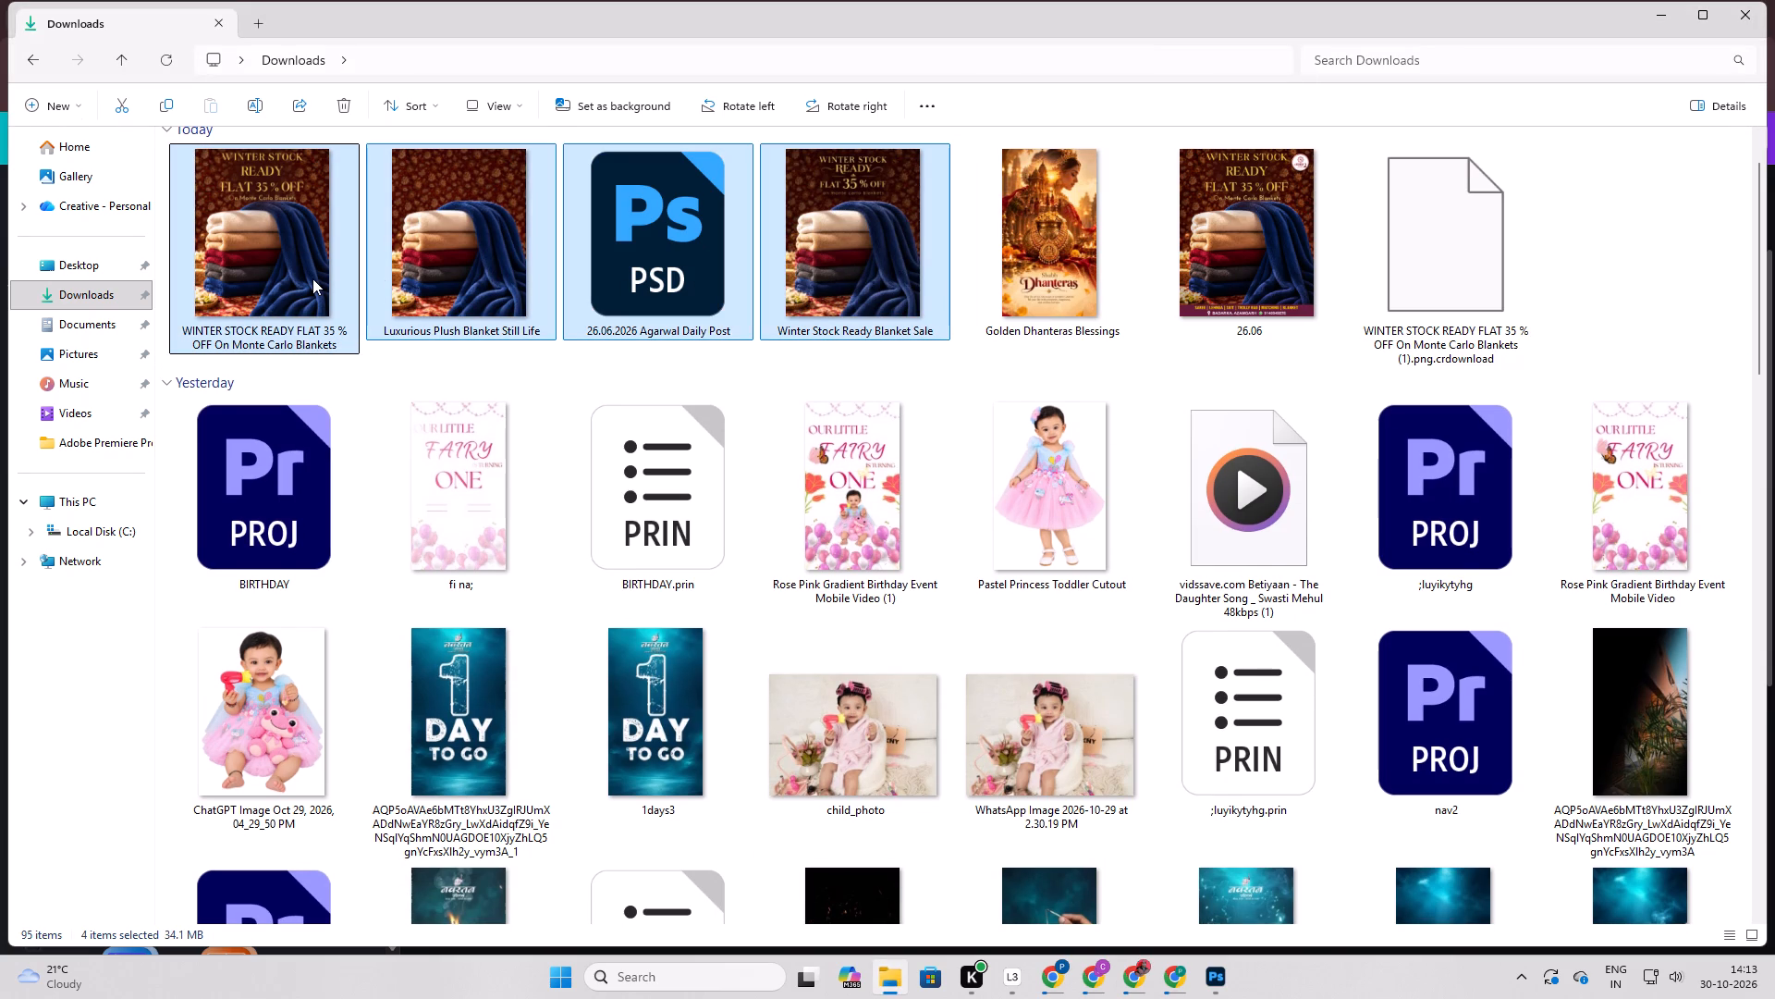
pyautogui.hotkey('ctrl', 'd')
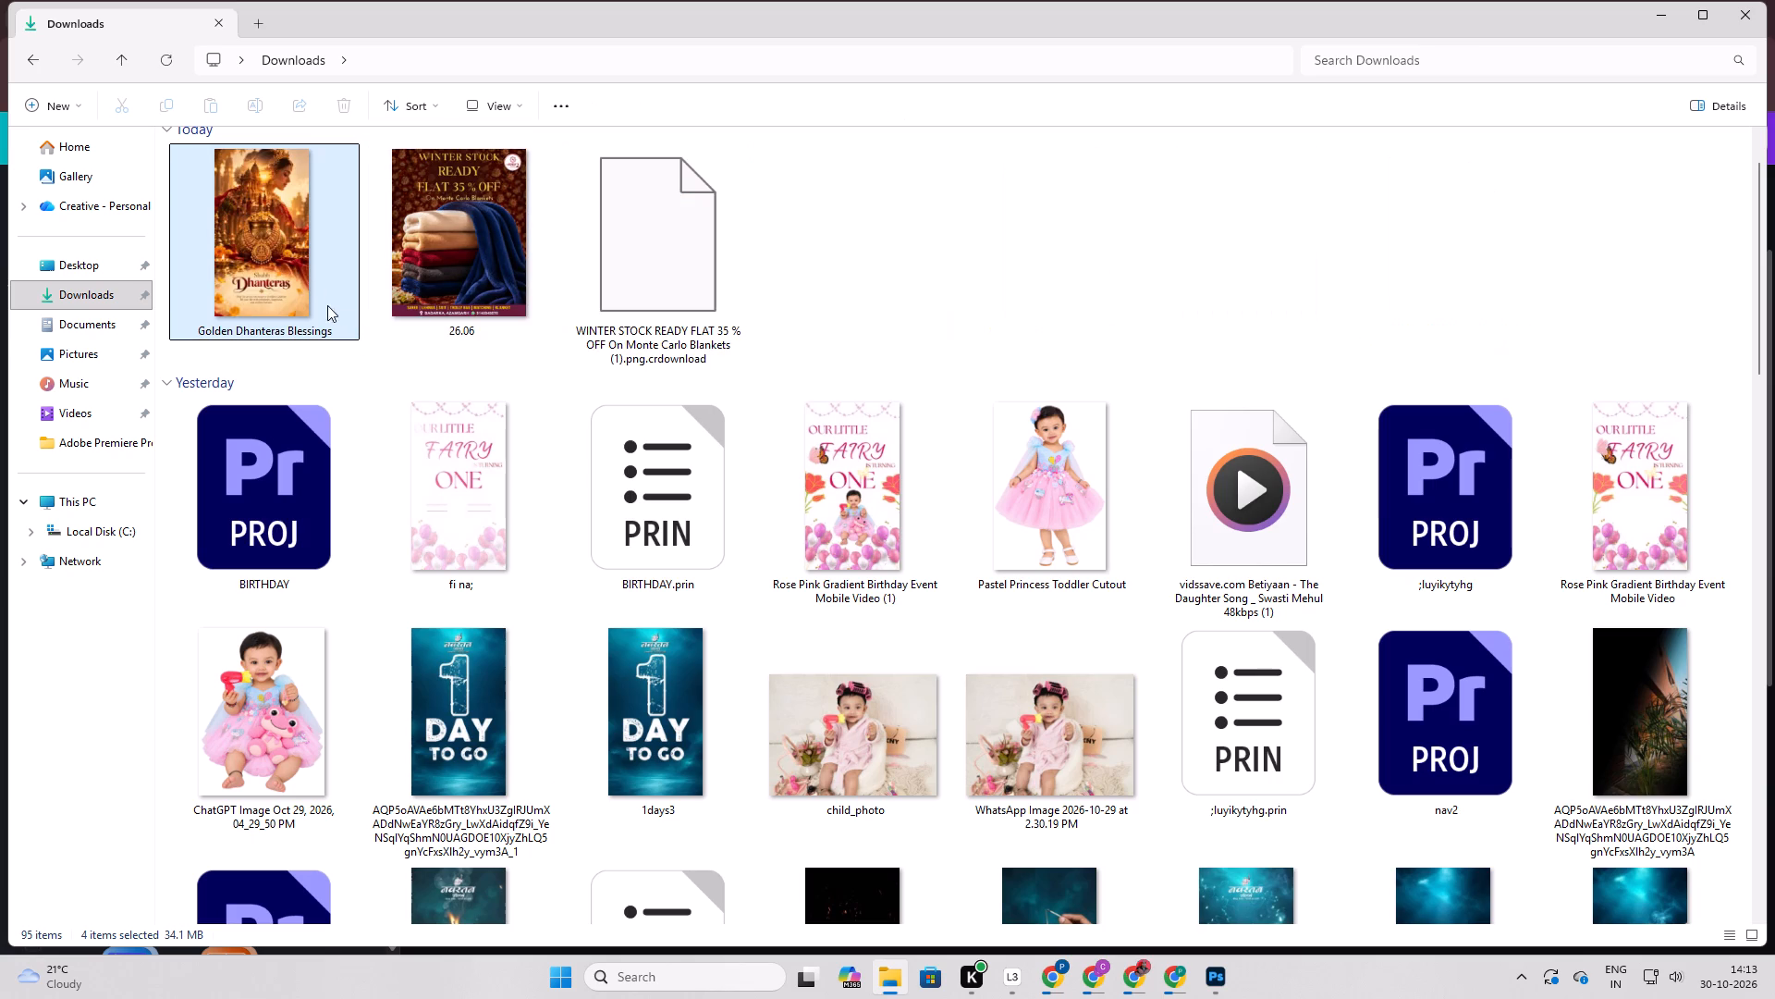
# Place the newly downloaded WINTER STOCK READY FLAT 35 % OFF (1) image from Downloads into the open Photoshop post, filling the canvas.
pyautogui.click(434, 276)
pyautogui.click(647, 289)
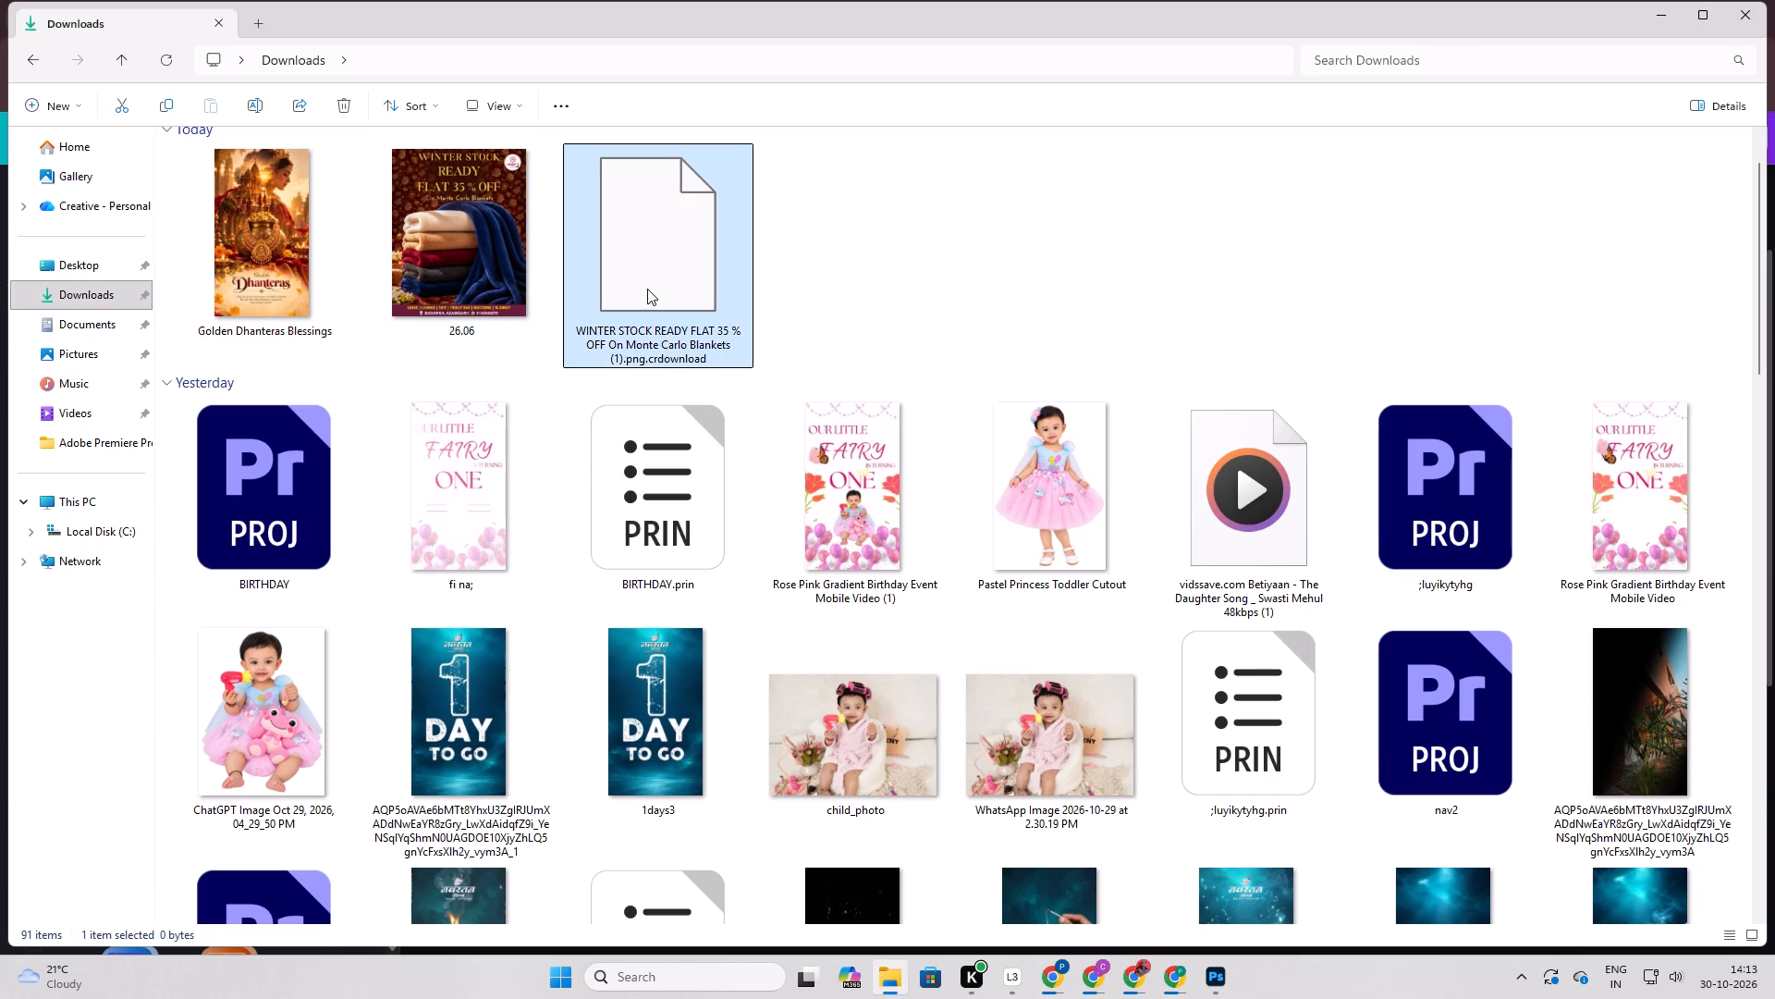
pyautogui.click(626, 257)
pyautogui.click(1003, 289)
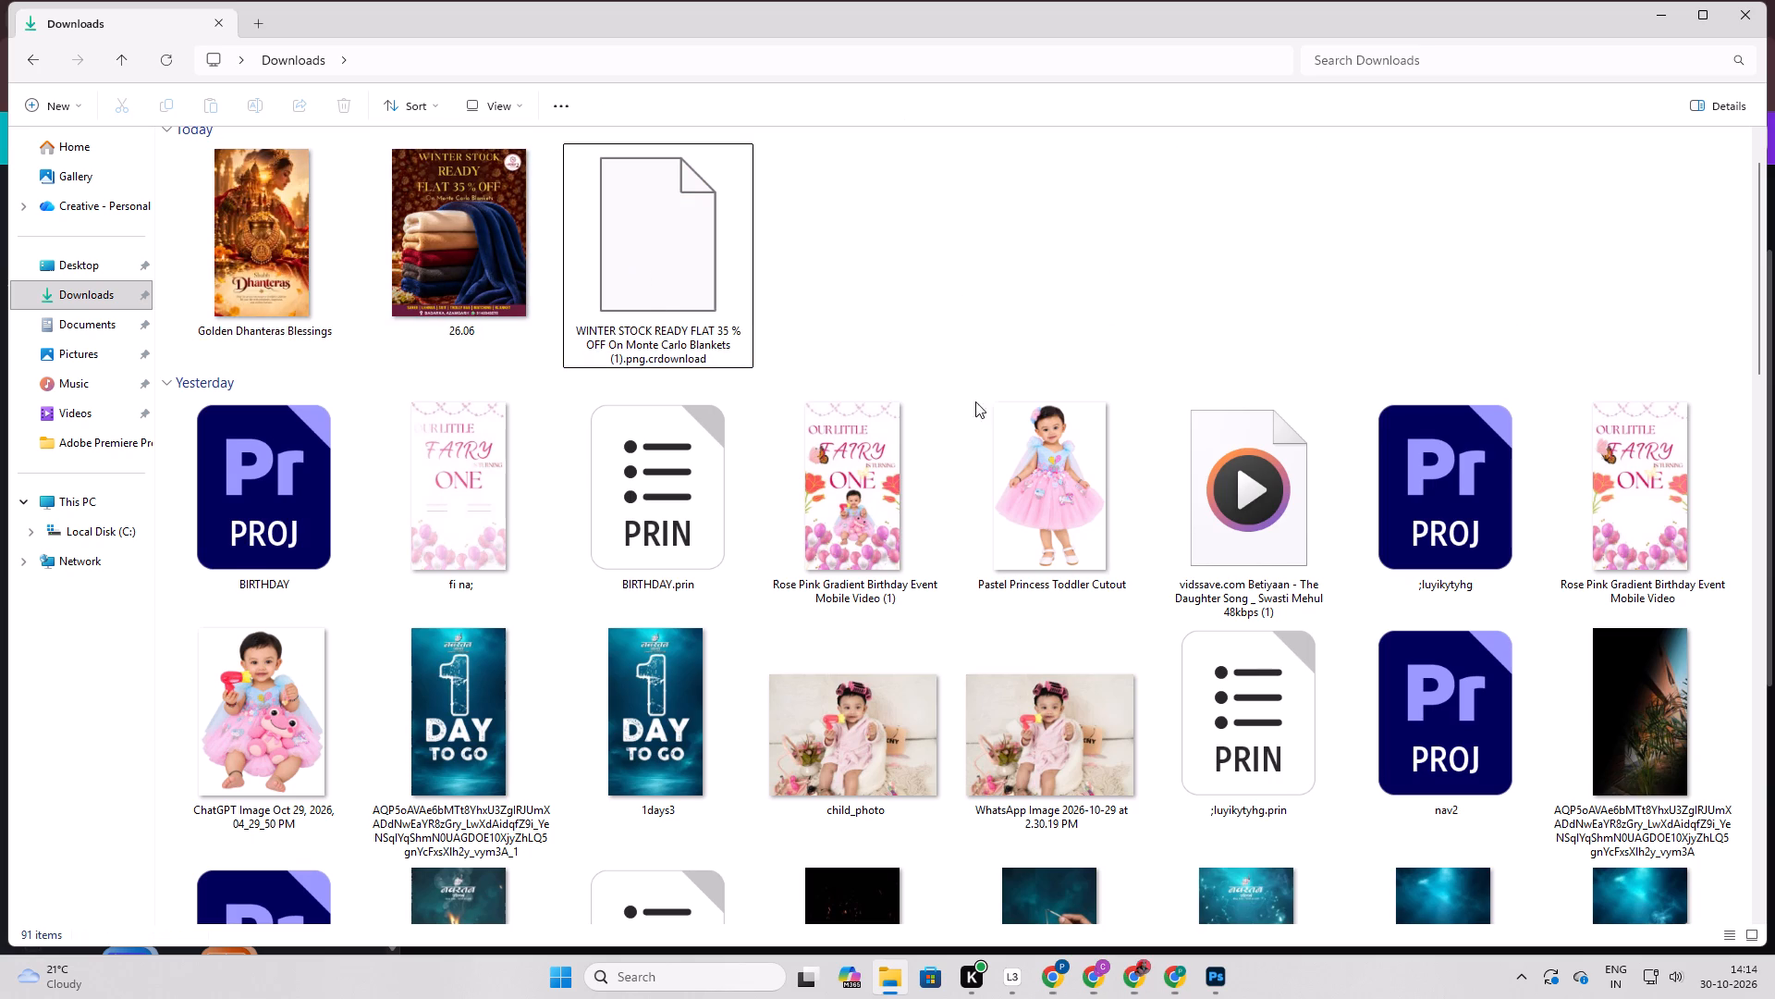
pyautogui.click(681, 266)
pyautogui.moveTo(646, 198); pyautogui.dragTo(647, 201)
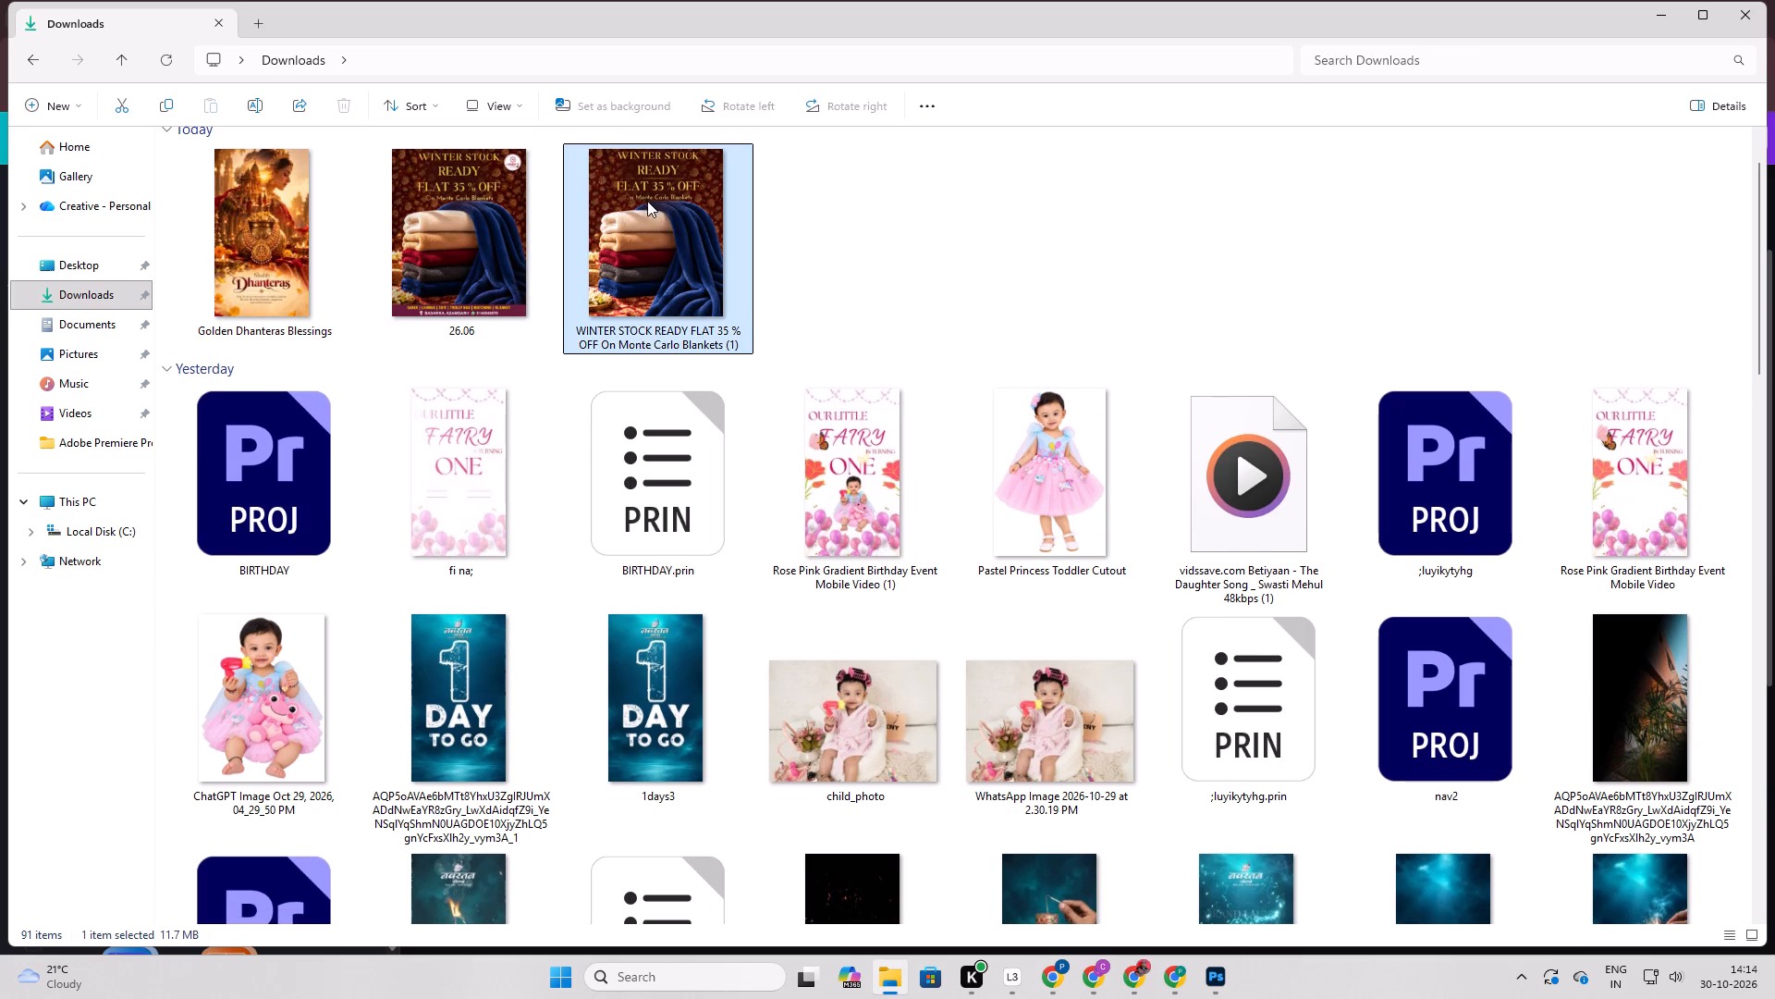
pyautogui.moveTo(647, 201); pyautogui.dragTo(832, 487)
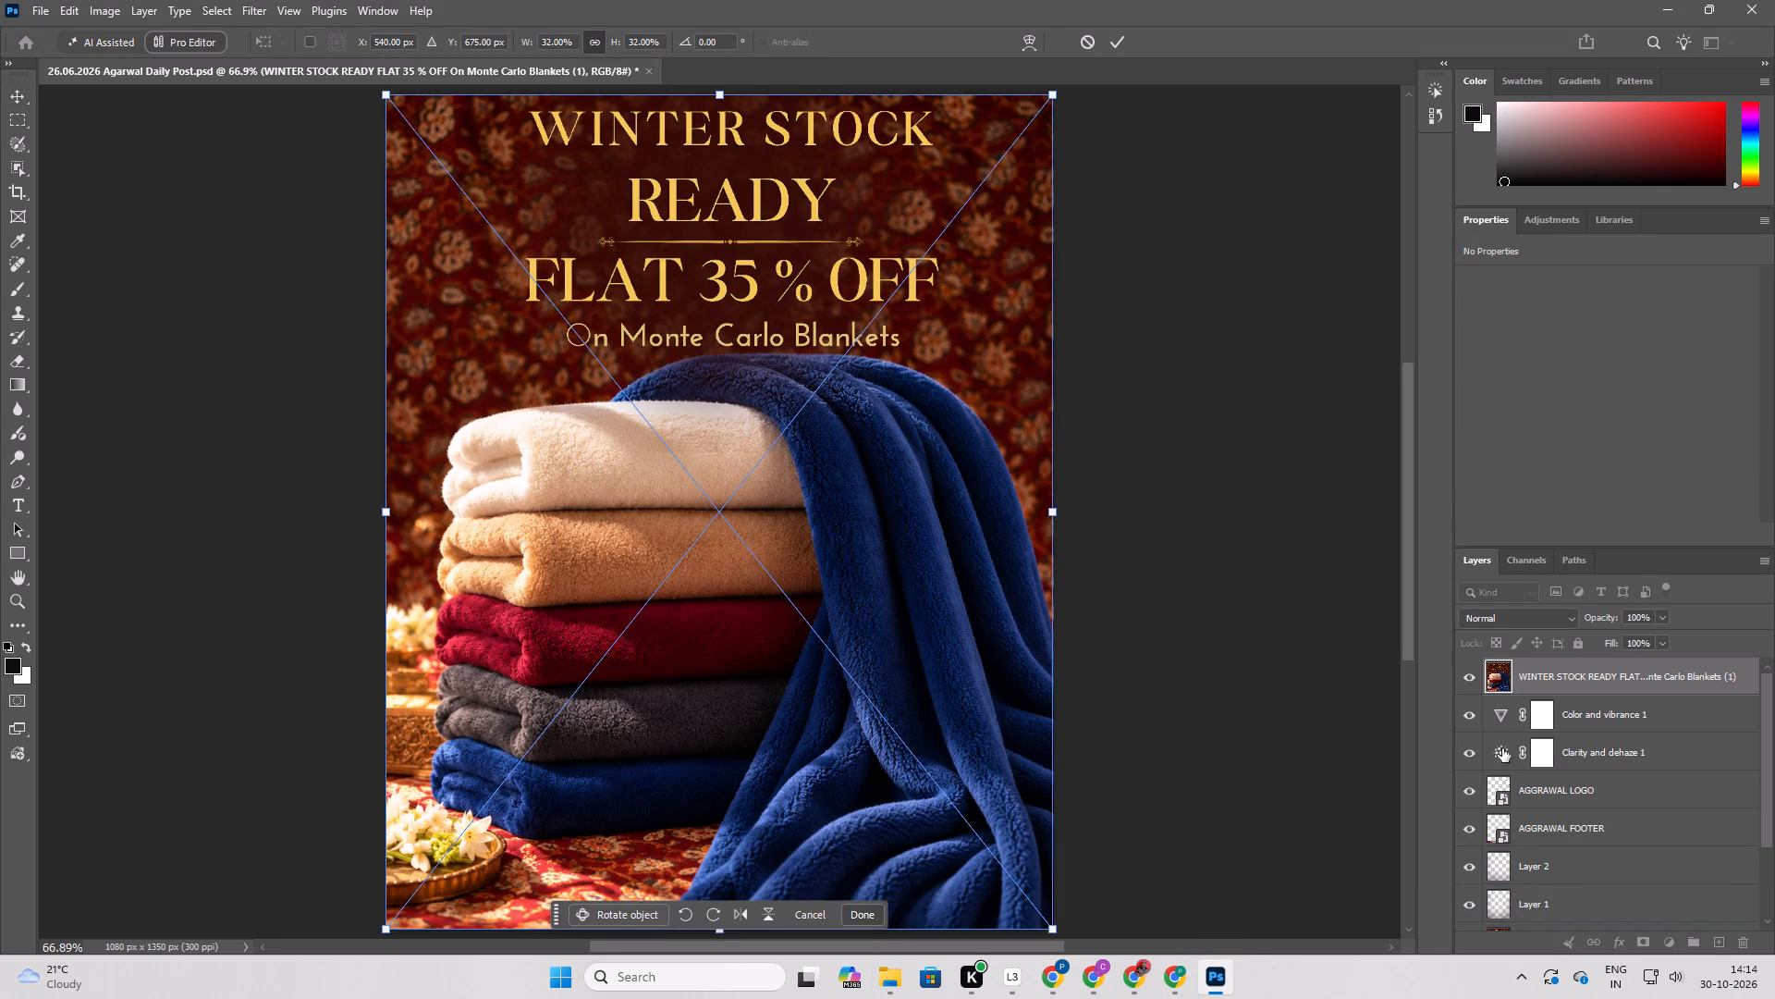
# Hide the previous WINTER STOCK READY layer and move the newly placed one directly above it, beneath Layer 1.
pyautogui.scroll(-1, 1554, 677)
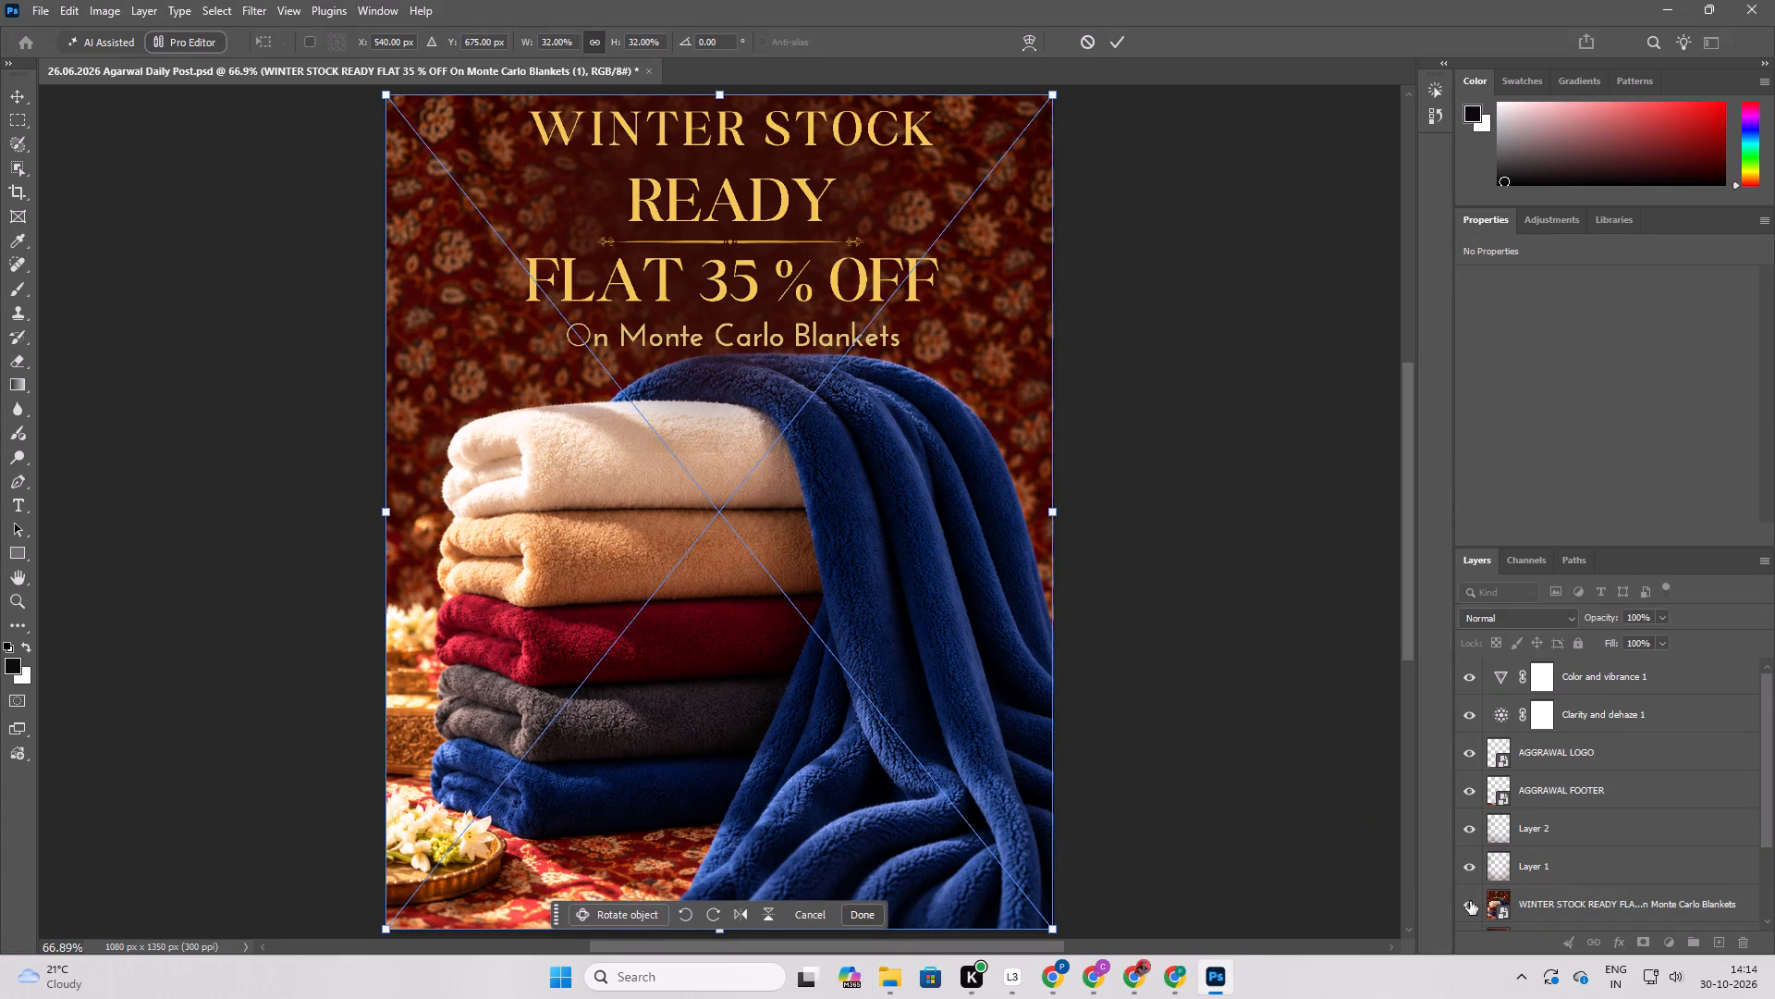
pyautogui.click(1470, 901)
pyautogui.scroll(2, 1641, 773)
pyautogui.scroll(1, 1537, 716)
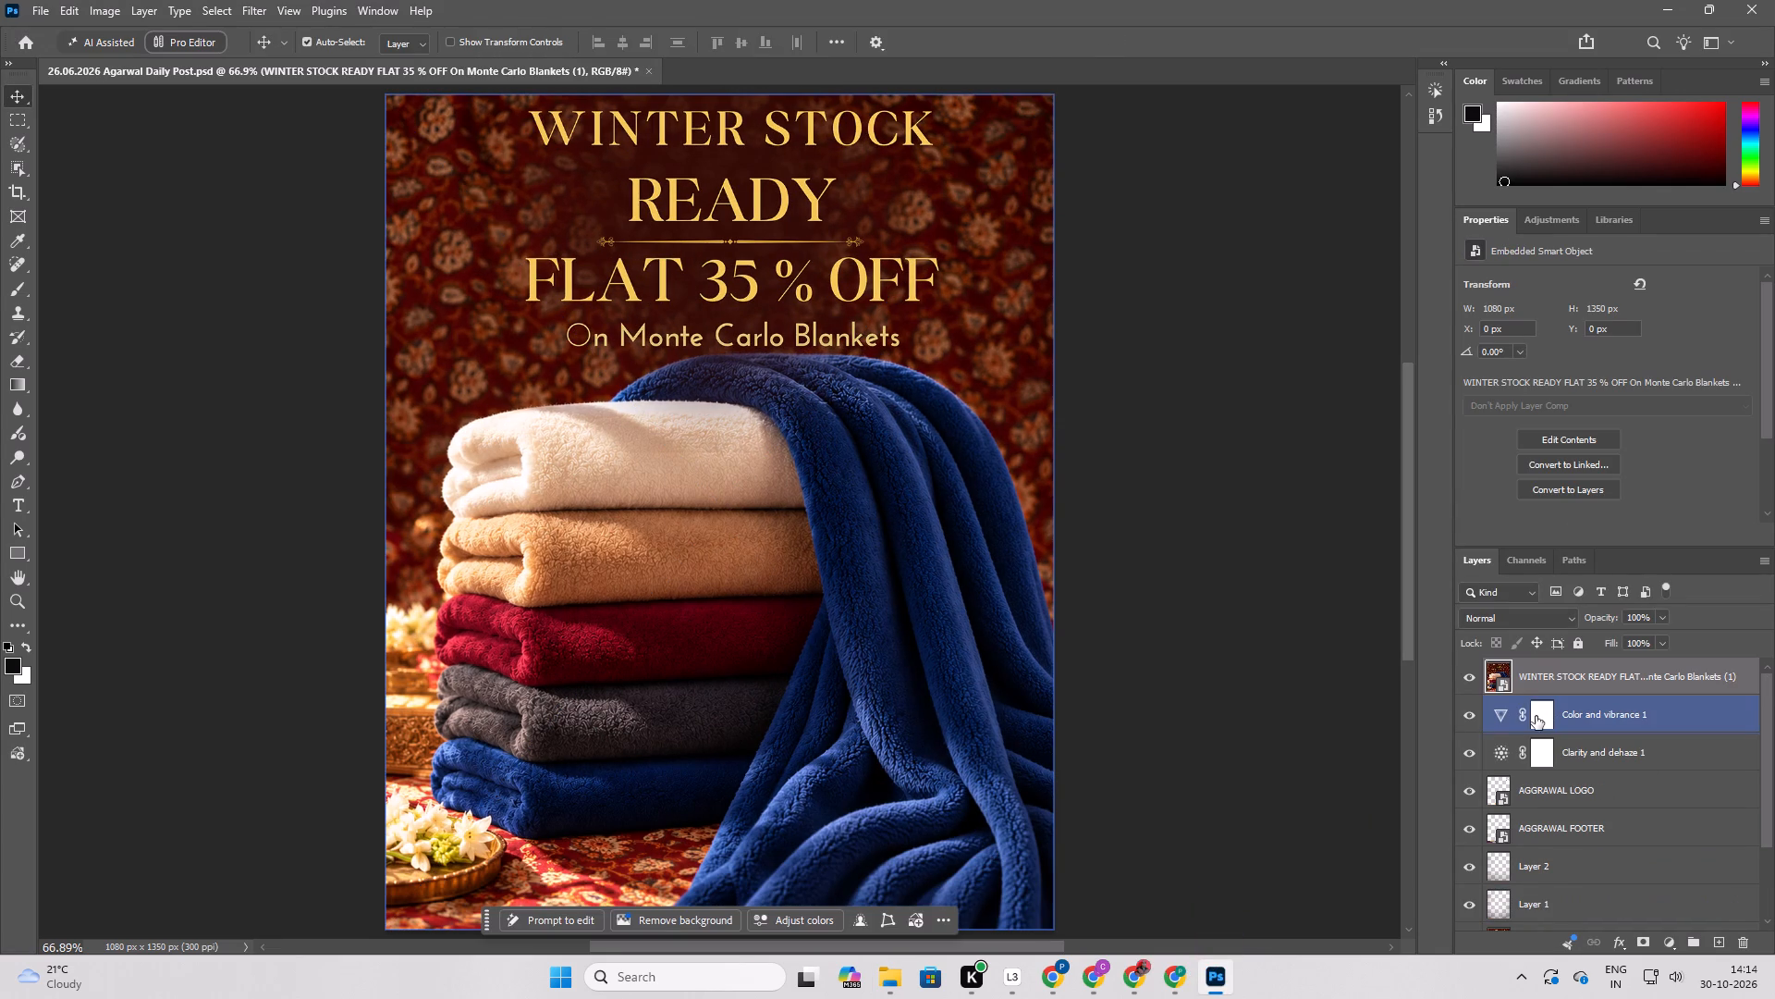
pyautogui.moveTo(1541, 679); pyautogui.dragTo(1536, 829)
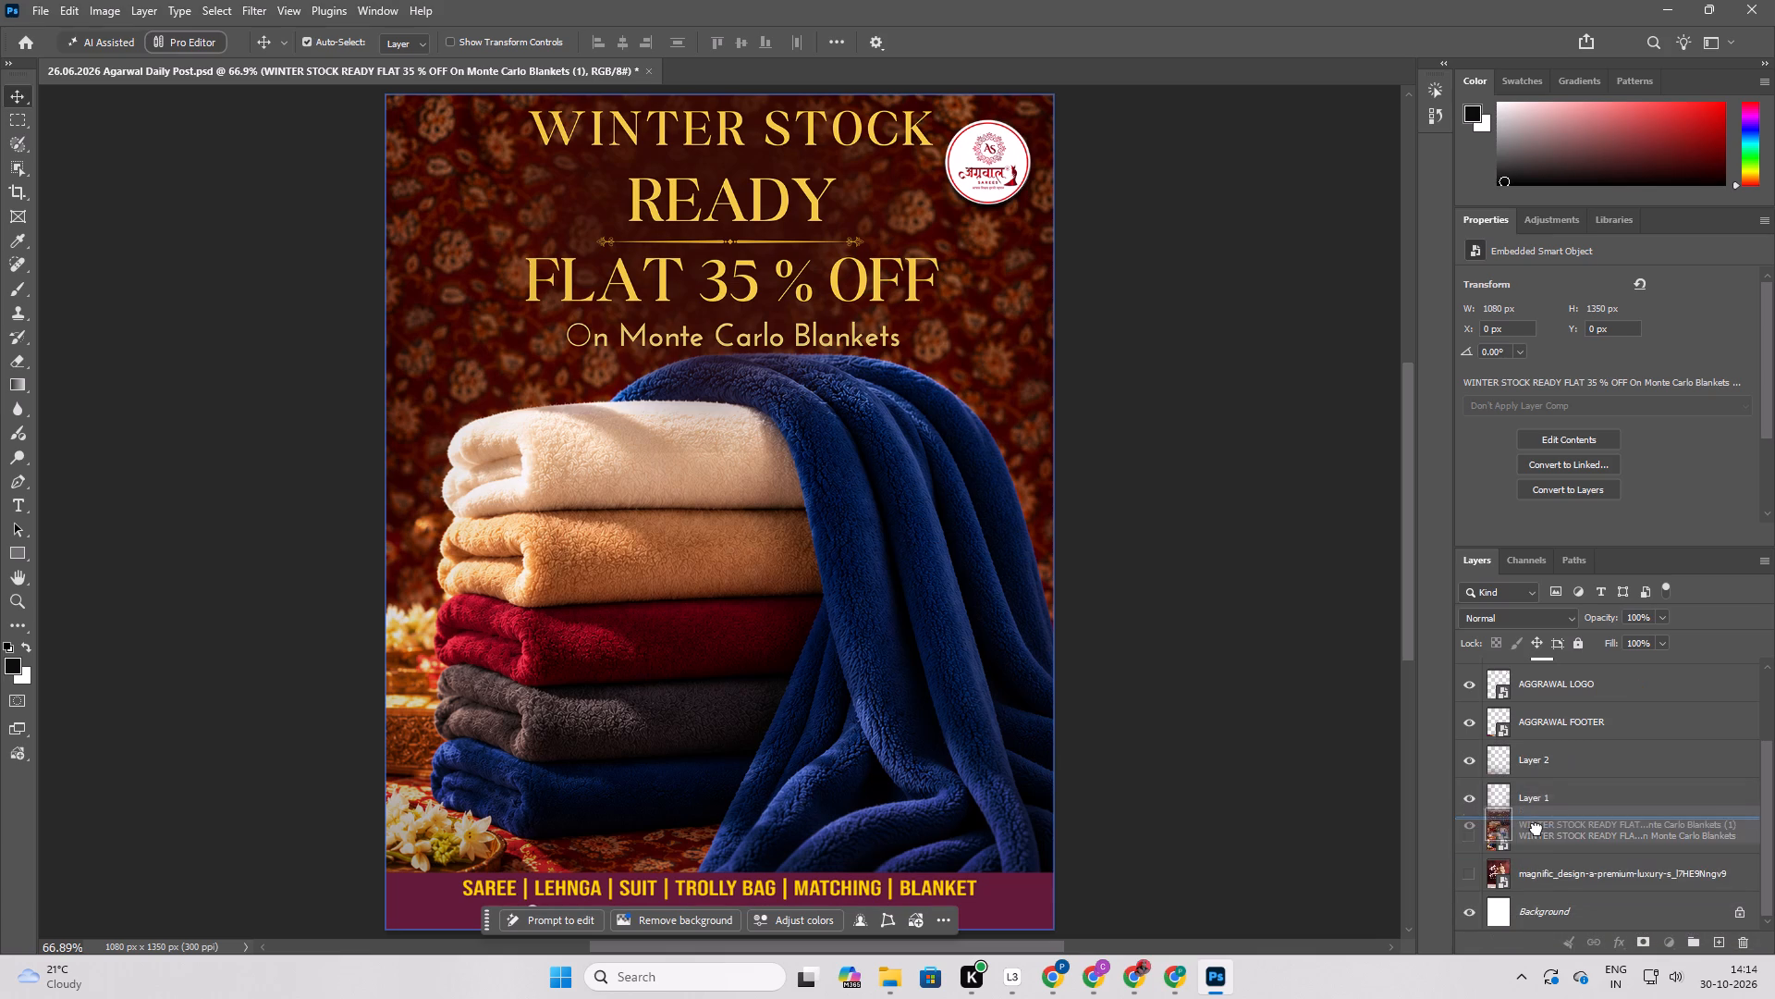
pyautogui.moveTo(1536, 829); pyautogui.dragTo(1533, 823)
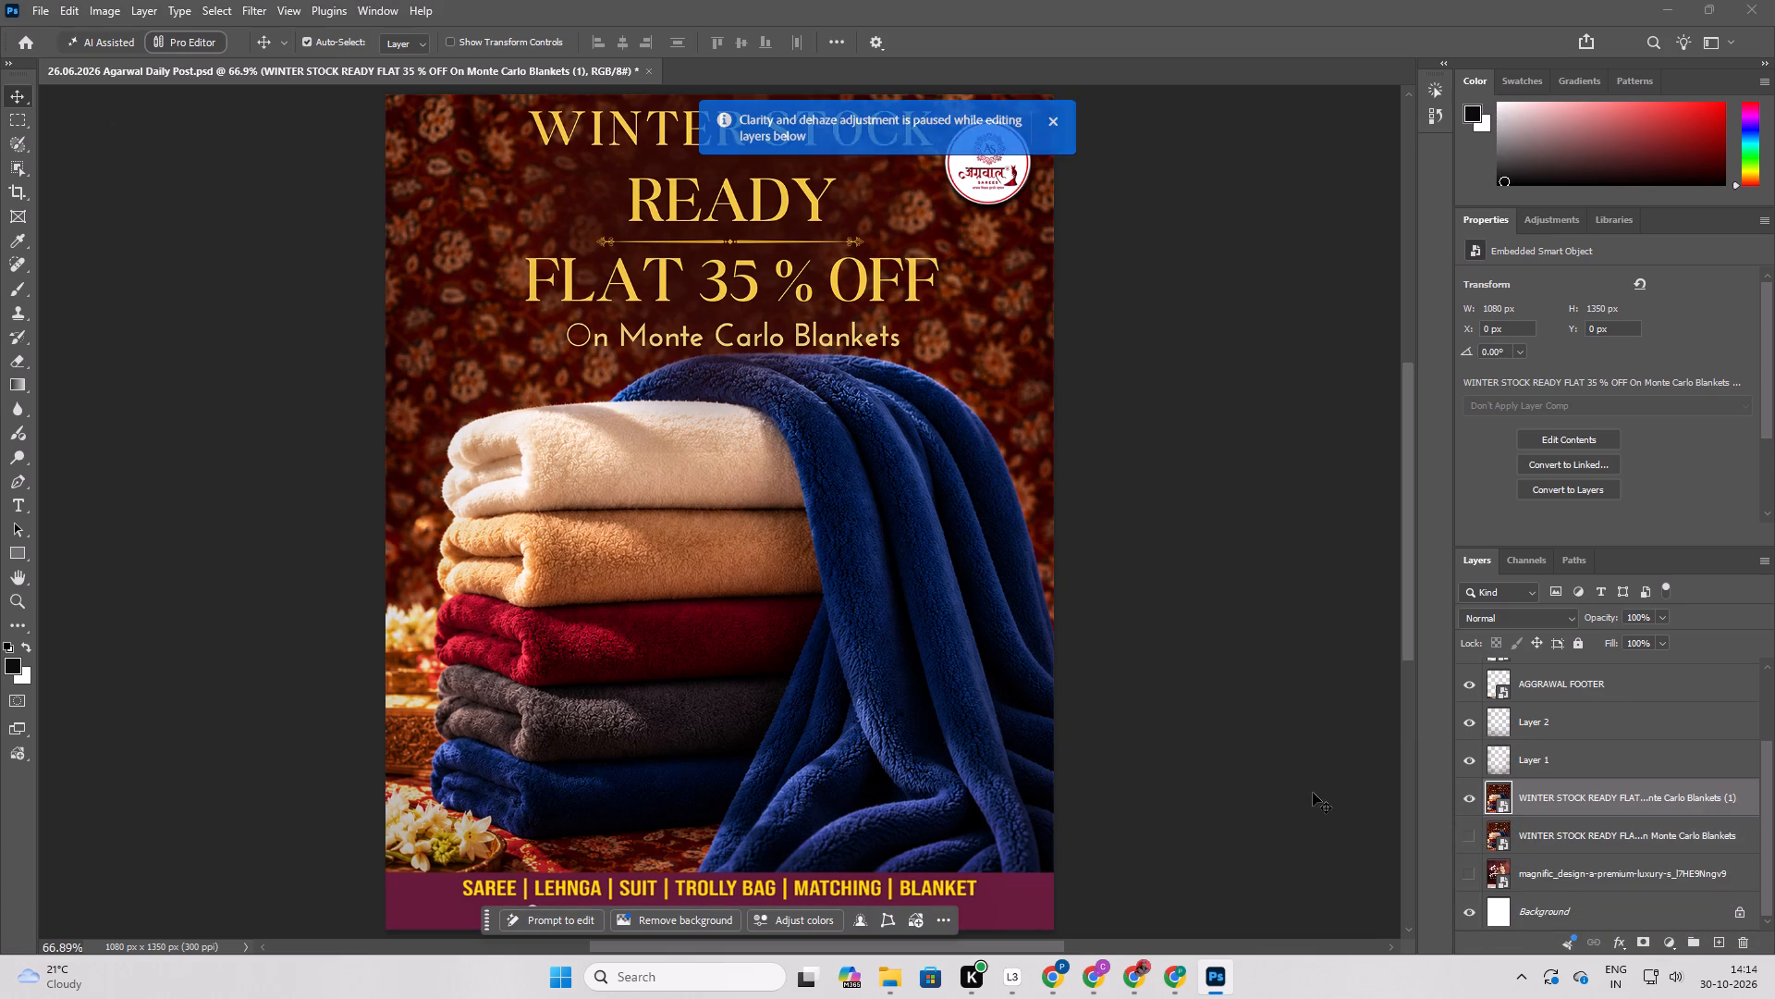
# Check the updated post from headline to footer and save the Photoshop document.
pyautogui.click(1265, 737)
pyautogui.scroll(2, 1130, 635)
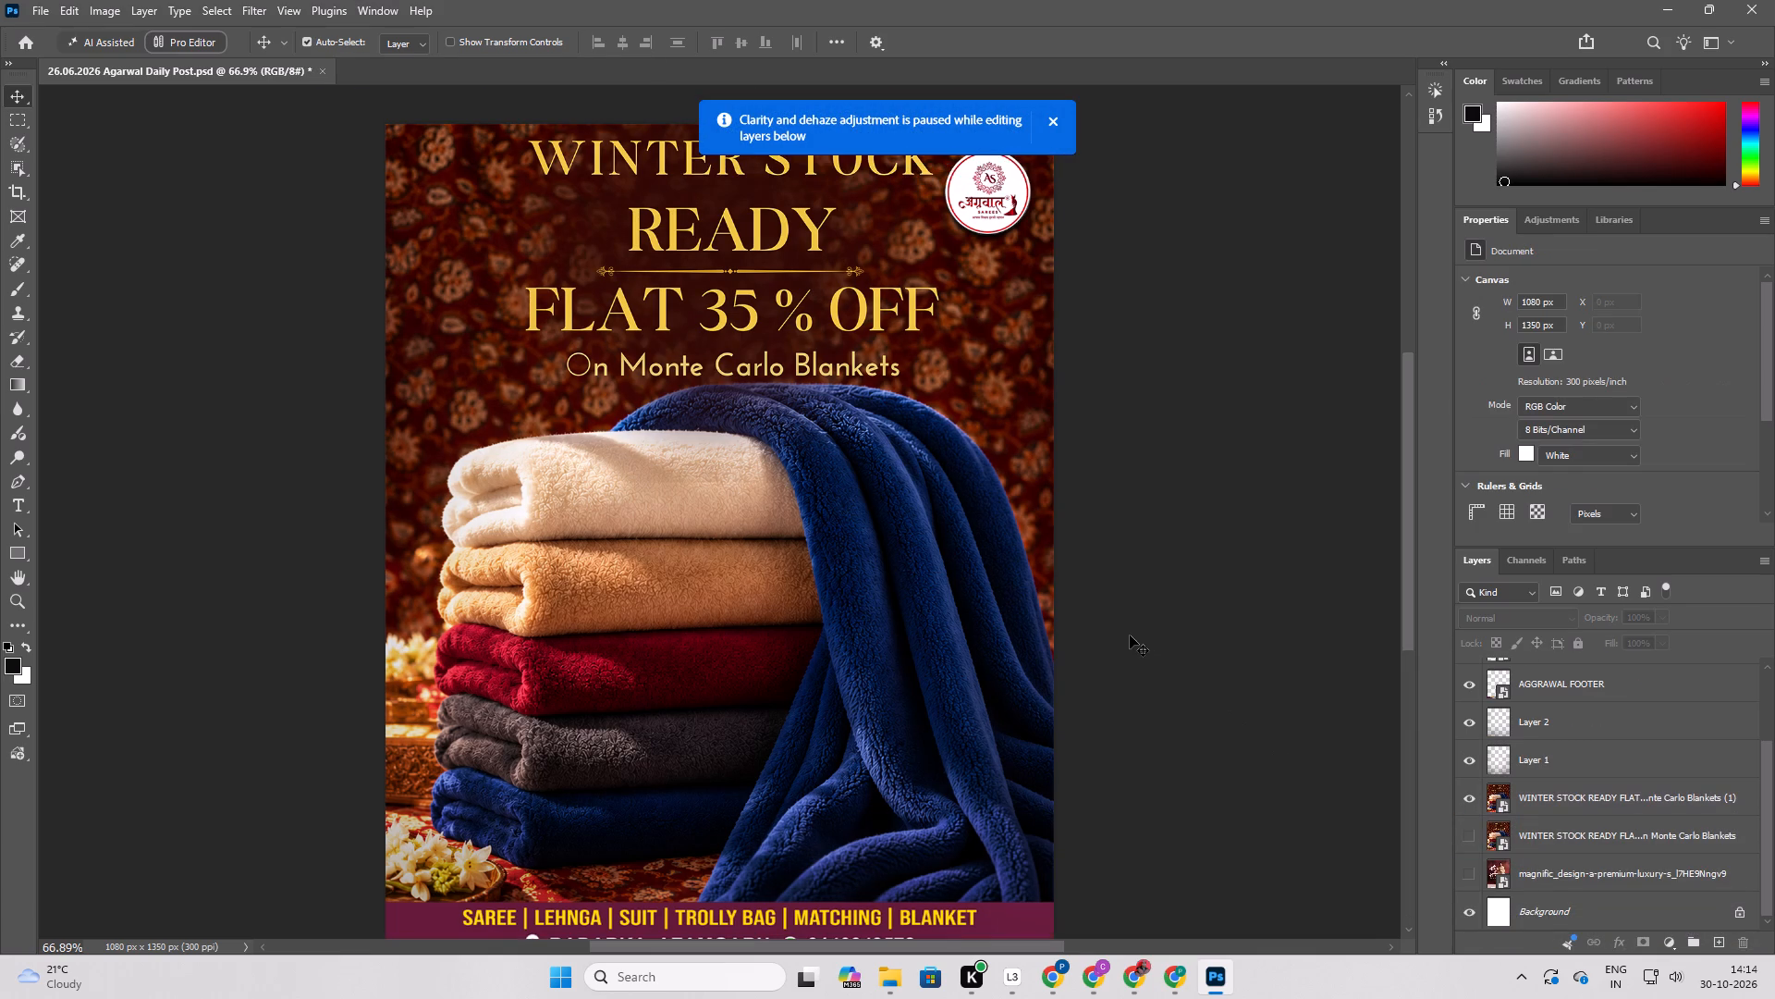
pyautogui.scroll(1, 1132, 627)
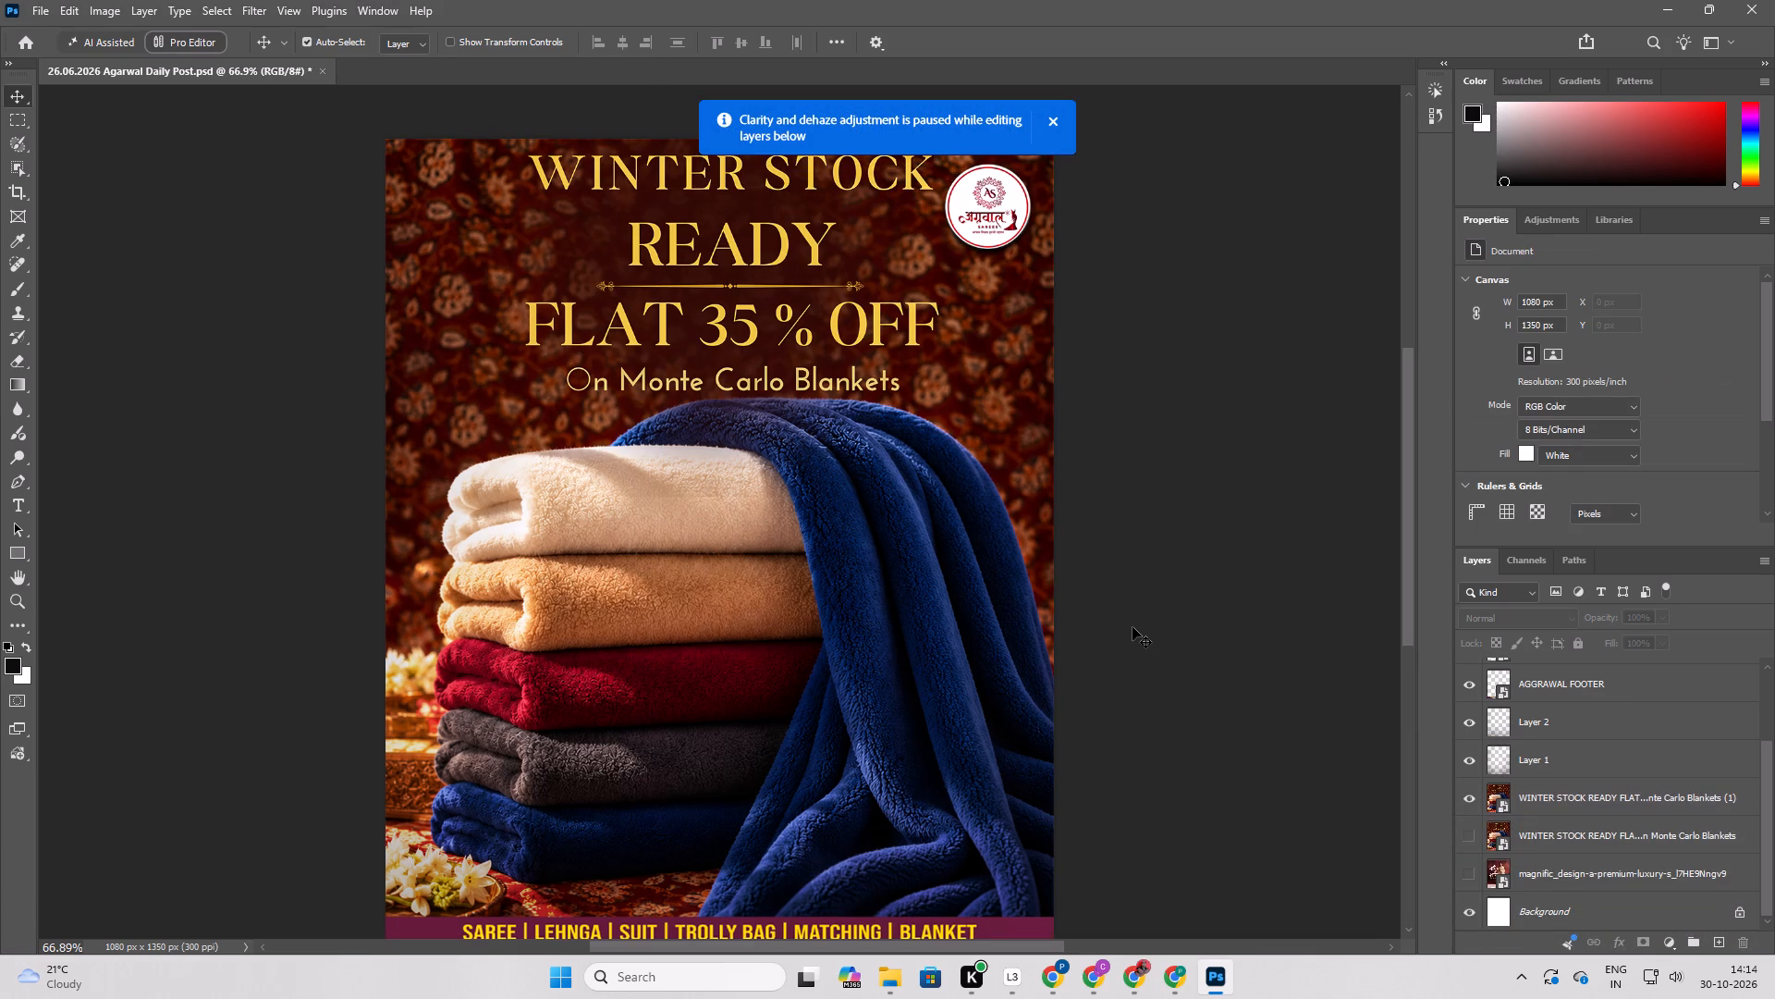
pyautogui.scroll(2, 1132, 627)
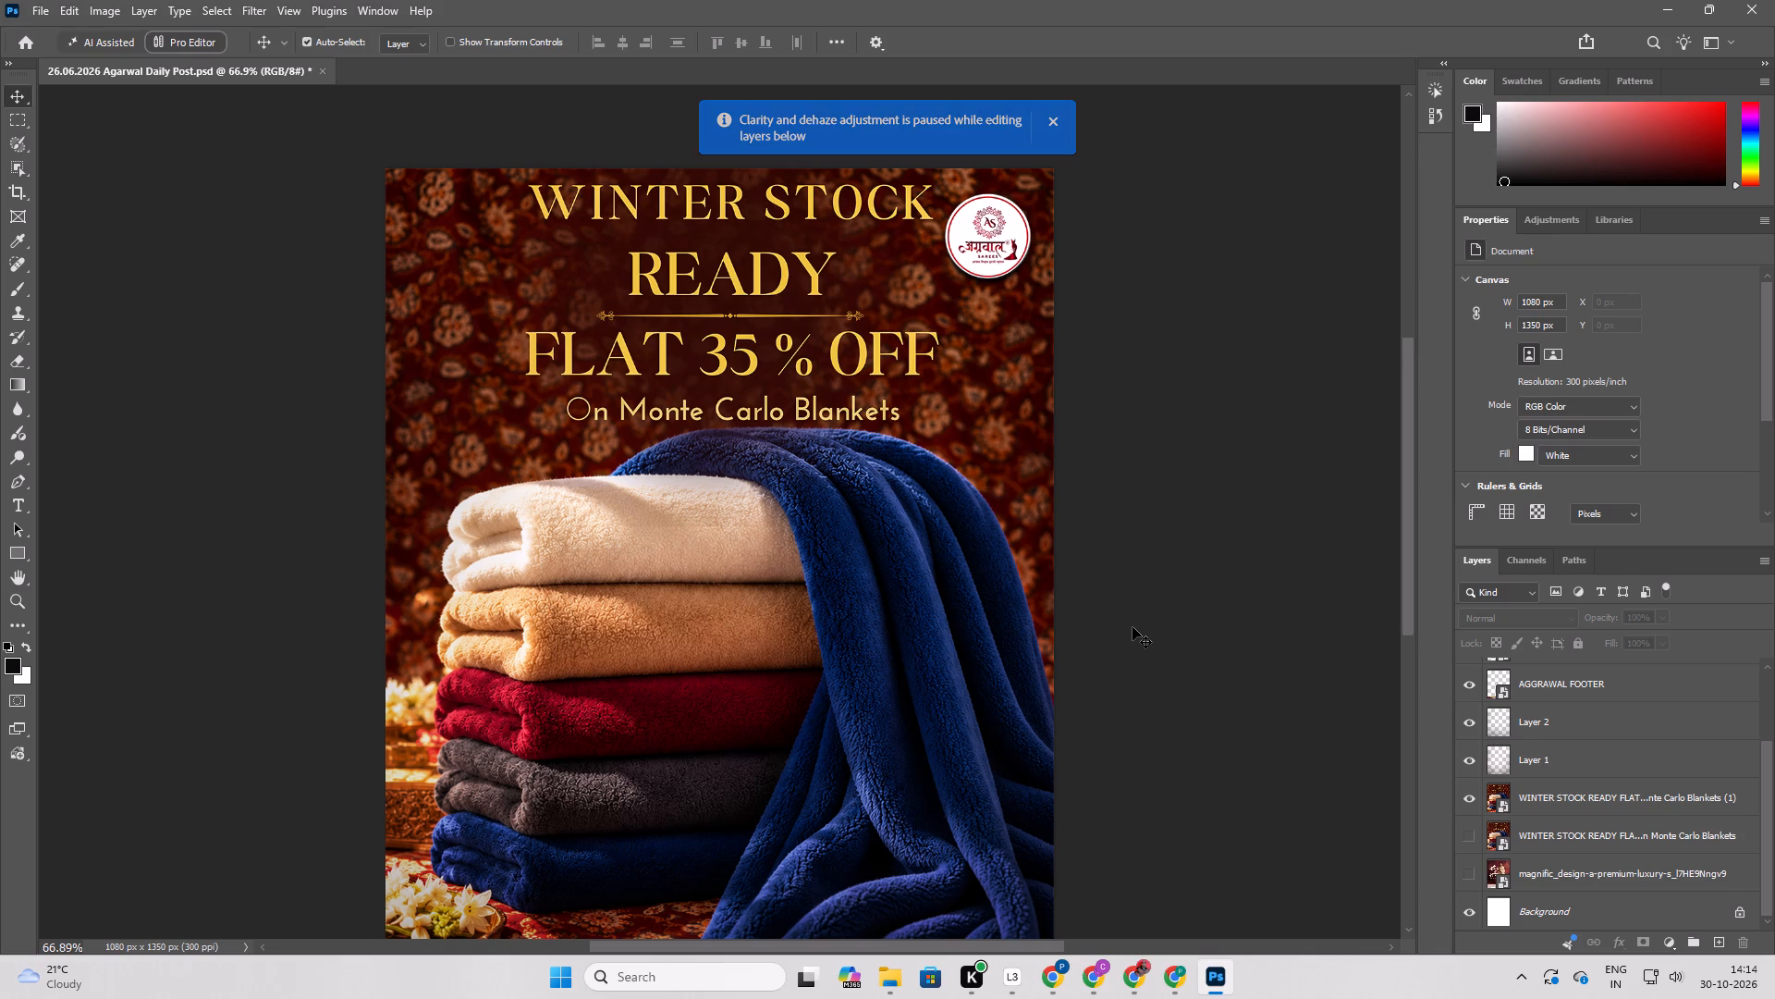
pyautogui.scroll(2, 1132, 627)
pyautogui.scroll(-10, 1127, 610)
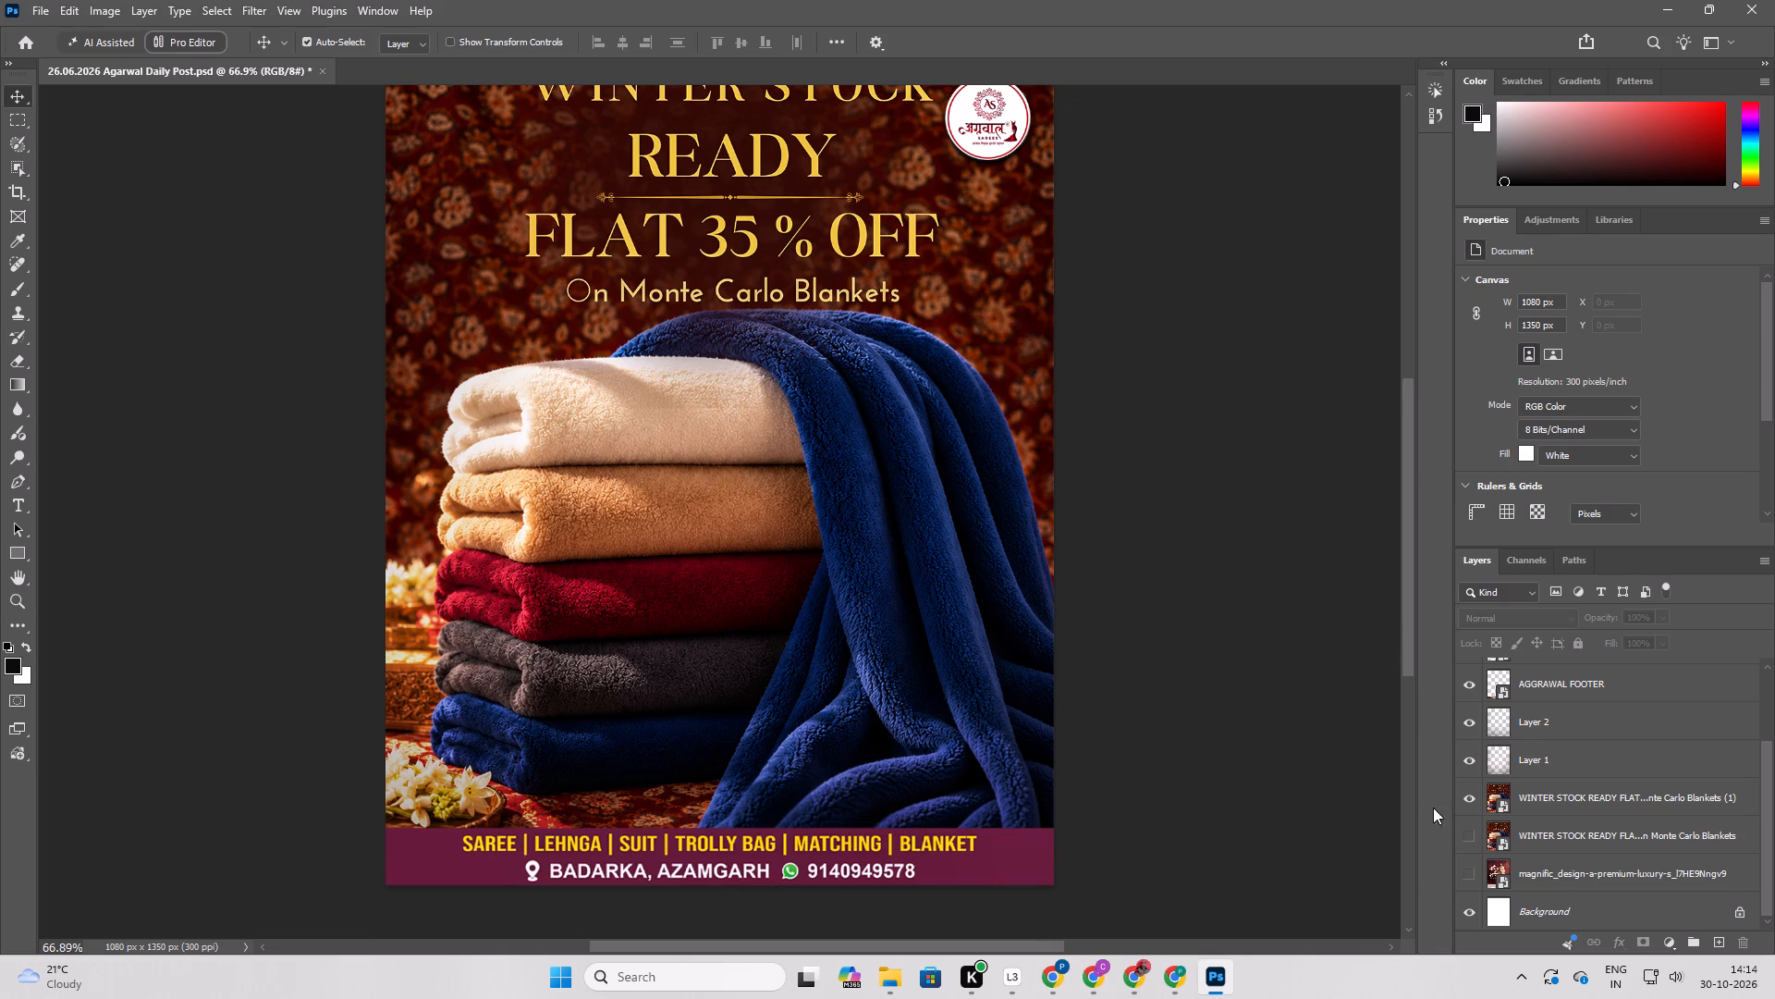
pyautogui.hotkey('ctrl', 's')
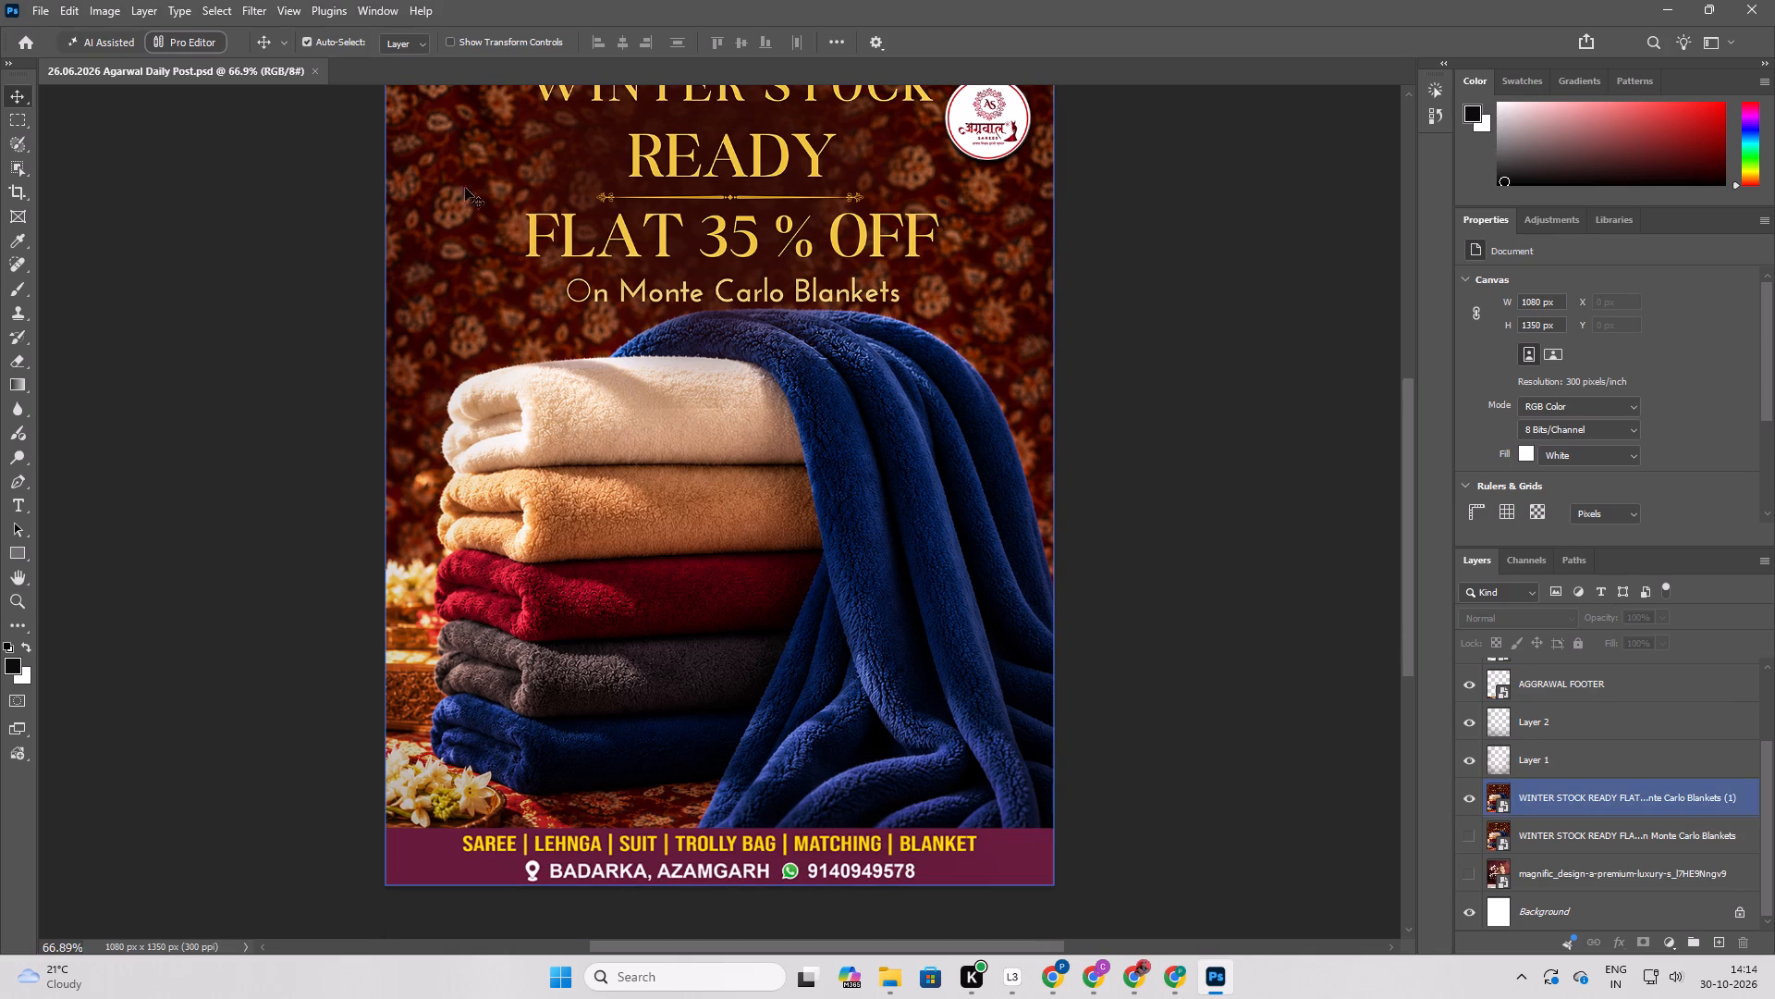
# Export the post as a 1080 x 1350 px JPG at quality 7 to Downloads, replacing the existing 26.06 file.
pyautogui.click(47, 7)
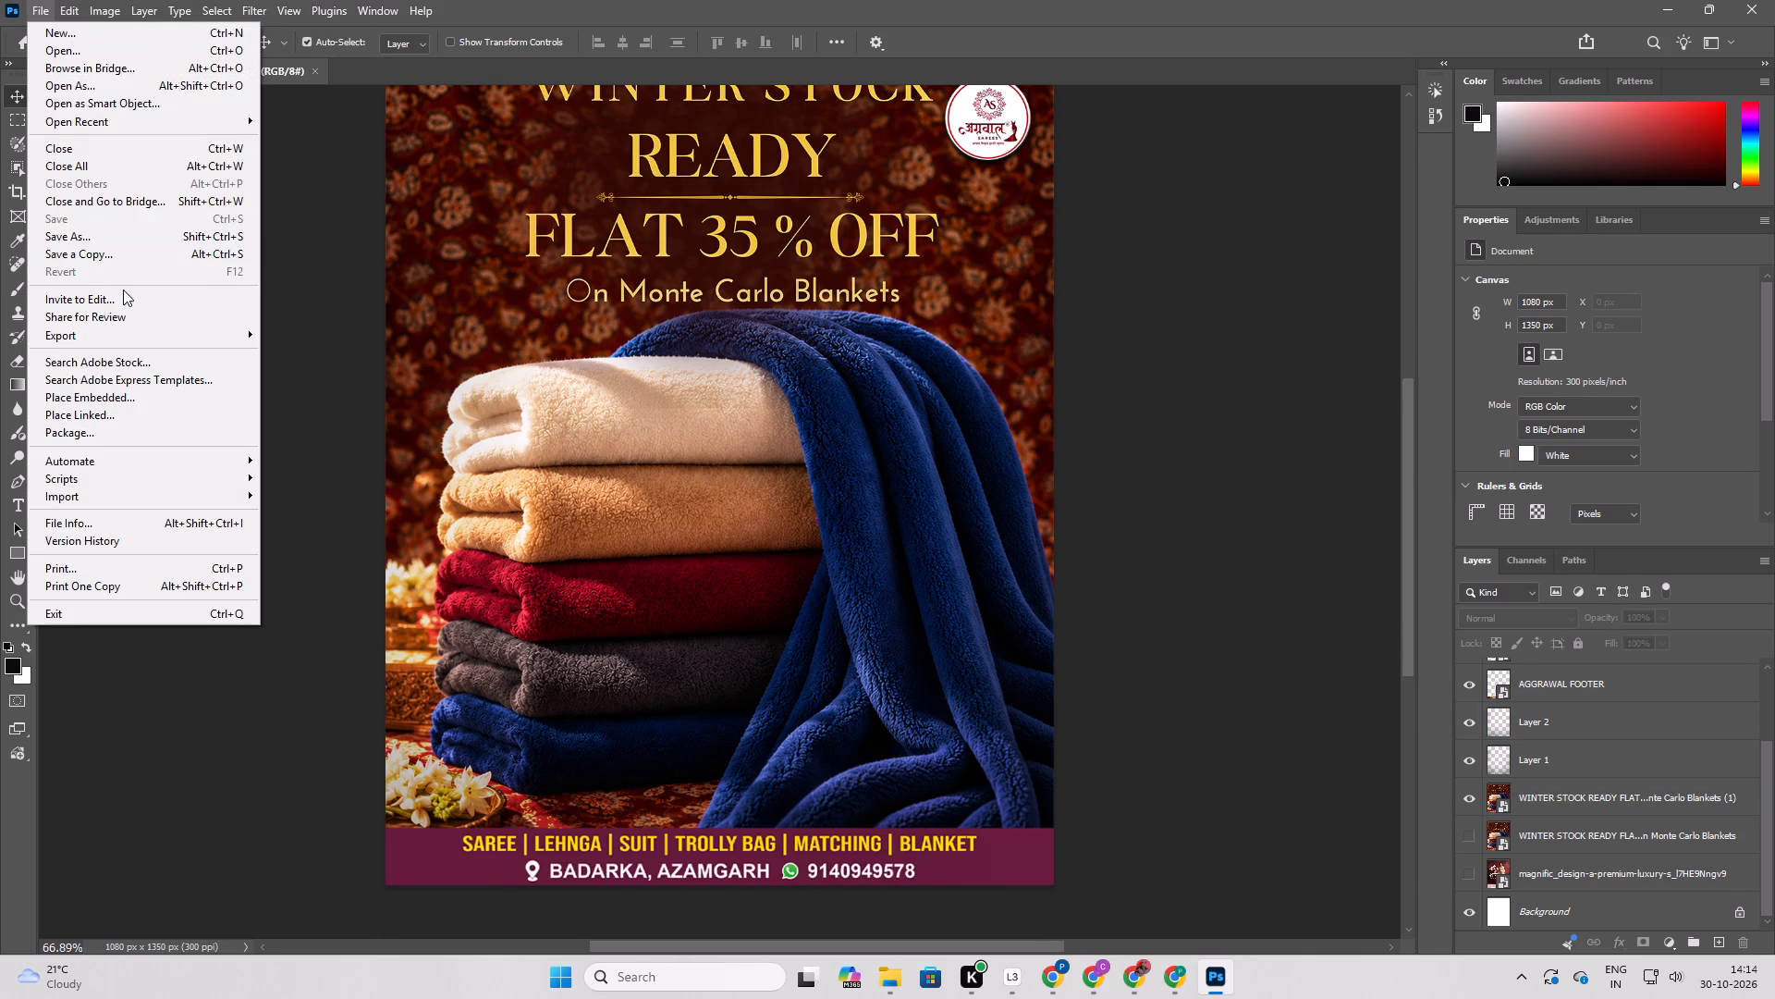
pyautogui.click(129, 338)
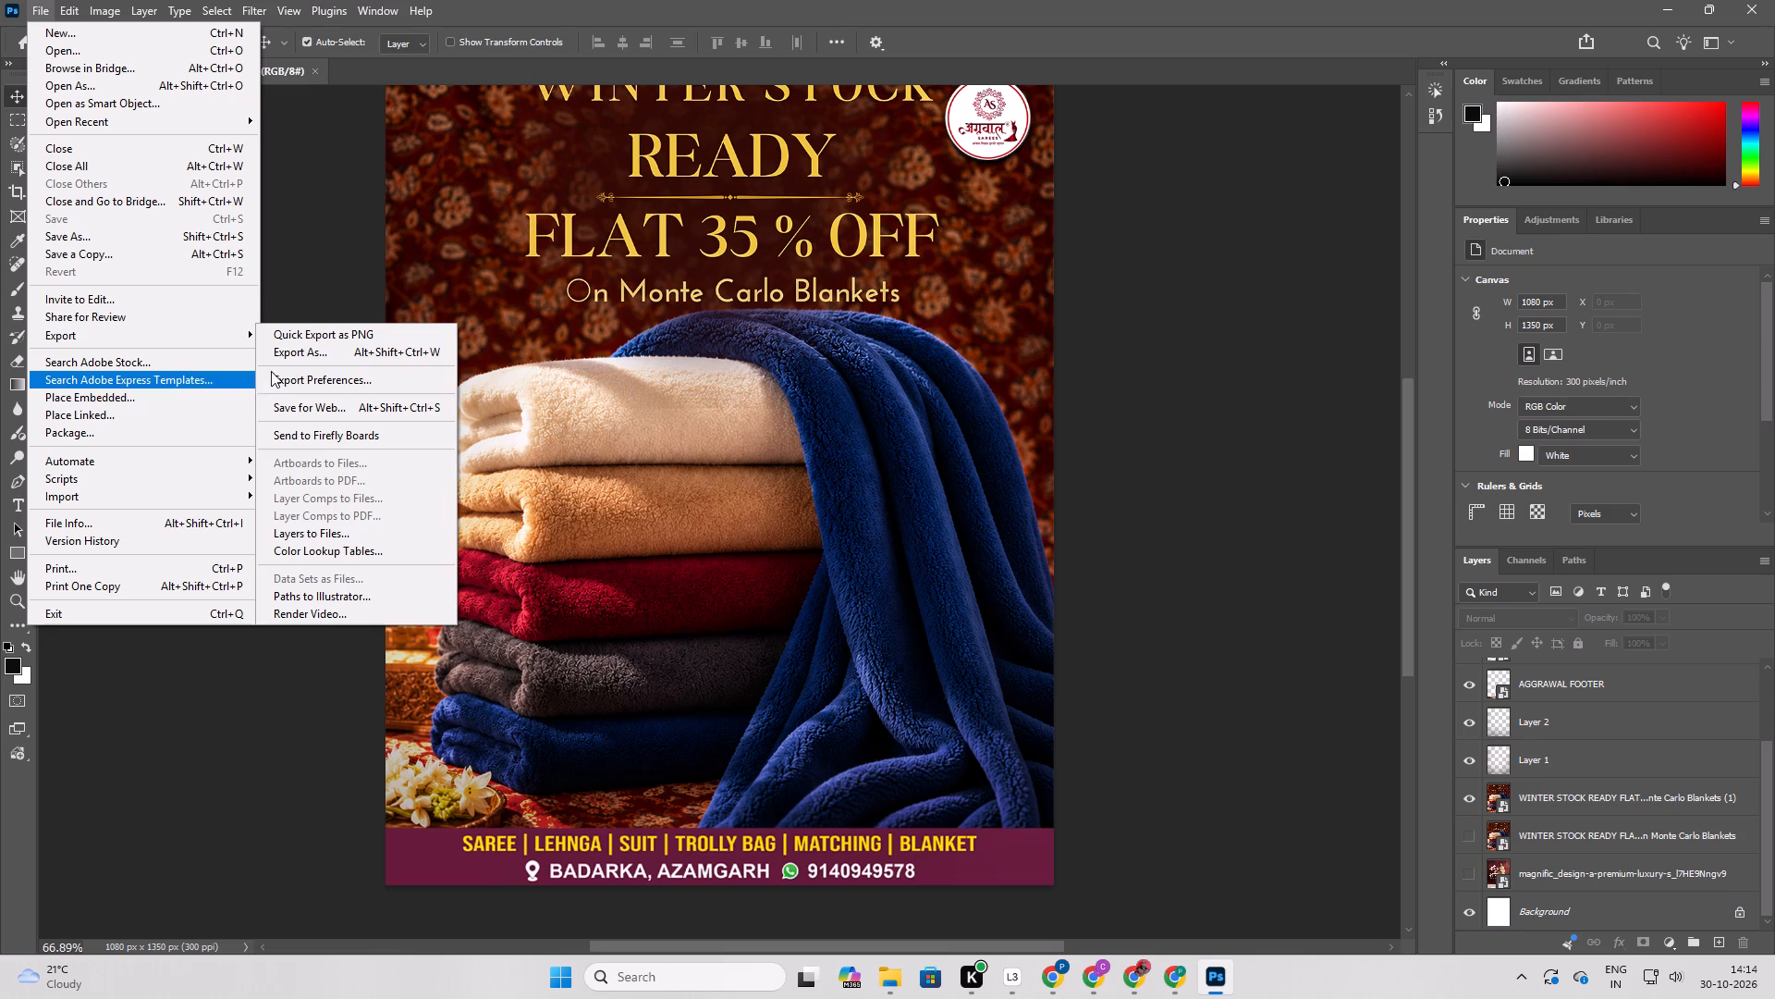
pyautogui.click(286, 358)
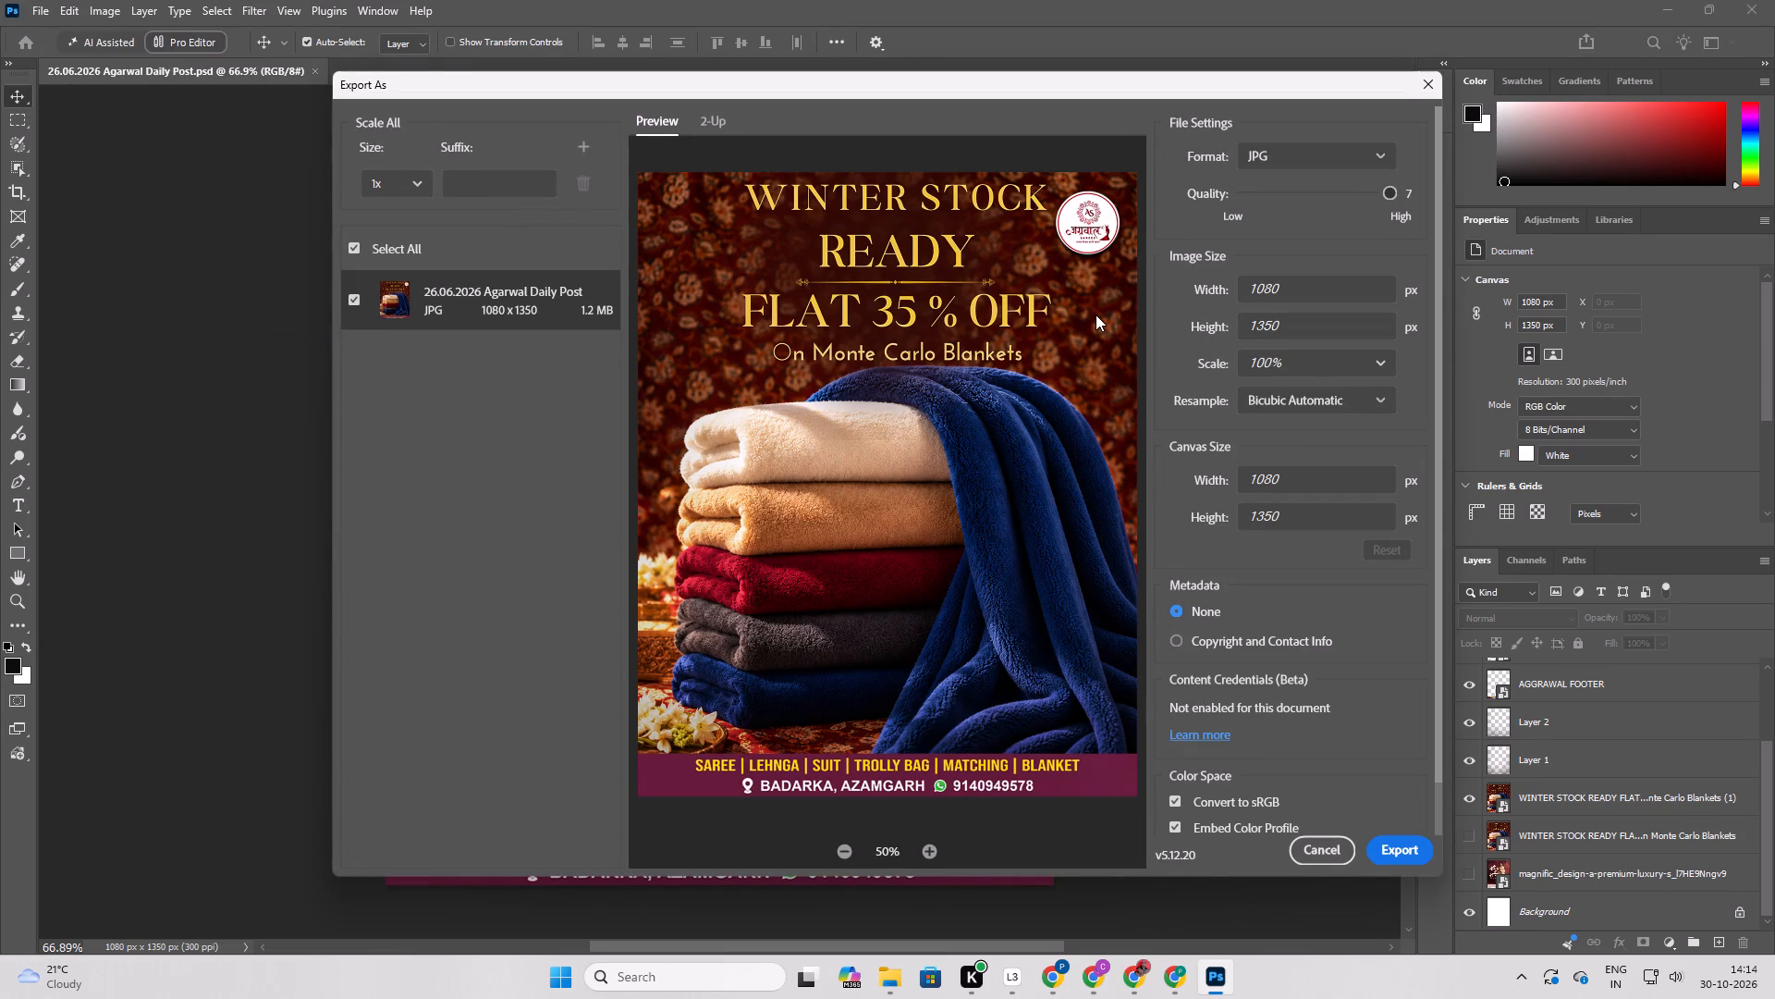
pyautogui.click(1406, 847)
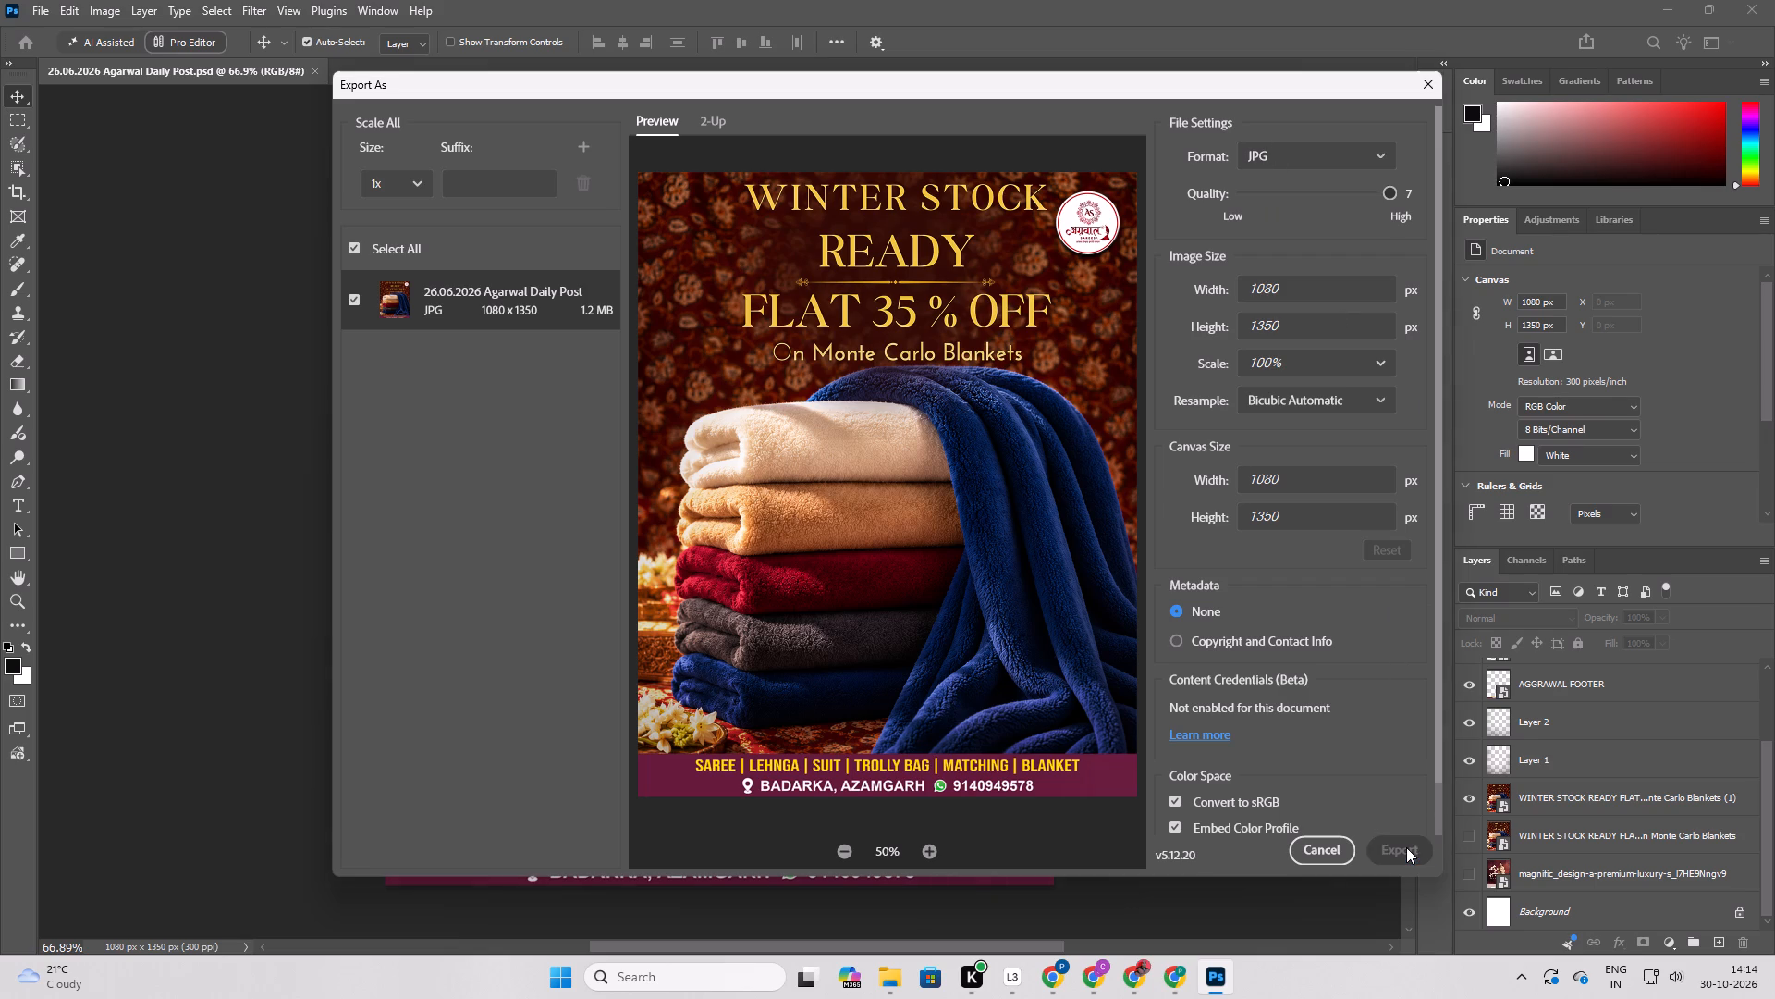
pyautogui.click(1034, 602)
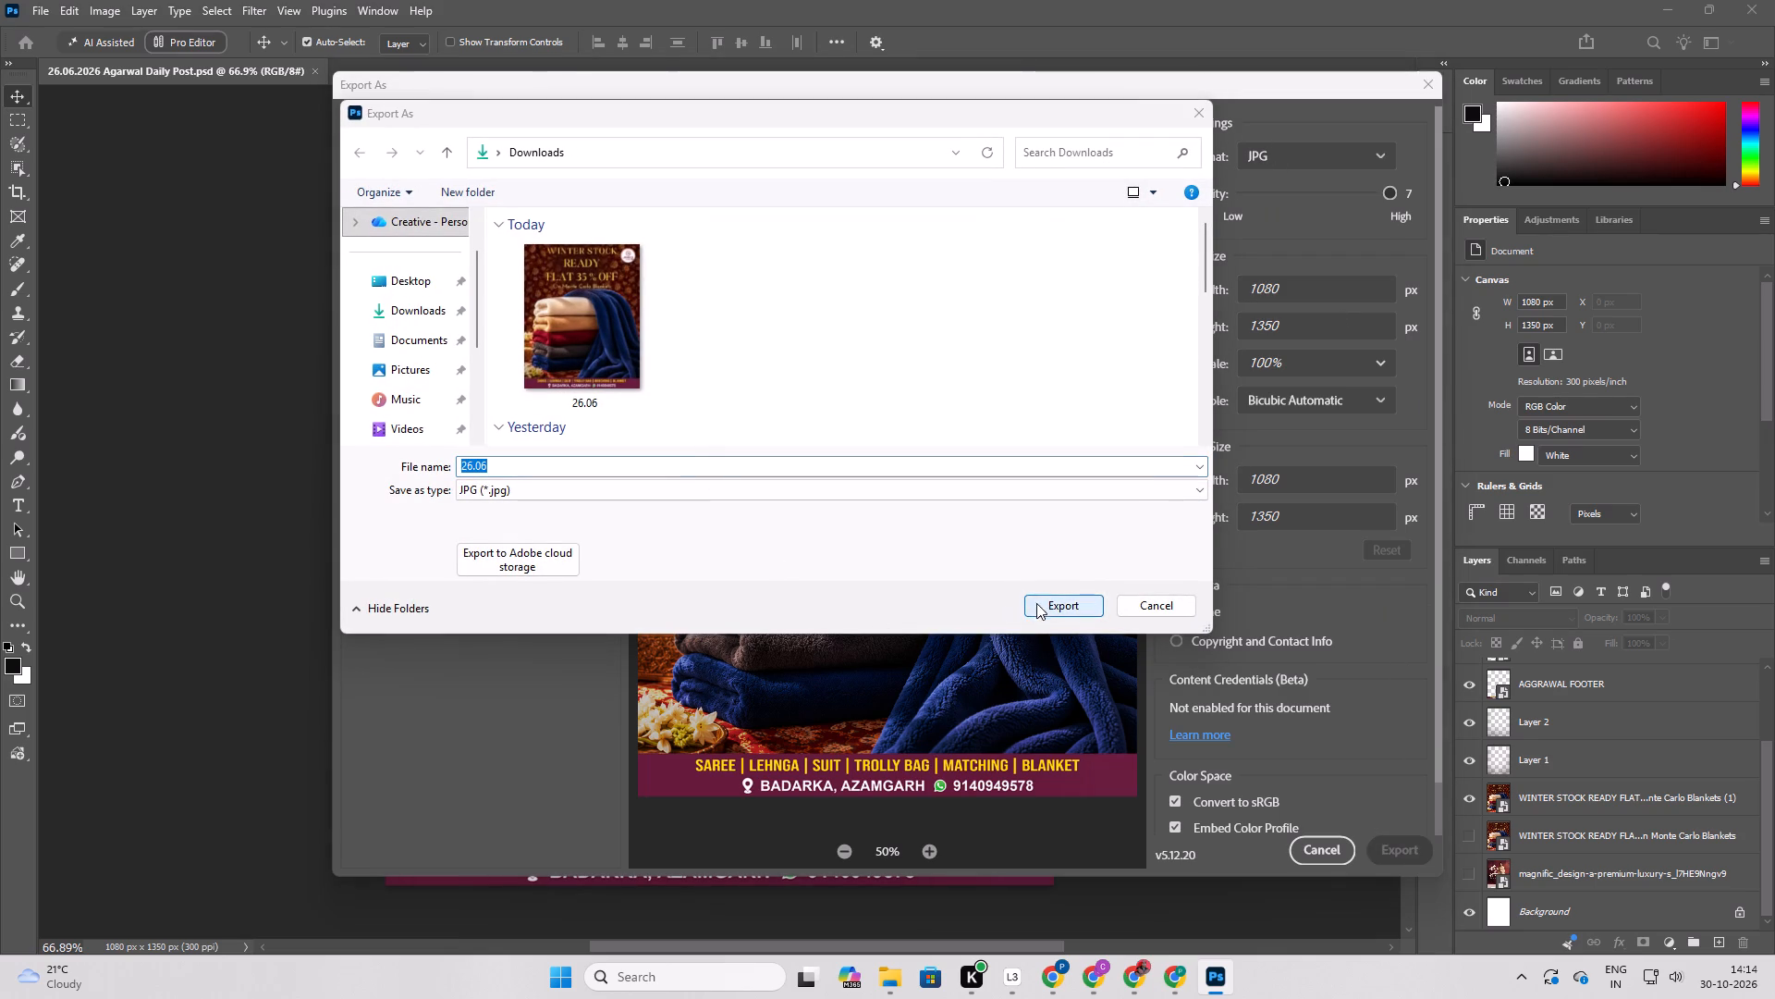
pyautogui.click(927, 485)
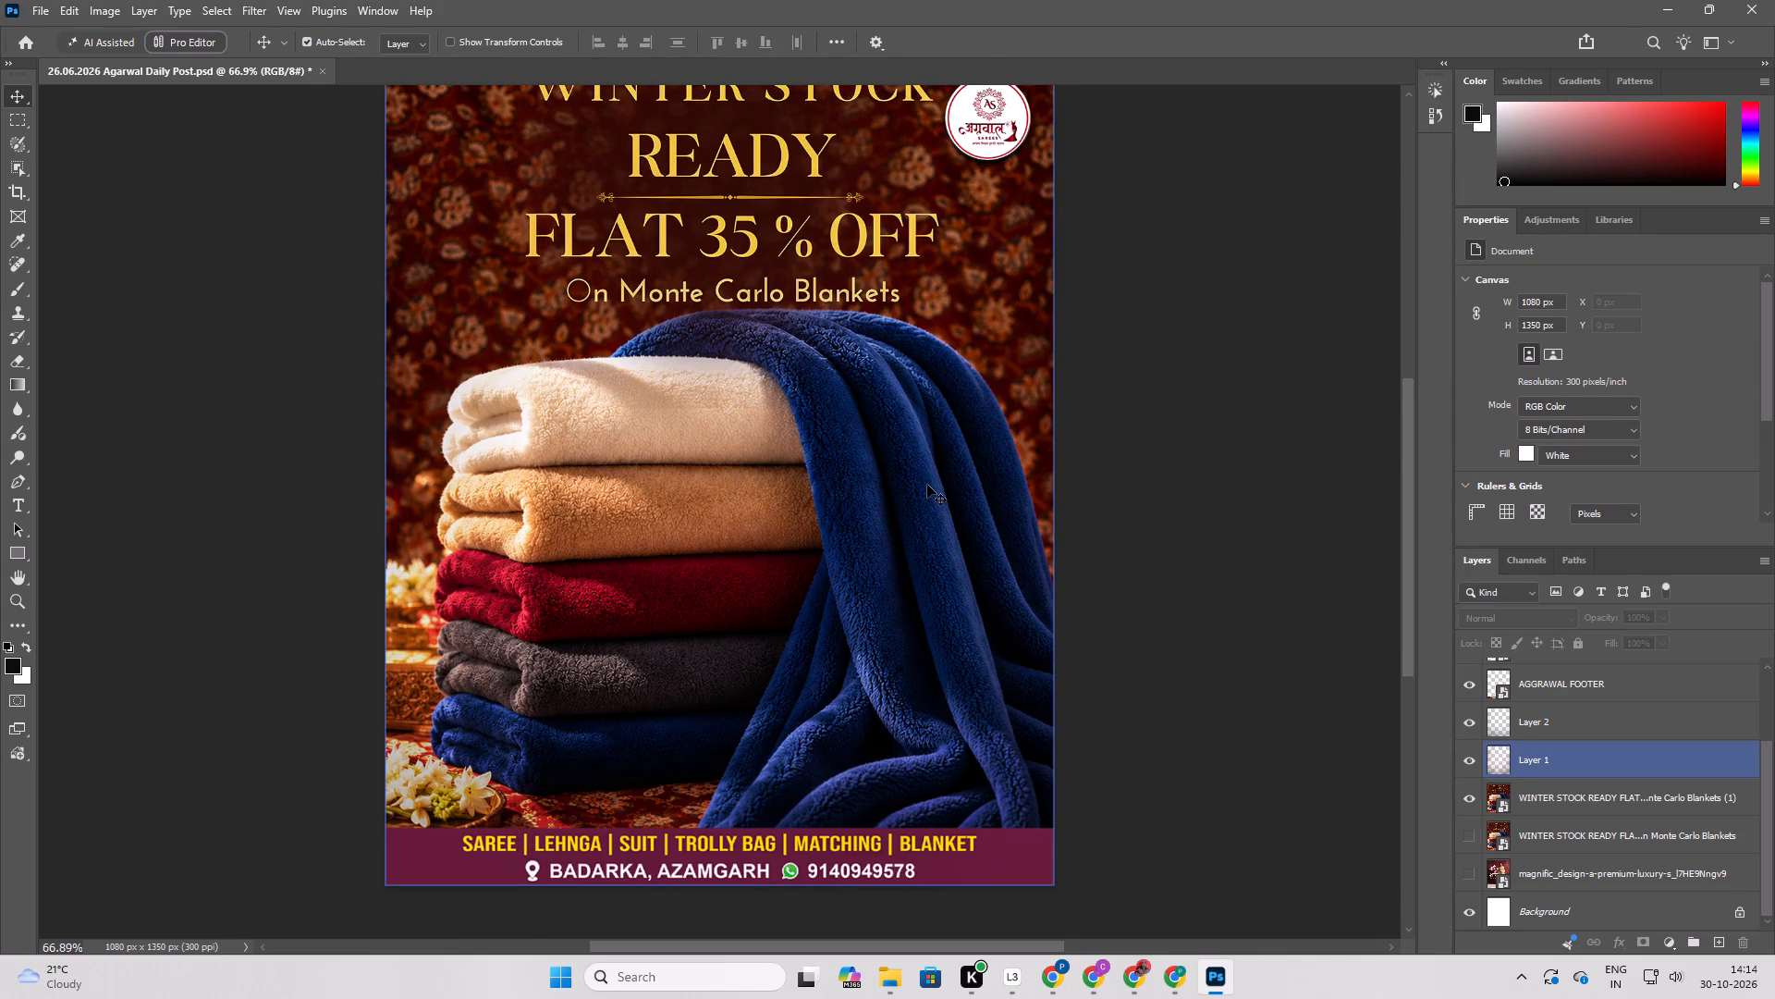
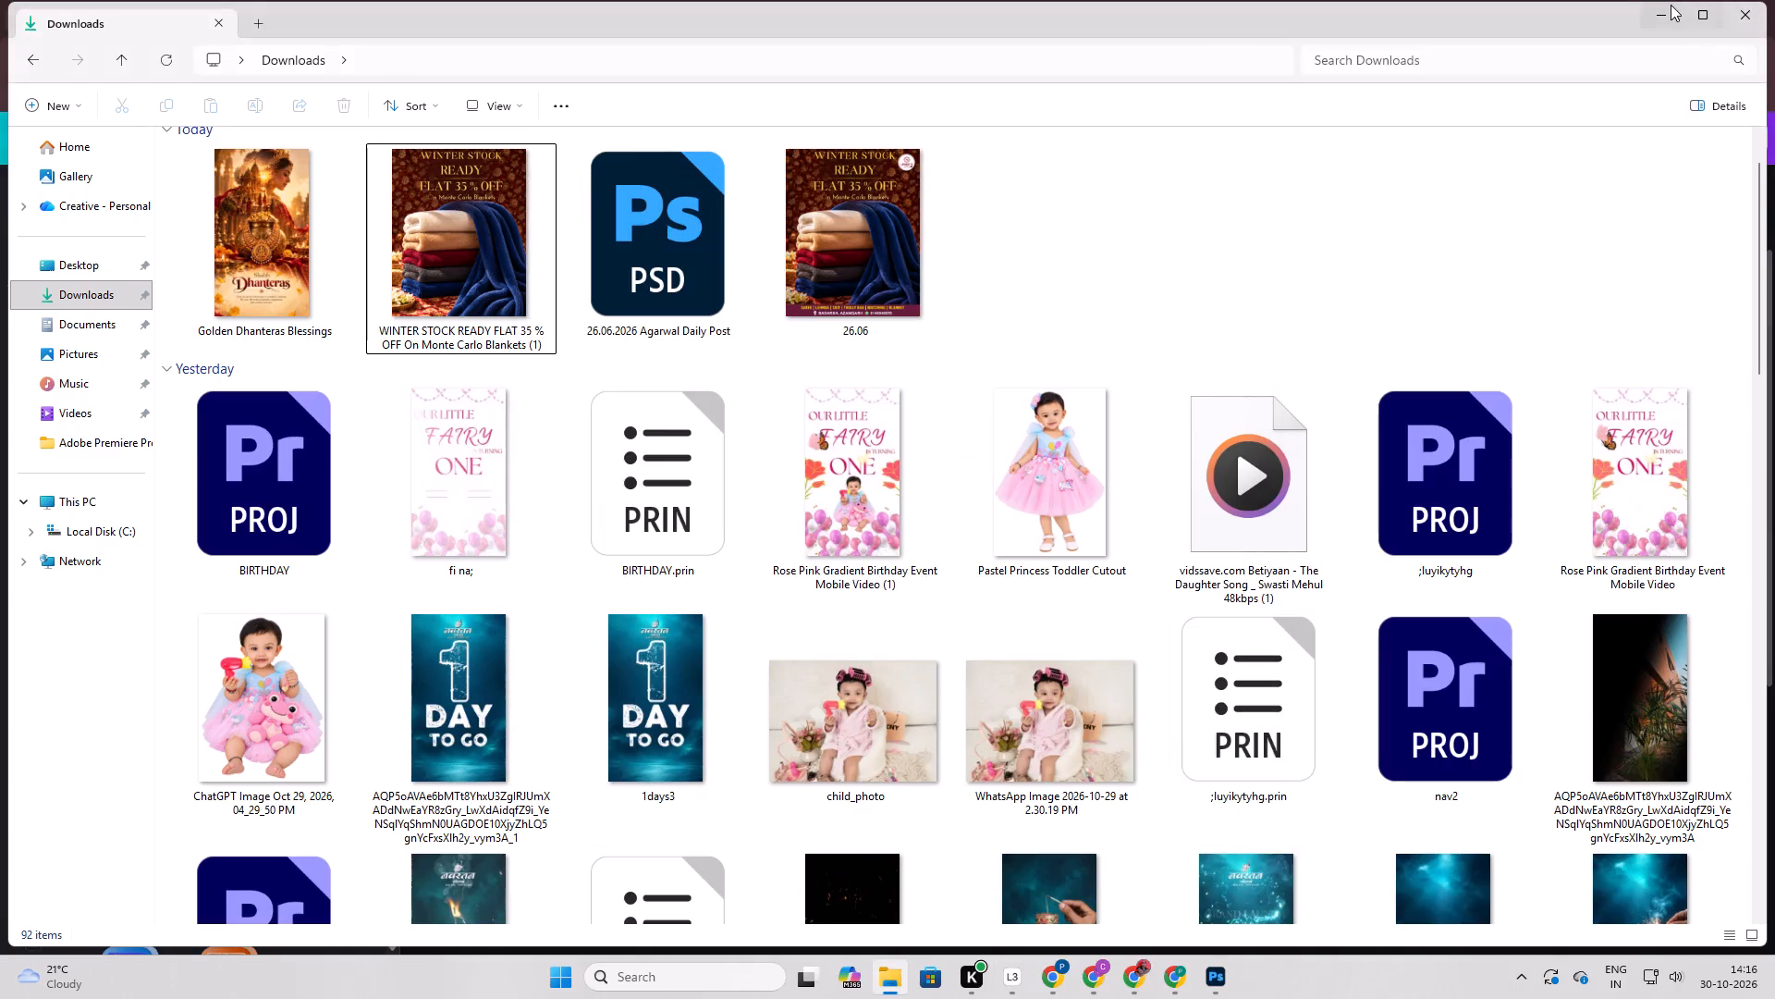
# Return to the WINTER STOCK READY design in Canva and look over the whole poster page.
pyautogui.click(1665, 6)
pyautogui.scroll(-4, 1206, 547)
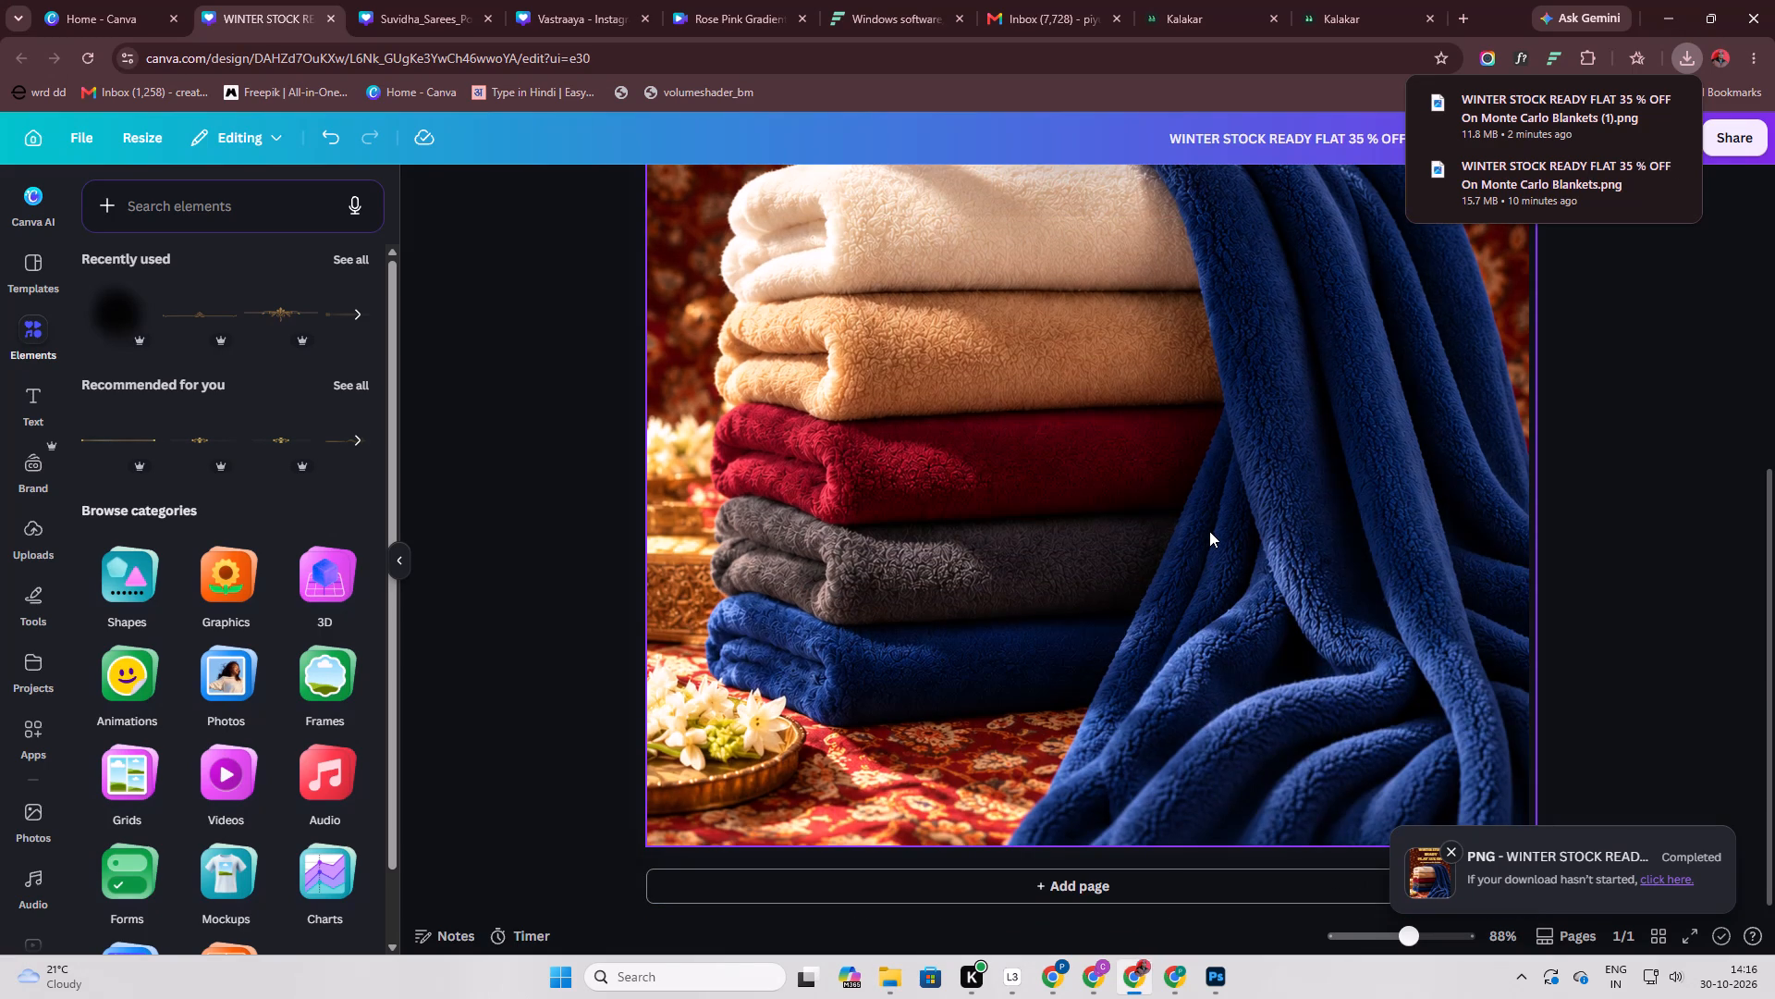
pyautogui.keyDown('ctrl'); pyautogui.scroll(-4, 1209, 531); pyautogui.keyUp('ctrl')
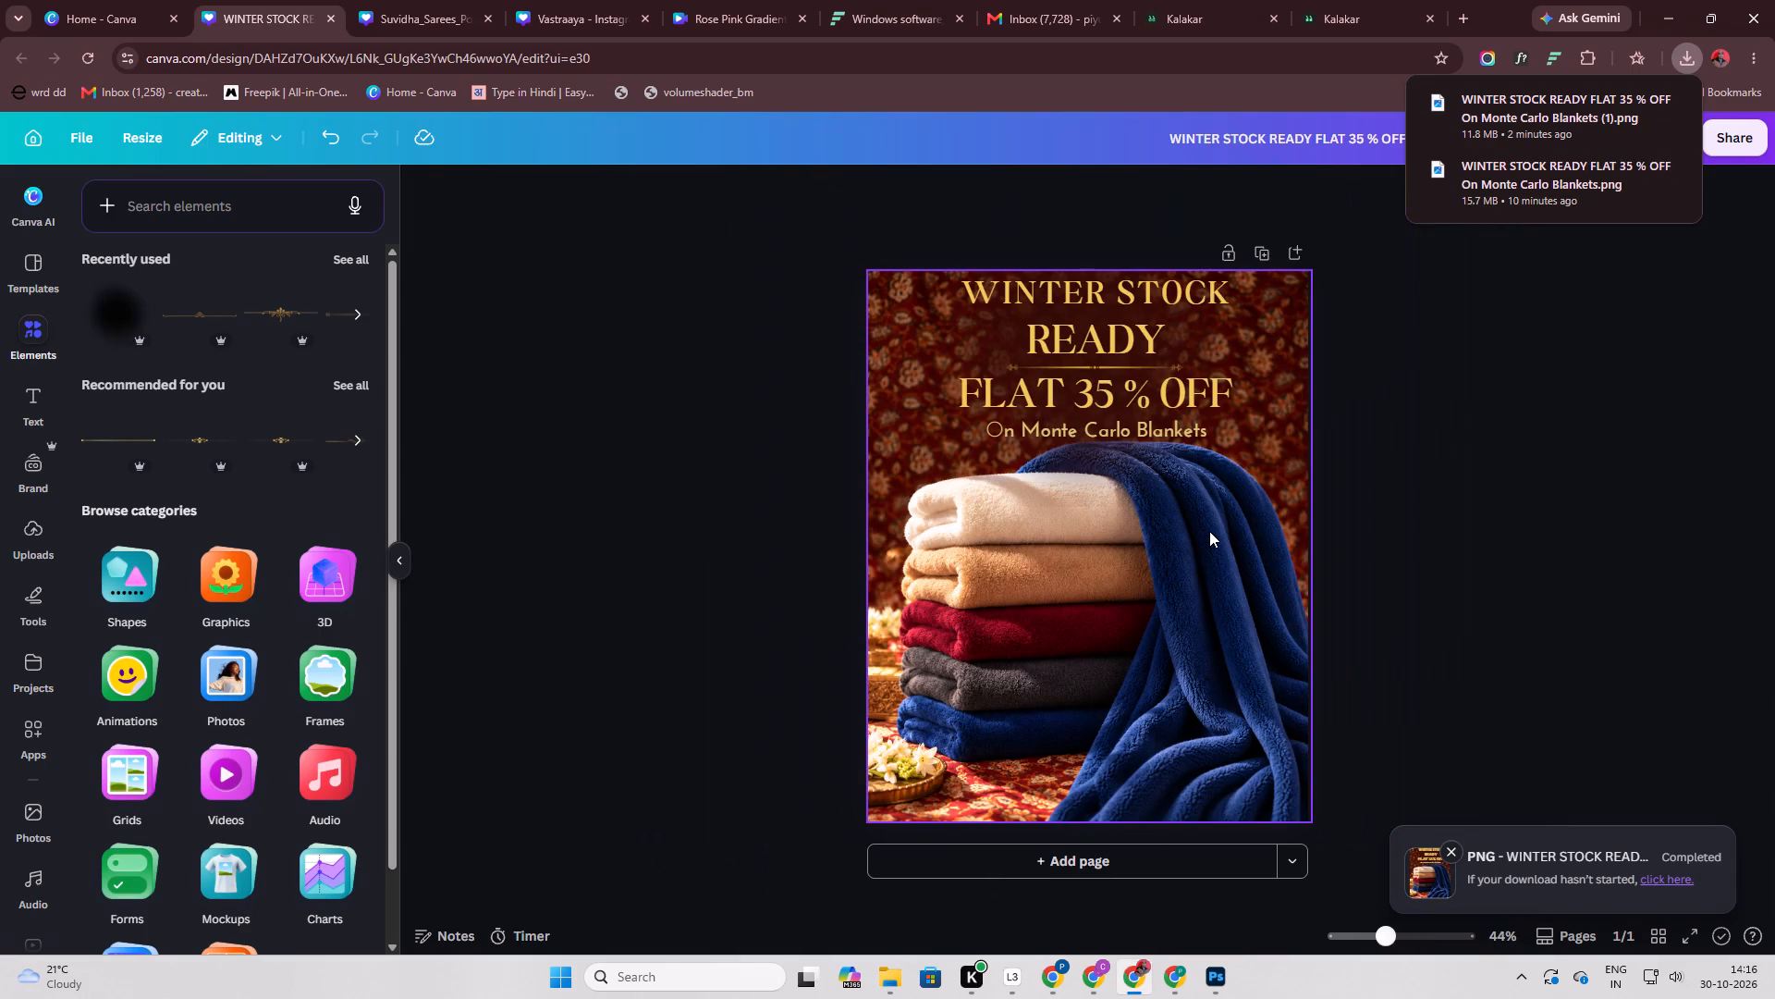
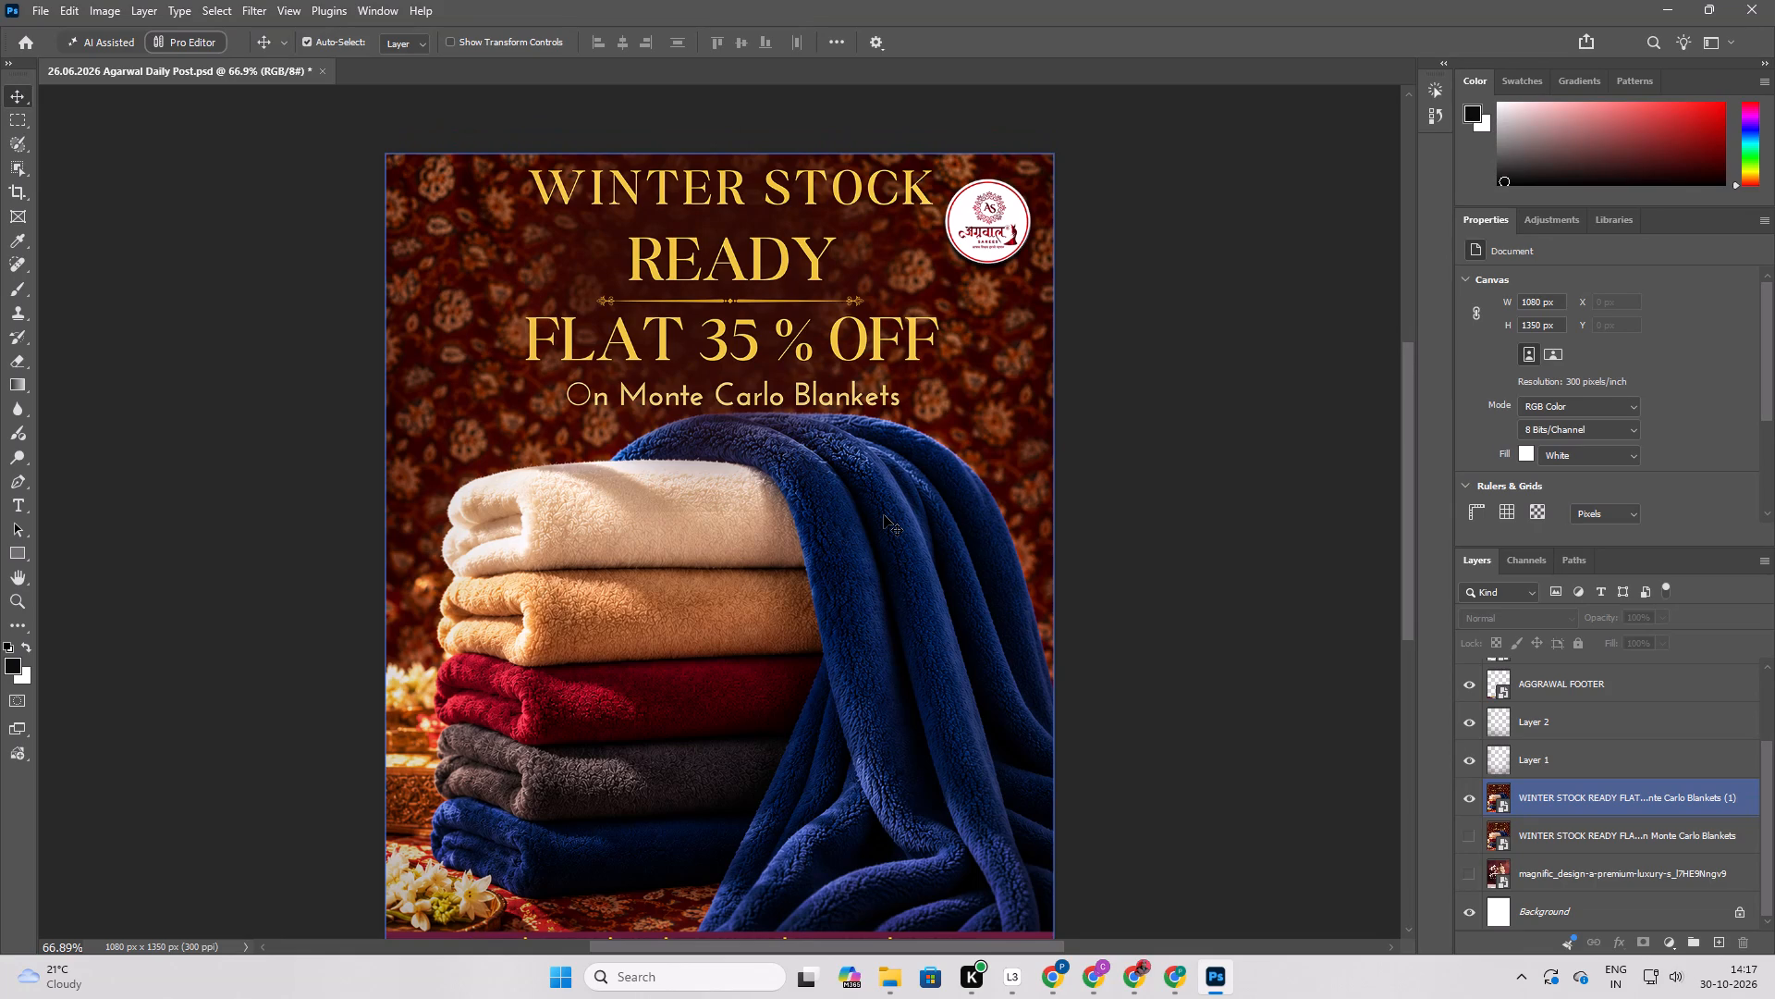
# Review the exported winter blanket post from the WINTER STOCK READY headline down to the store footer.
pyautogui.scroll(5, 1097, 400)
pyautogui.scroll(-12, 829, 362)
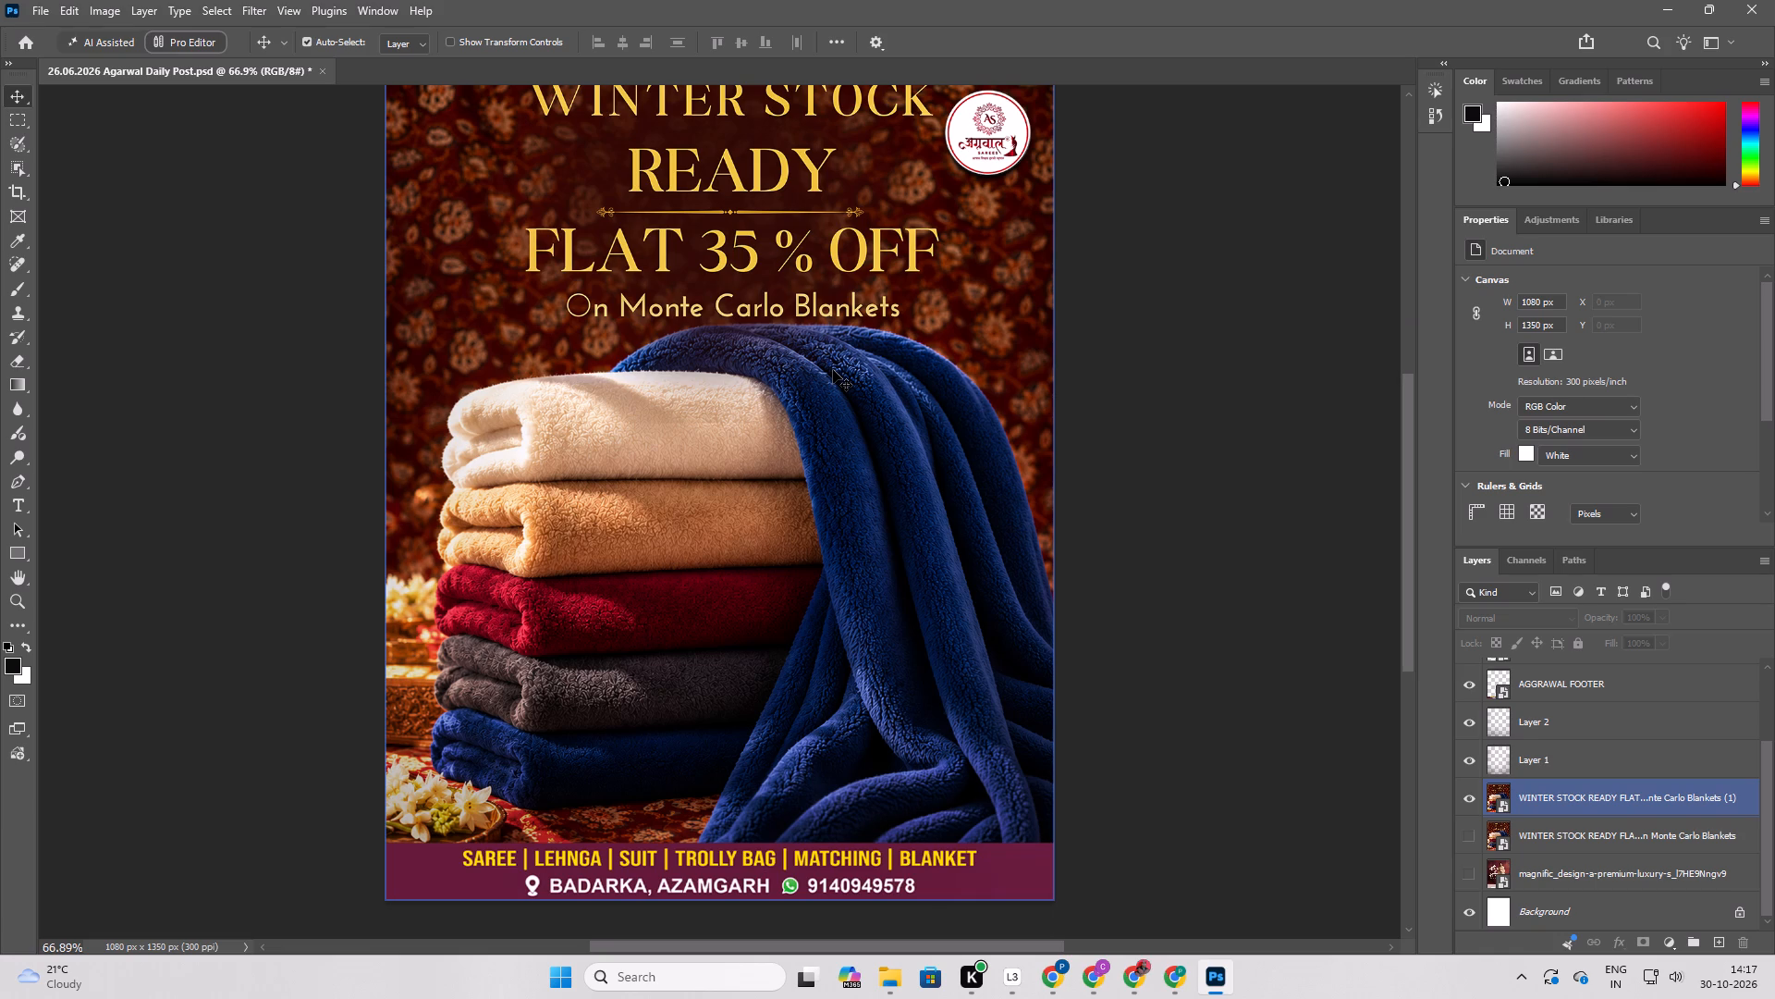
pyautogui.scroll(3, 918, 401)
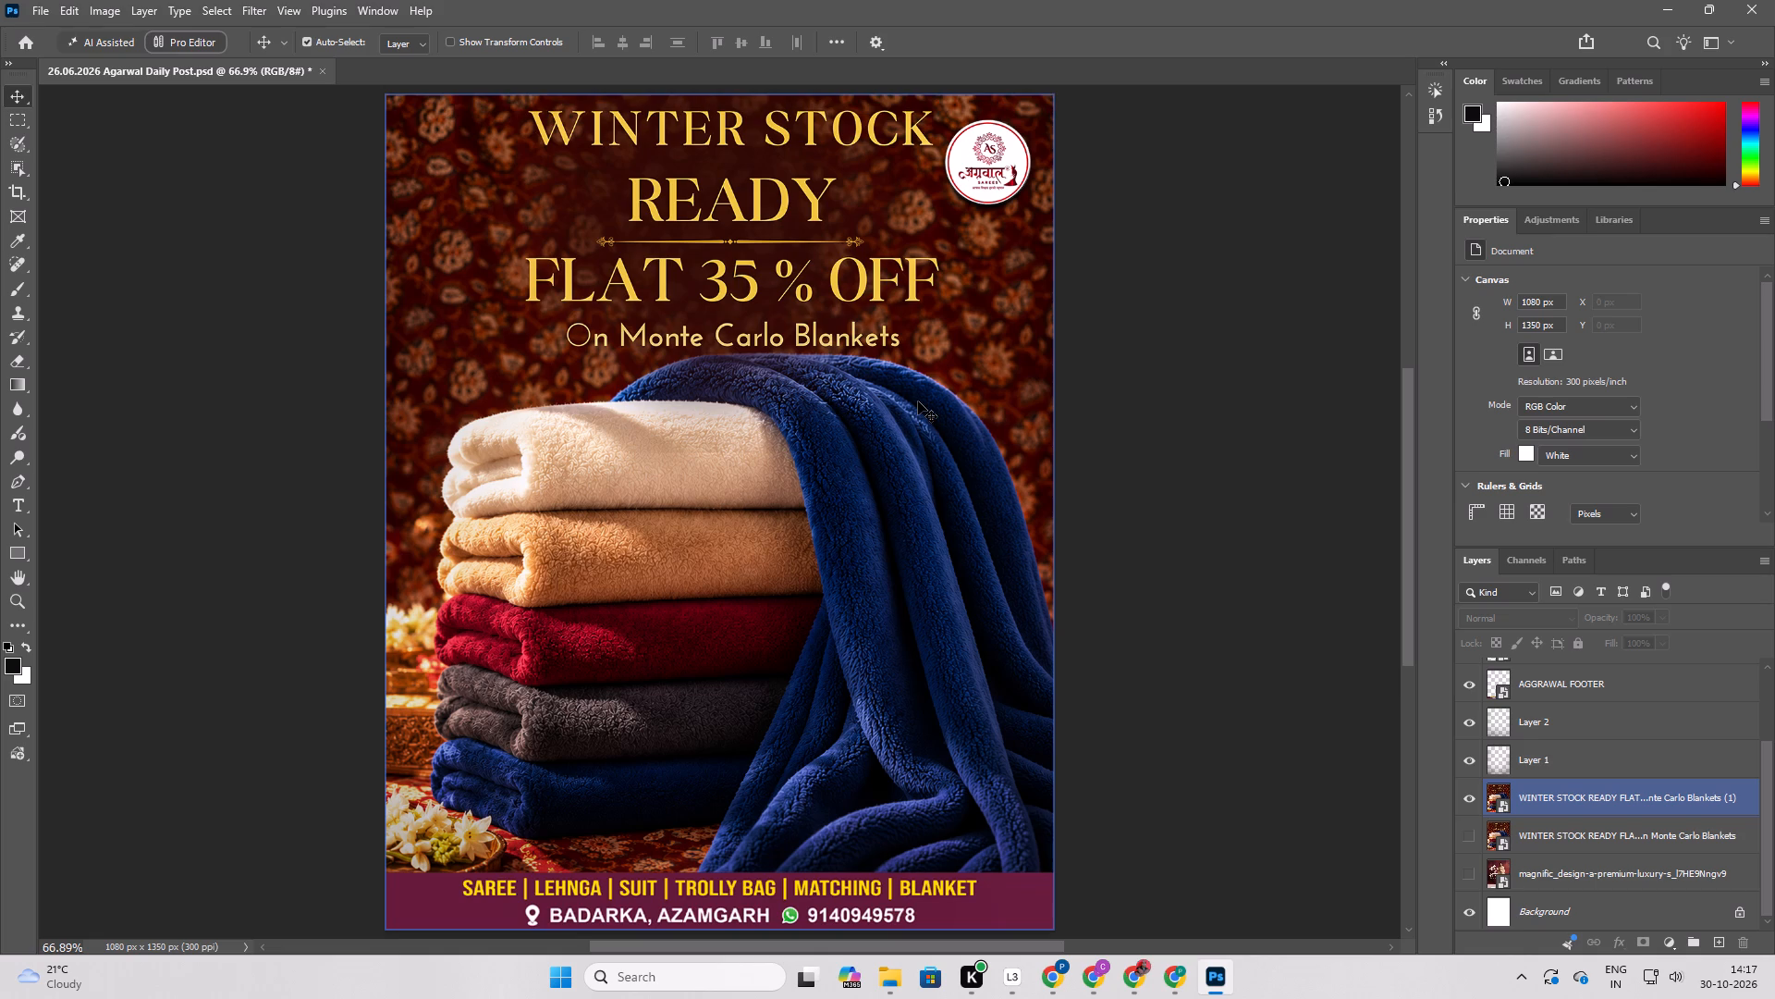
pyautogui.scroll(-2, 920, 410)
pyautogui.scroll(4, 923, 414)
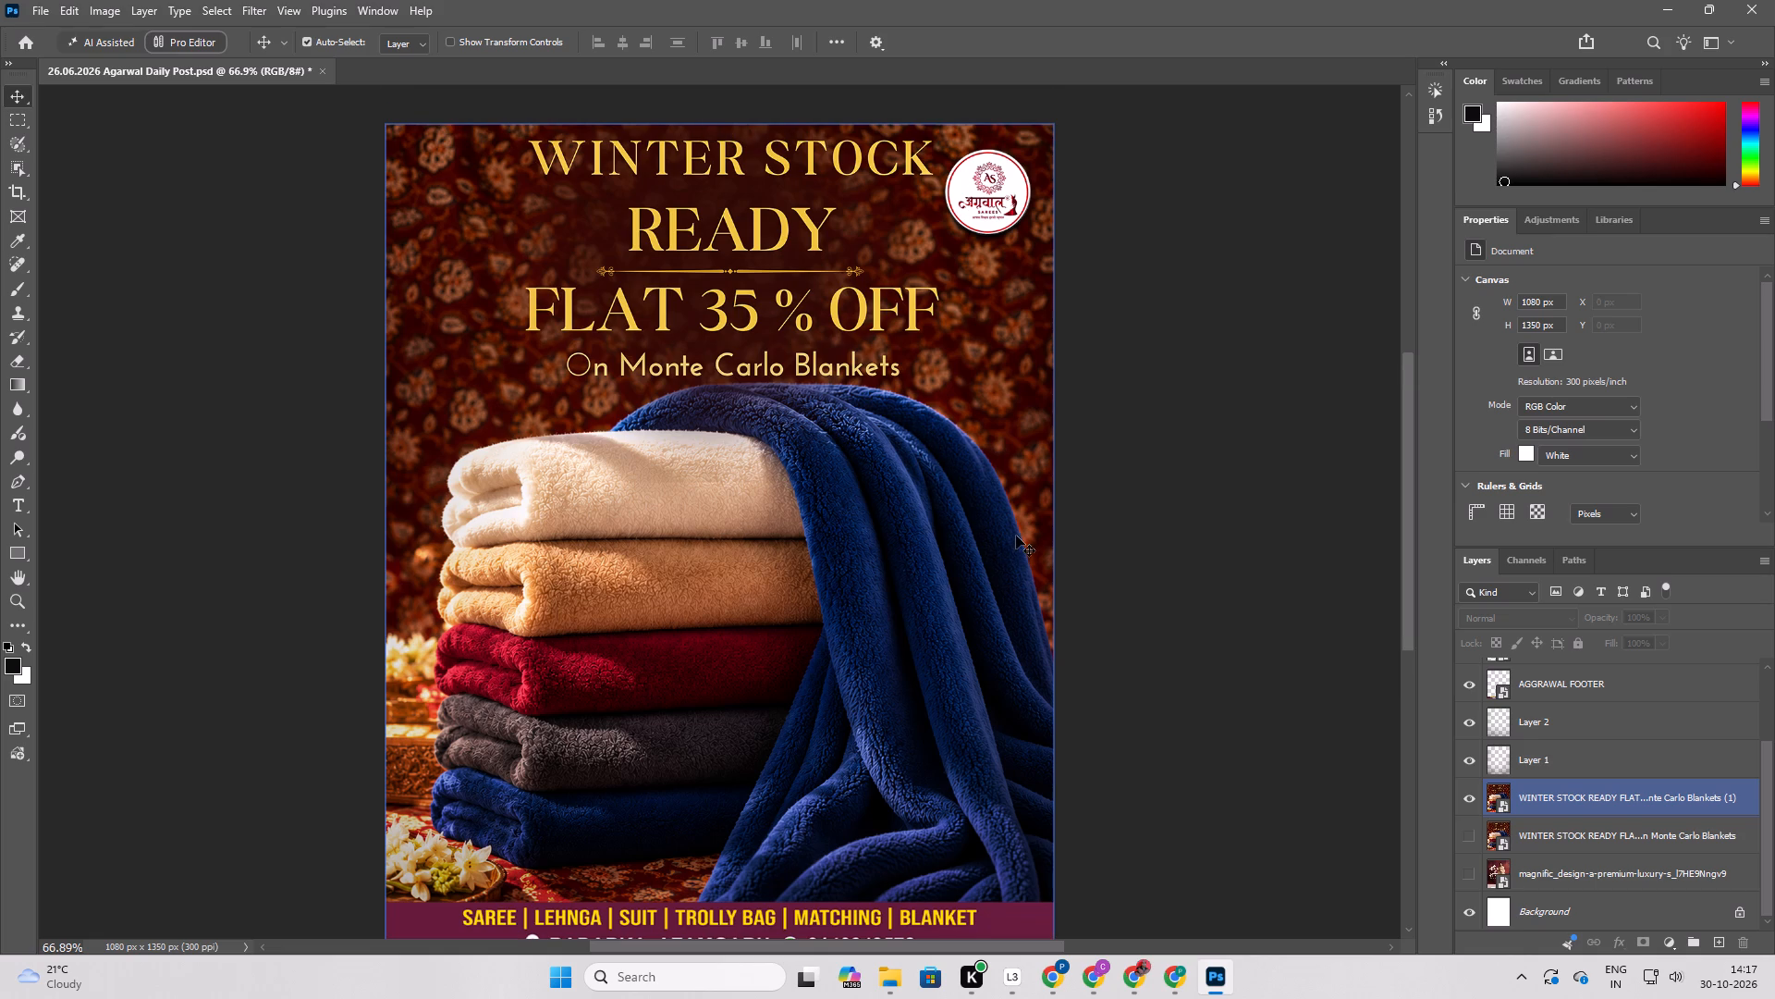